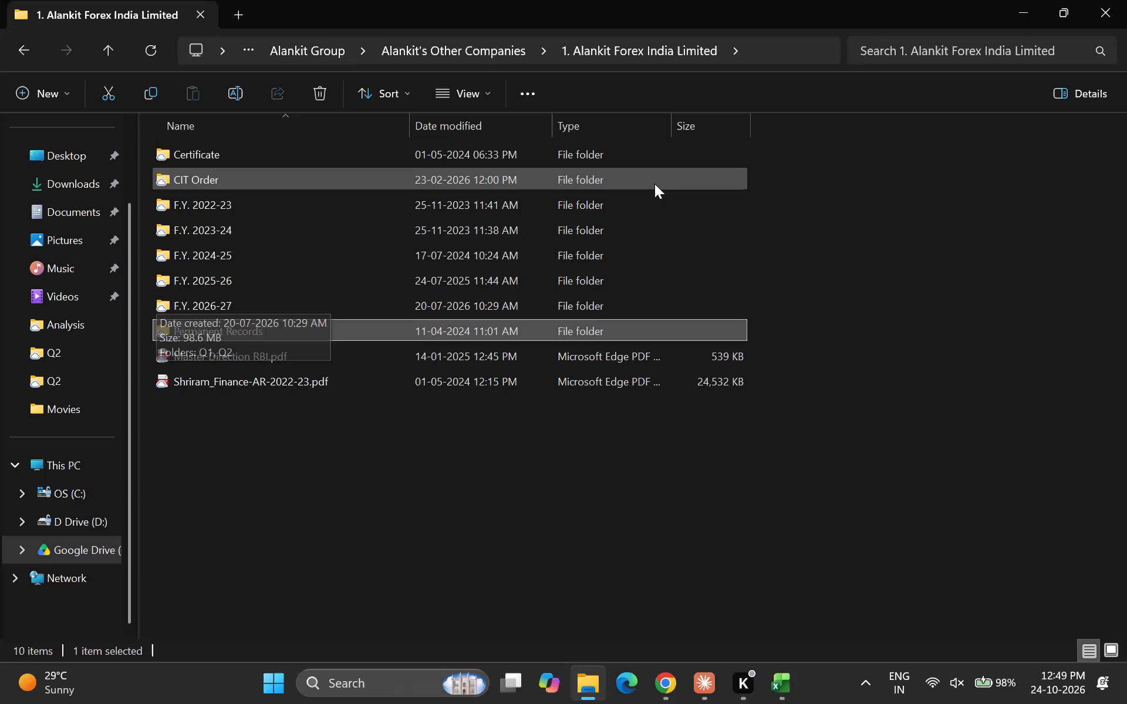
# Open the GST folder inside Q2 of the F.Y. 2026-27 folder.
pyautogui.press('Up')
pyautogui.press('Down')
pyautogui.press('Up')
pyautogui.press('Return')
pyautogui.press('Down')
pyautogui.press('Return')
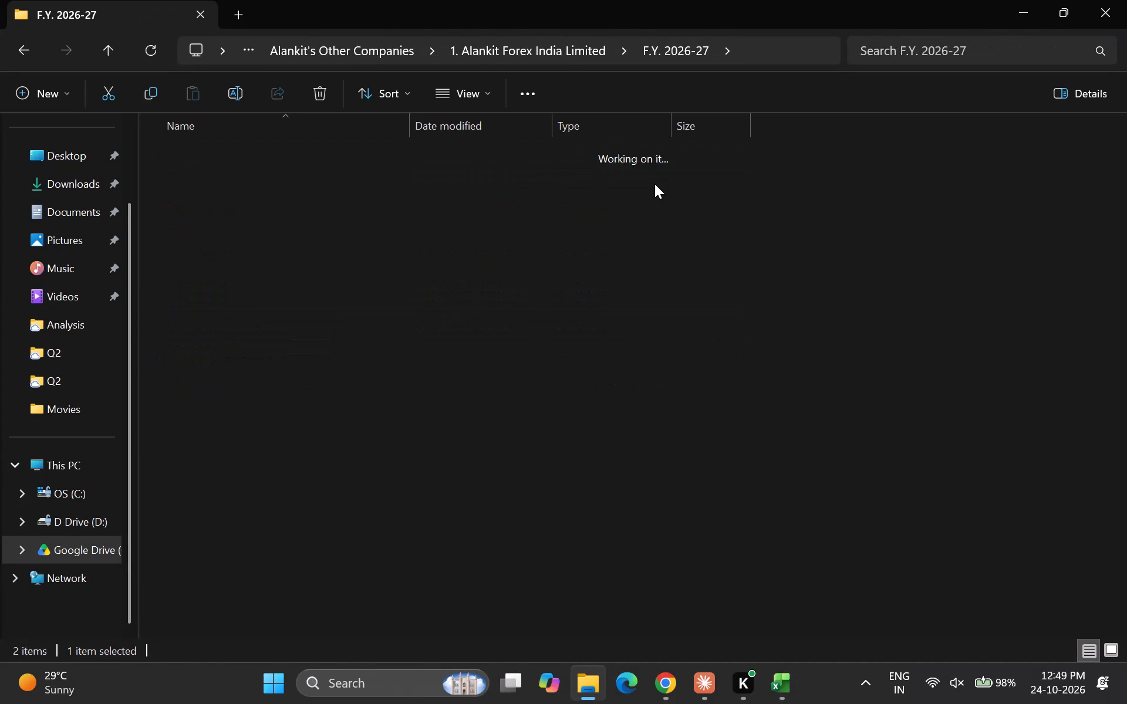
pyautogui.press('Down')
pyautogui.press('Up')
pyautogui.press('Down')
pyautogui.press('Return')
# Open the DELHI folder within the Q2 GST folder.
pyautogui.press('Down')
pyautogui.press('Down')
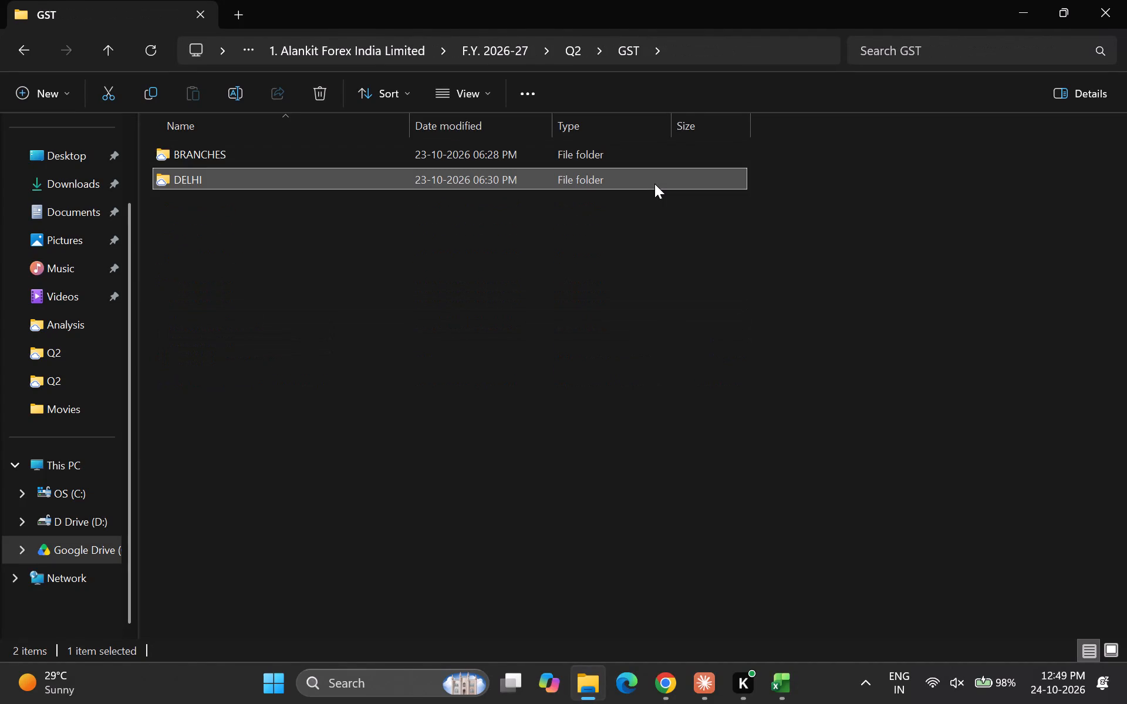
pyautogui.press('Up')
pyautogui.press('Down')
pyautogui.press('Up')
pyautogui.press('Down')
pyautogui.press('Up')
pyautogui.press('Down')
pyautogui.press('Return')
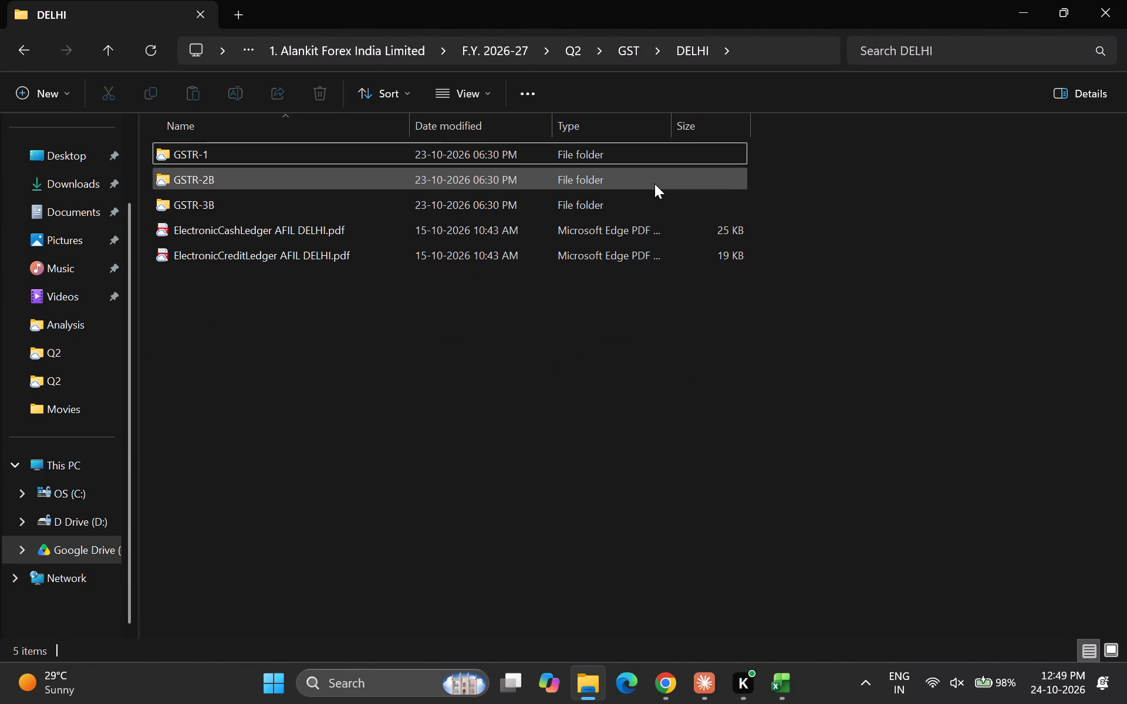
# Look over the return folders and ledger files for DELHI and open the GSTR-1 folder.
pyautogui.press('Down')
pyautogui.press('Up')
pyautogui.press('Down')
pyautogui.press('Down')
pyautogui.press('Down')
pyautogui.press('Up')
pyautogui.press('Up')
pyautogui.press('Up')
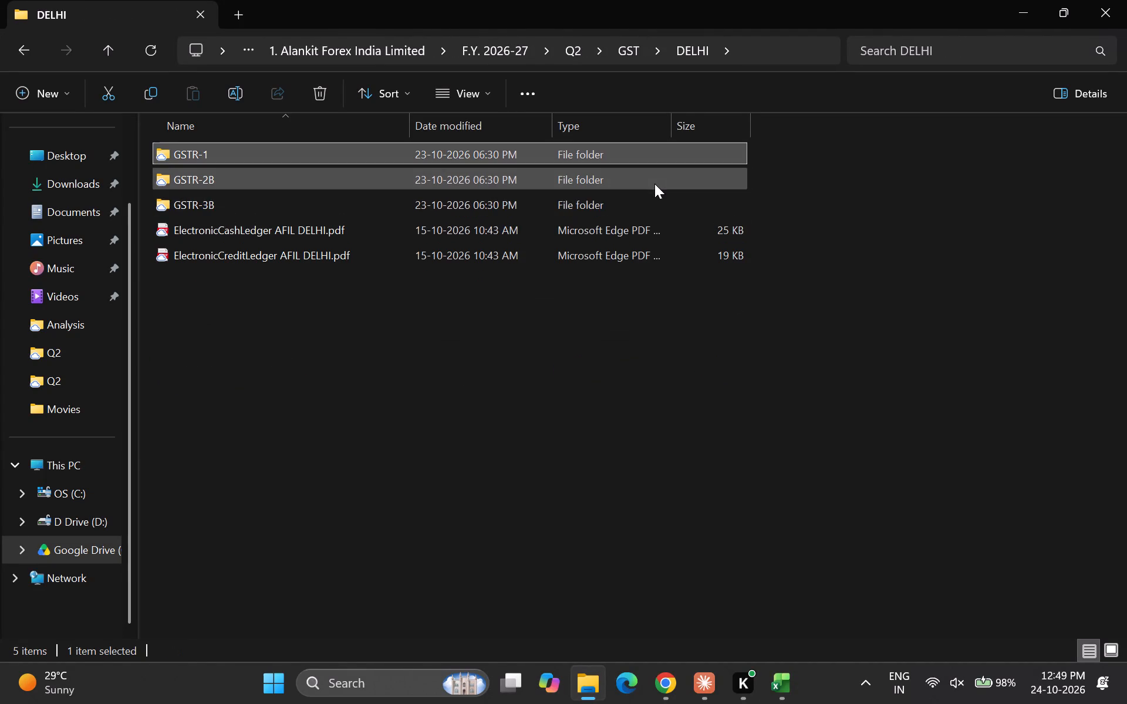
pyautogui.press('Return')
# Examine the monthly GSTR-1 PDFs, the GSTR1A files and the zipped returns file listed in the GSTR-1 folder.
pyautogui.press('Down')
pyautogui.press('Down')
pyautogui.press('Down')
pyautogui.press('Down')
pyautogui.press('Down')
pyautogui.press('Down')
pyautogui.press('Up')
pyautogui.press('Down')
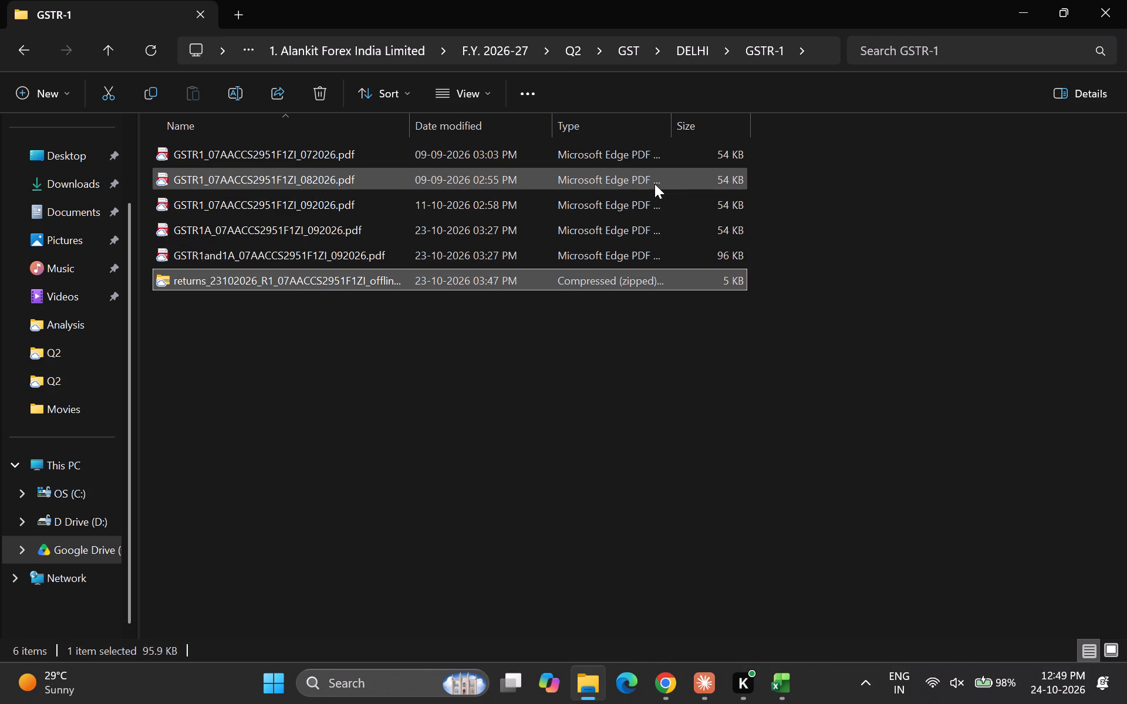
pyautogui.press('Down')
pyautogui.press('Up')
pyautogui.press('Down')
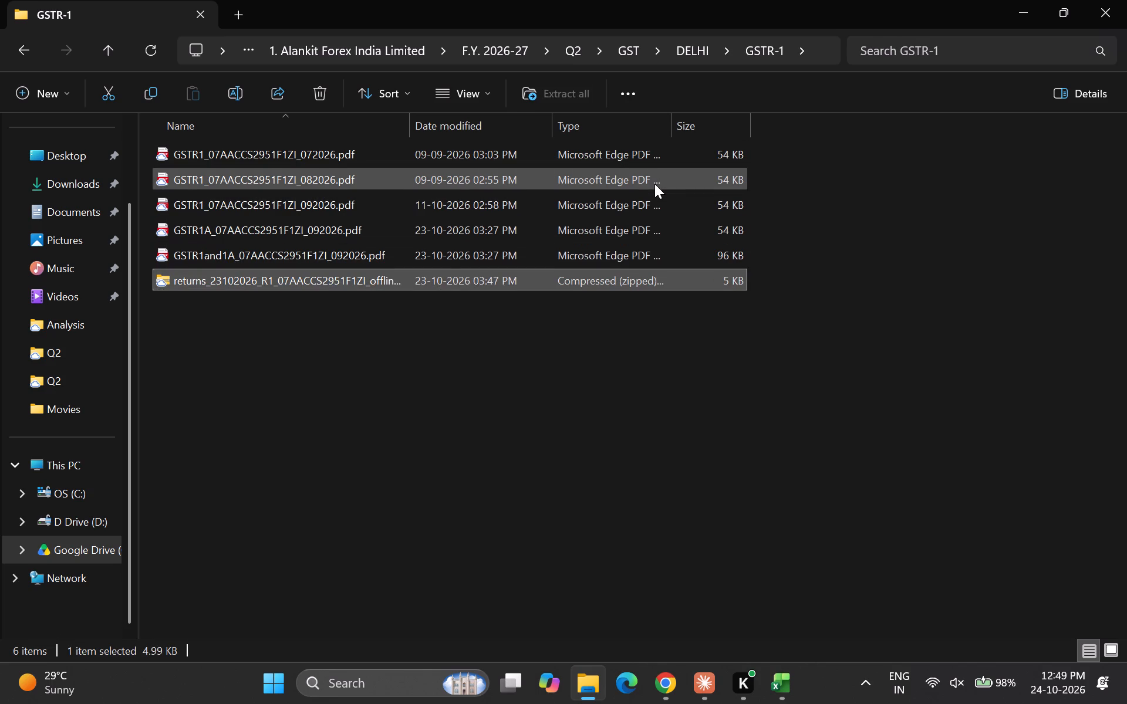
# Open the July, August and September 2026 GSTR-1 PDFs together, glance at the August return, and close all the documents.
pyautogui.press('Up')
pyautogui.press('Up')
pyautogui.press('Up')
pyautogui.press('Up')
pyautogui.press('Up')
pyautogui.hotkey('shift', 'Down')
pyautogui.hotkey('shift', 'Down')
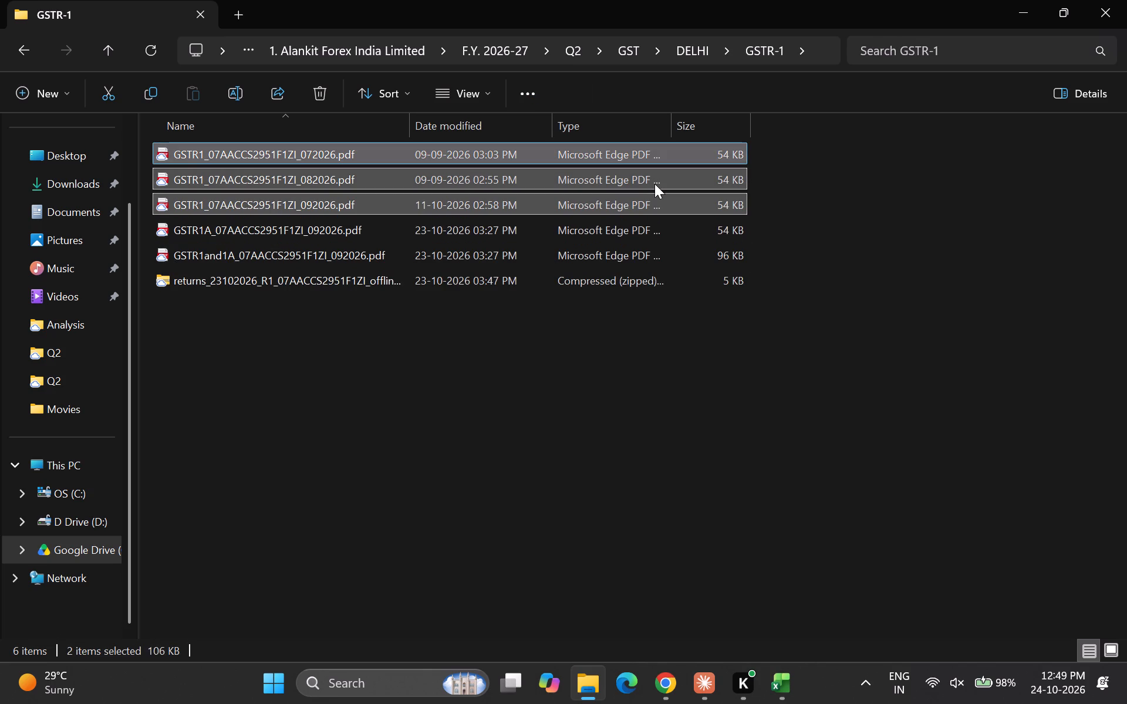
pyautogui.press('Return')
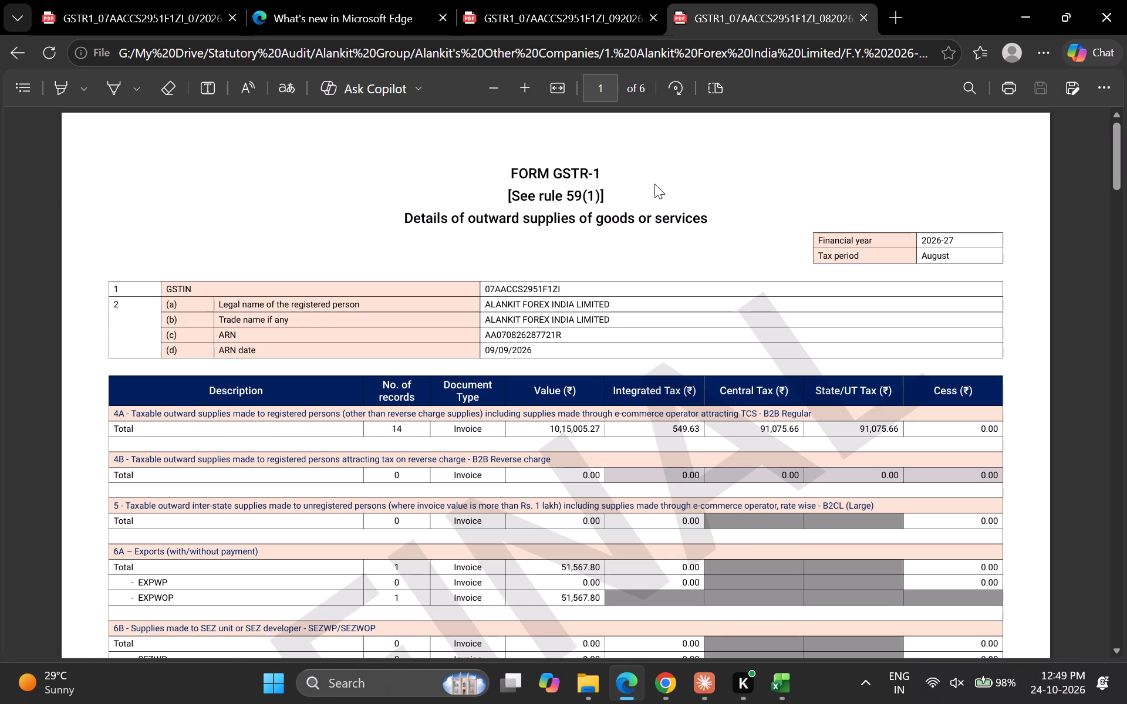
pyautogui.press('Down')
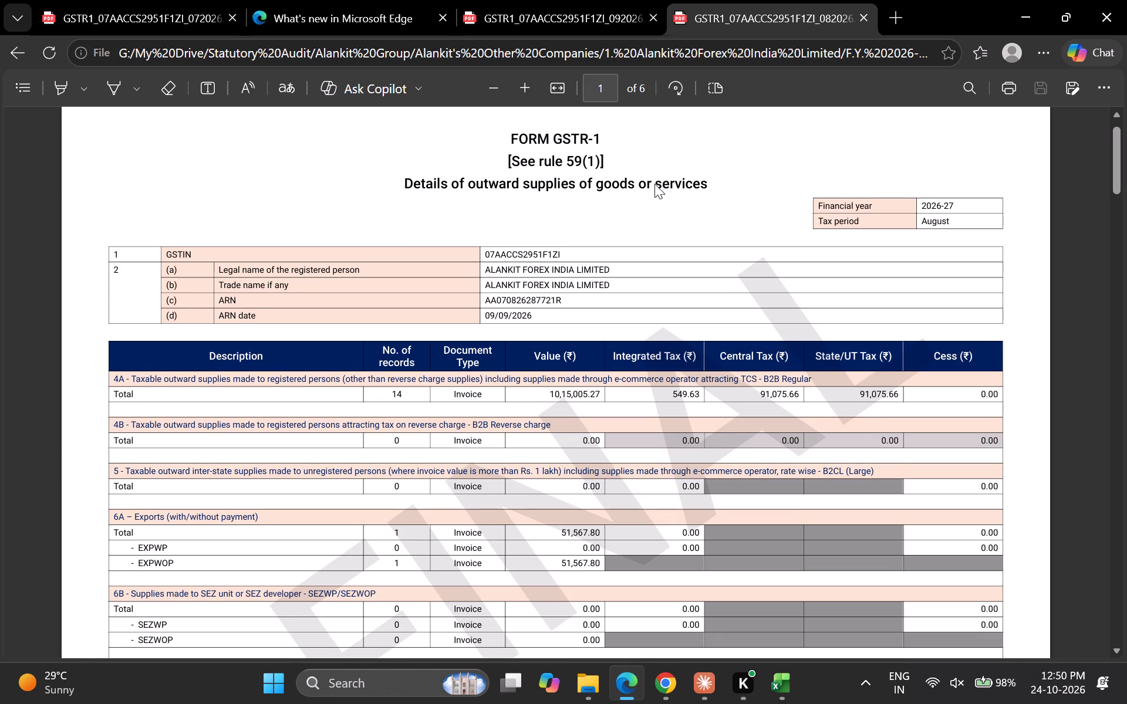
pyautogui.hotkey('ctrl', 'w')
pyautogui.hotkey('ctrl', 'w')
pyautogui.hotkey('ctrl', 'w')
pyautogui.hotkey('ctrl', 'w')
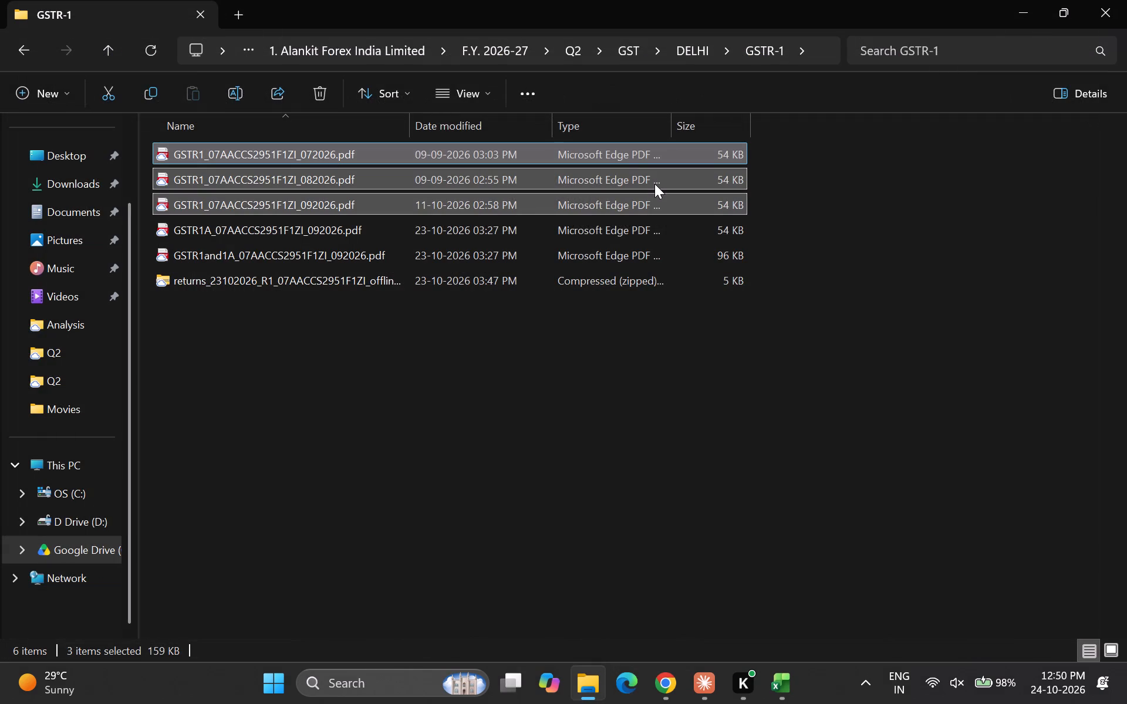
# Reopen the July, August and September 2026 GSTR-1 PDFs together from the GSTR-1 folder.
pyautogui.press('Down')
pyautogui.press('Up')
pyautogui.press('Up')
pyautogui.press('Up')
pyautogui.hotkey('shift', 'Down')
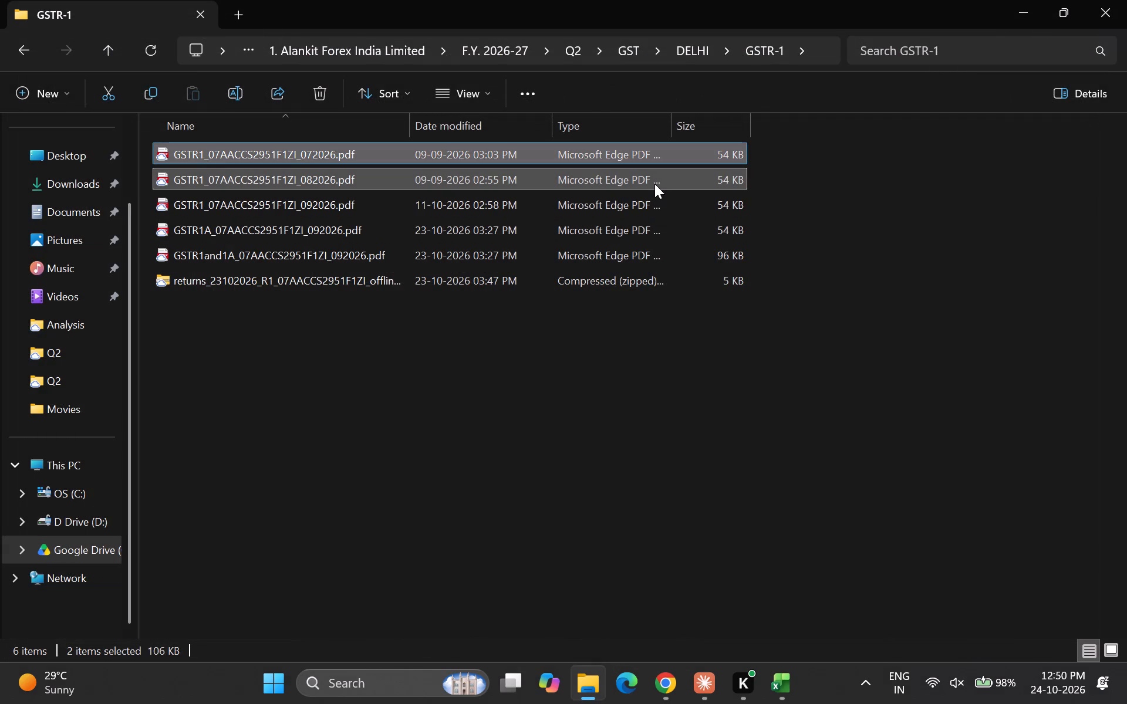
pyautogui.hotkey('shift', 'Down')
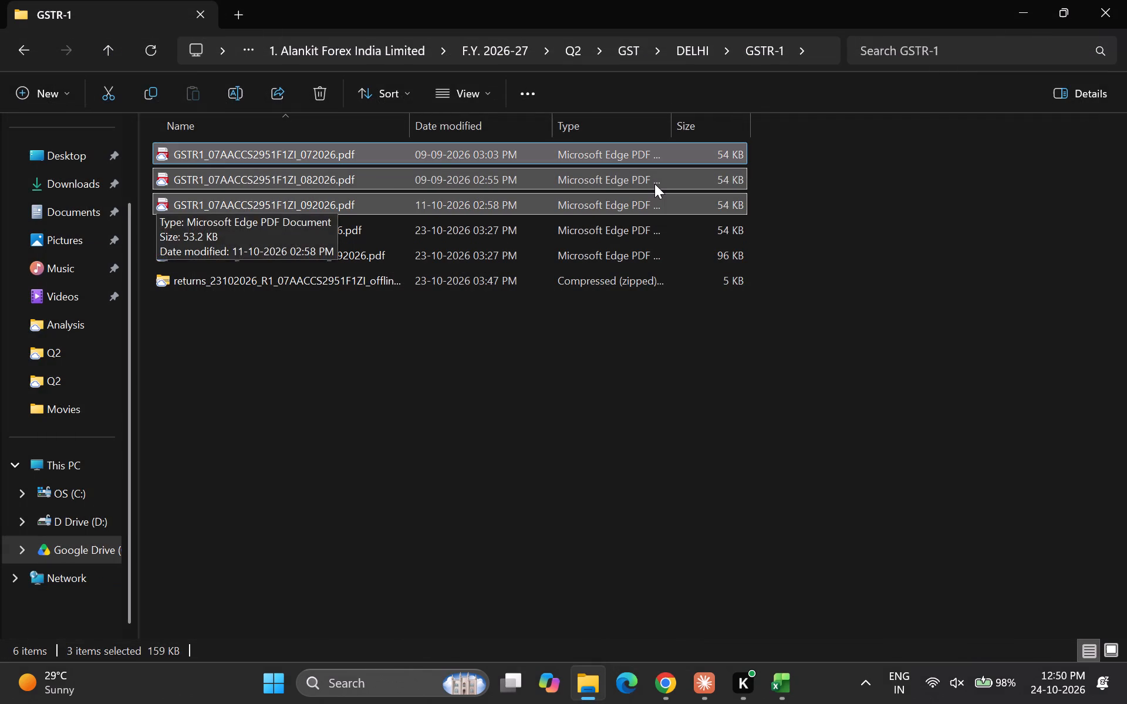
pyautogui.press('Return')
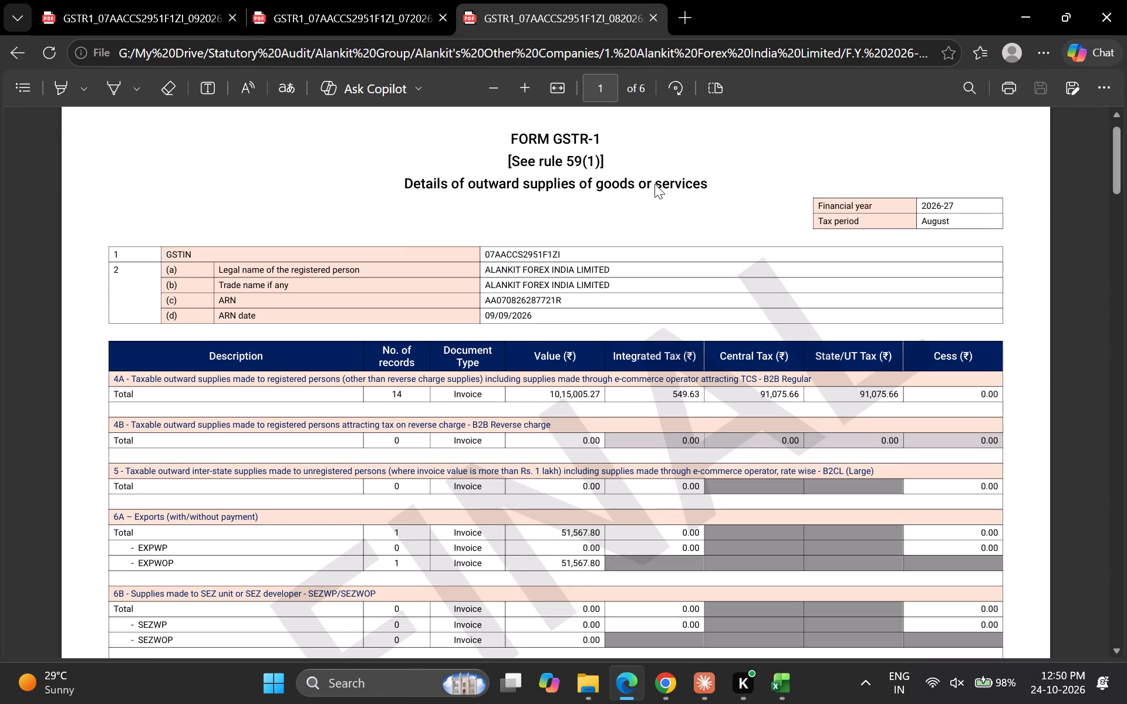
# Check the tax period and supply summary on the September, July and August GSTR-1 returns, and close all three documents.
pyautogui.click(153, 0)
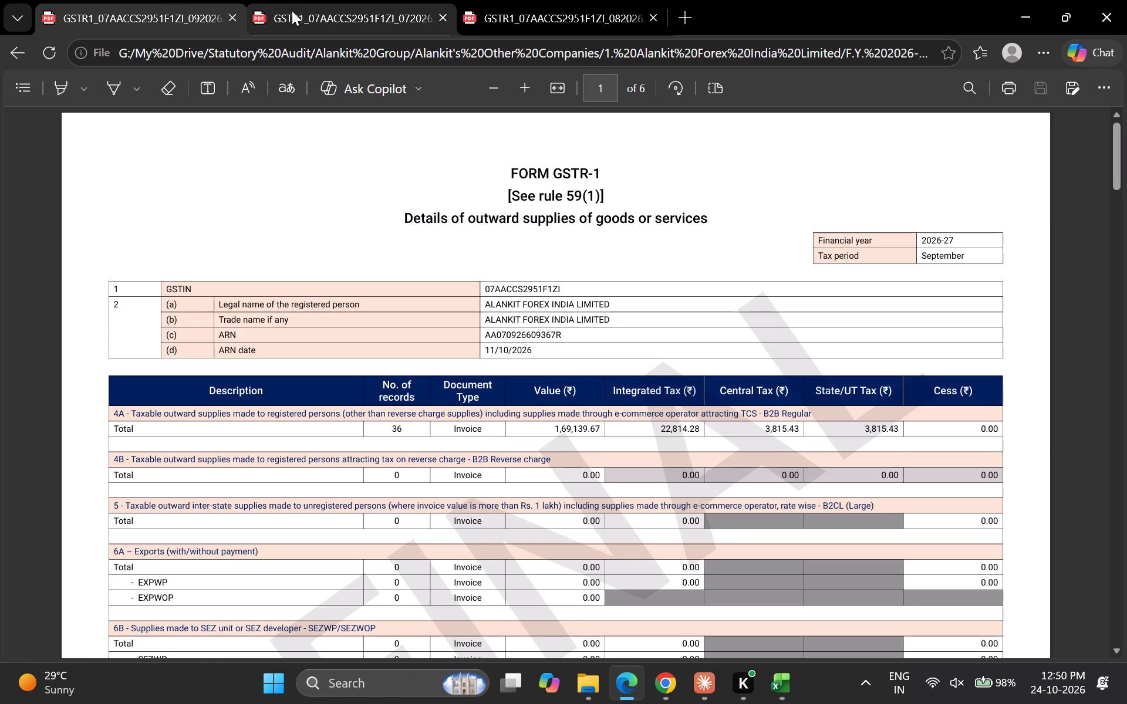
pyautogui.click(296, 12)
pyautogui.scroll(-2, 440, 341)
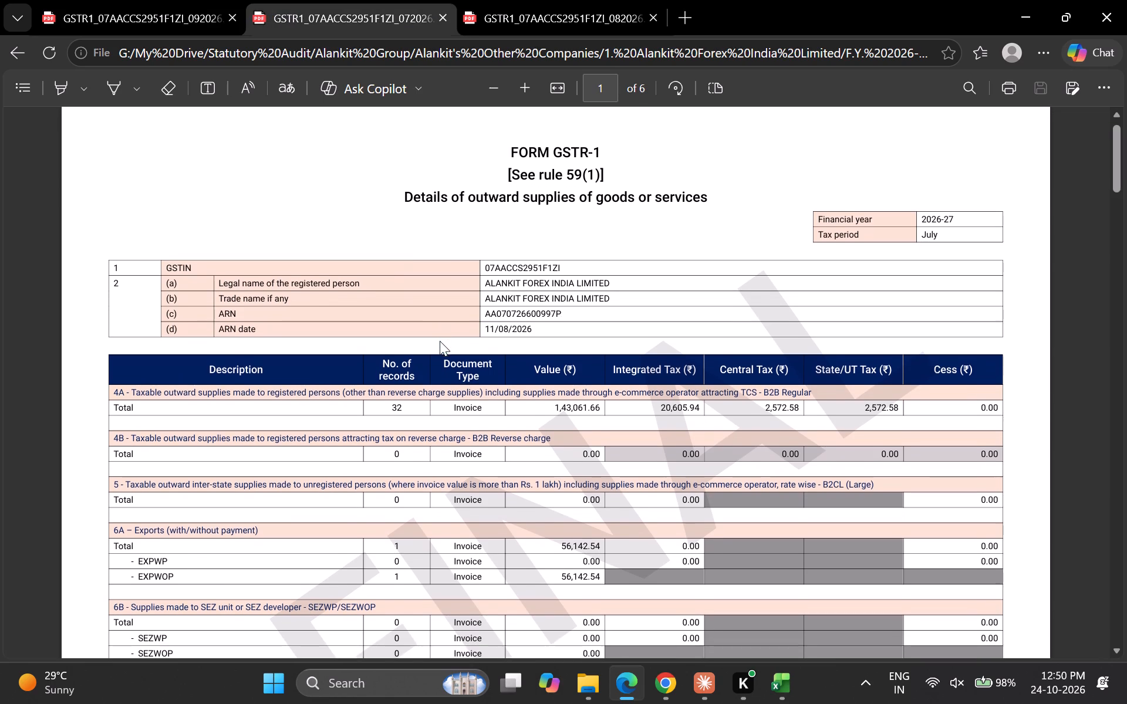
pyautogui.scroll(-3, 440, 341)
pyautogui.scroll(1, 440, 341)
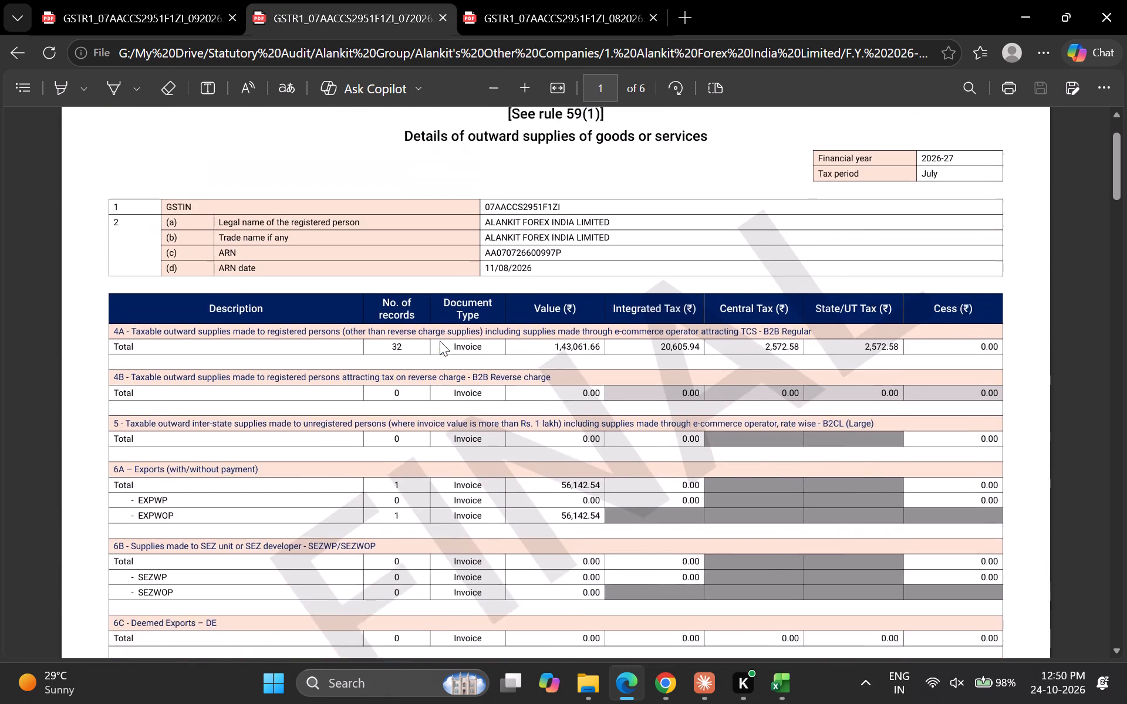
pyautogui.scroll(1, 440, 341)
pyautogui.click(519, 1)
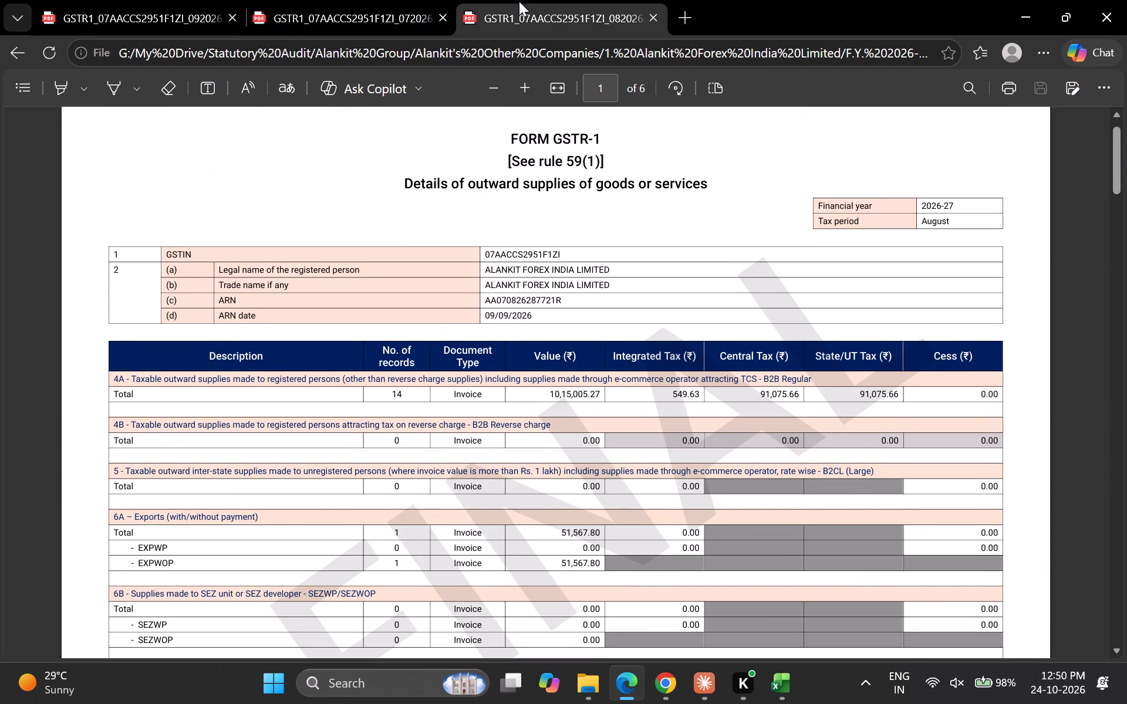
pyautogui.click(155, 12)
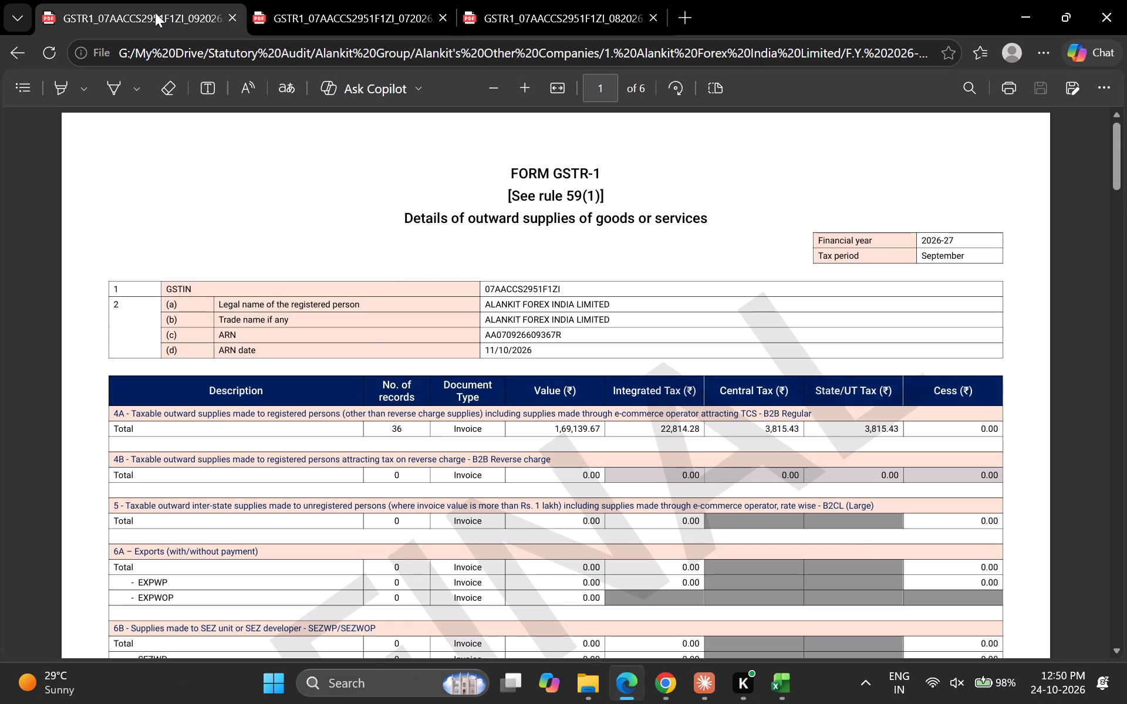
pyautogui.hotkey('ctrl', 'w')
pyautogui.hotkey('ctrl', 'w')
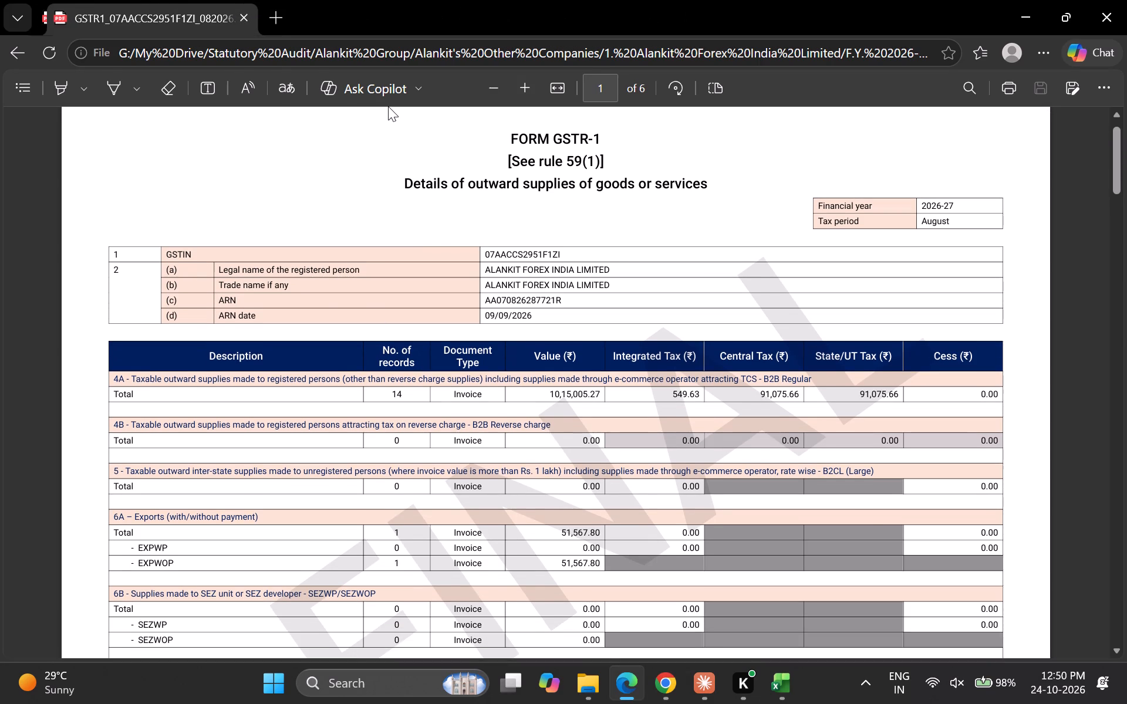
pyautogui.hotkey('ctrl', 'w')
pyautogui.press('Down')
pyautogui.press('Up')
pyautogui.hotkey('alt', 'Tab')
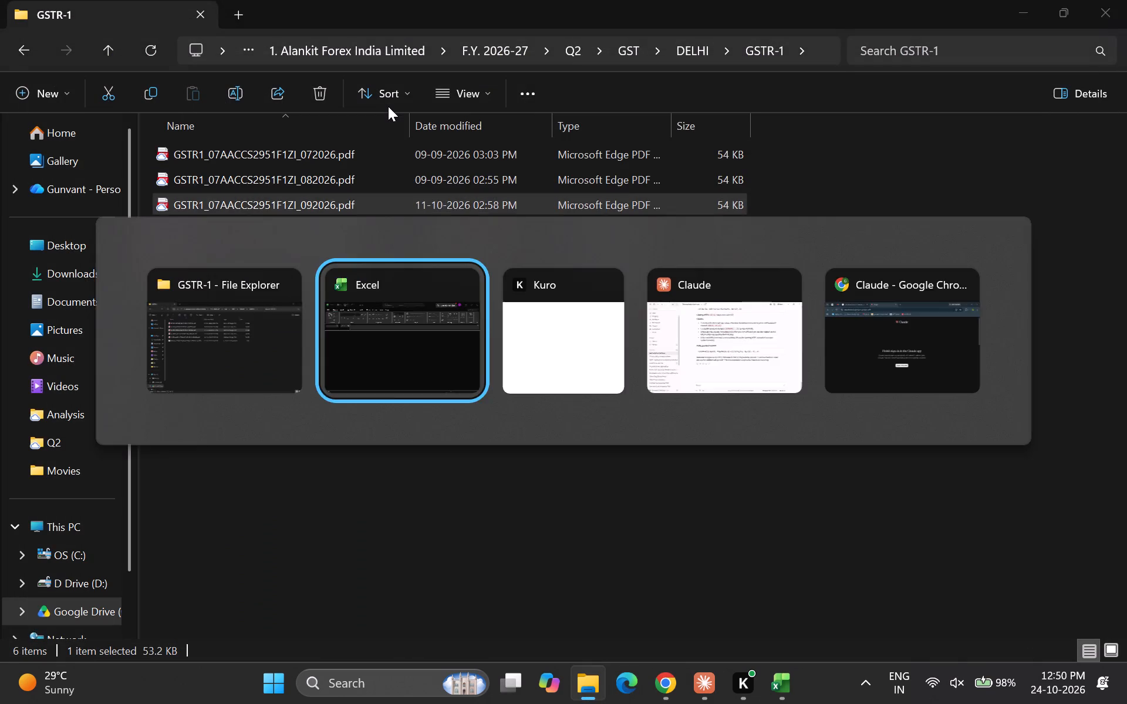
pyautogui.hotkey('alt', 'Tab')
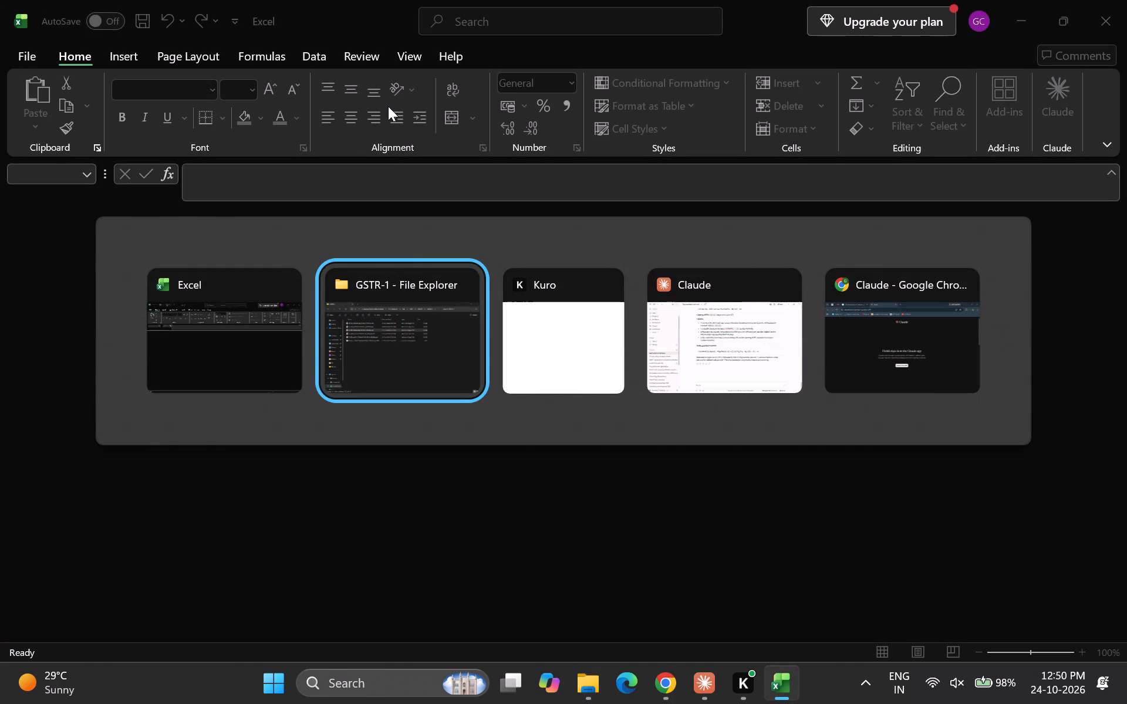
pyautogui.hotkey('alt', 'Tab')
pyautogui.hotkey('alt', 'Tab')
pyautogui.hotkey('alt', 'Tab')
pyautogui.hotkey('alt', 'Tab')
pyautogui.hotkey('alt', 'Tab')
# Examine the September 2026 GSTR1A PDF, combined GSTR1and1A PDF and zipped offline returns file entries in the GSTR-1 folder.
pyautogui.press('Down')
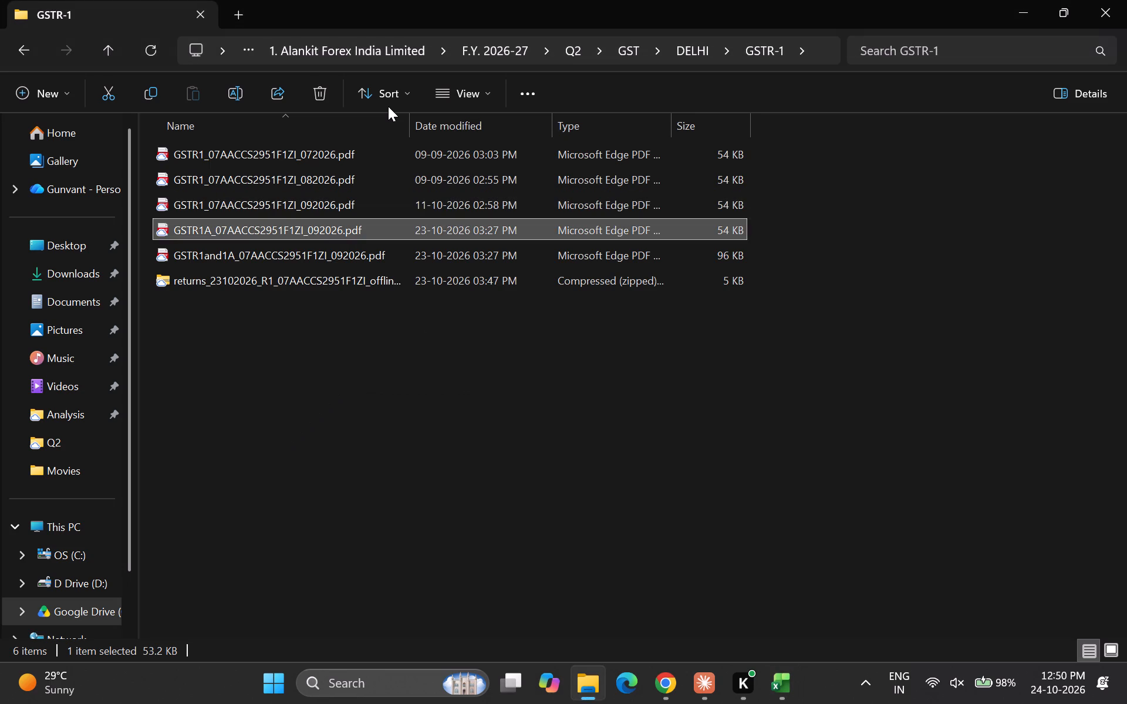
pyautogui.press('Down')
pyautogui.press('Down')
pyautogui.press('Up')
pyautogui.press('Down')
pyautogui.press('Up')
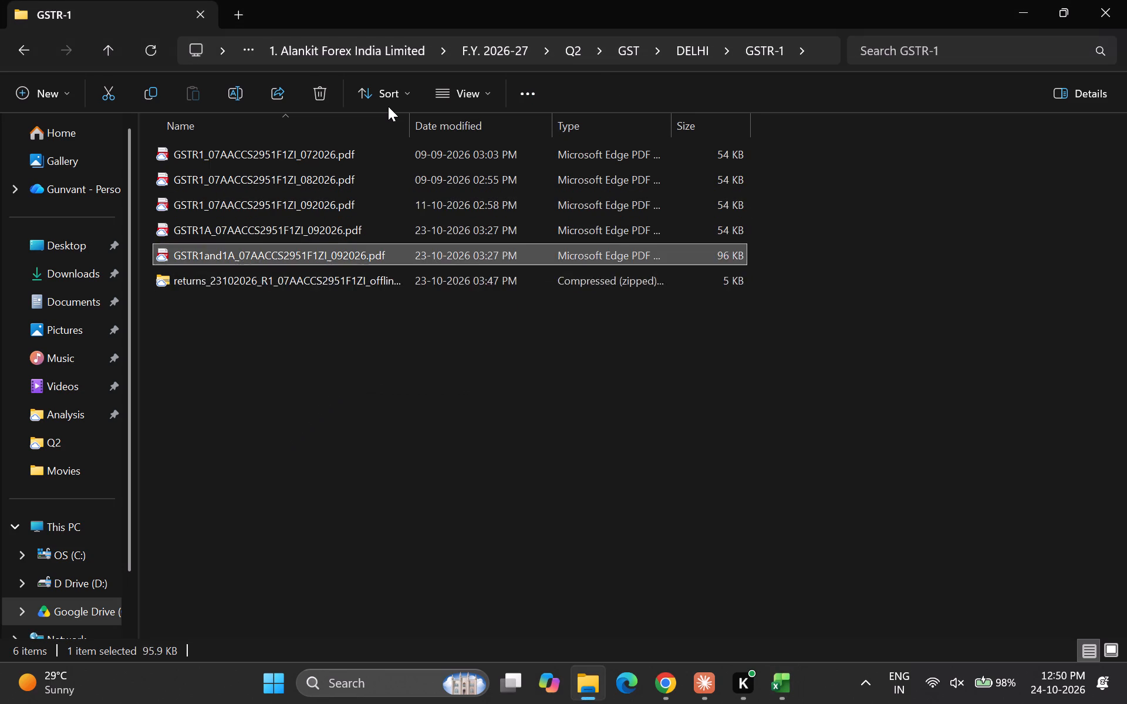
pyautogui.press('Down')
pyautogui.press('Up')
pyautogui.press('Down')
pyautogui.press('Up')
pyautogui.press('Down')
pyautogui.press('Up')
pyautogui.press('Down')
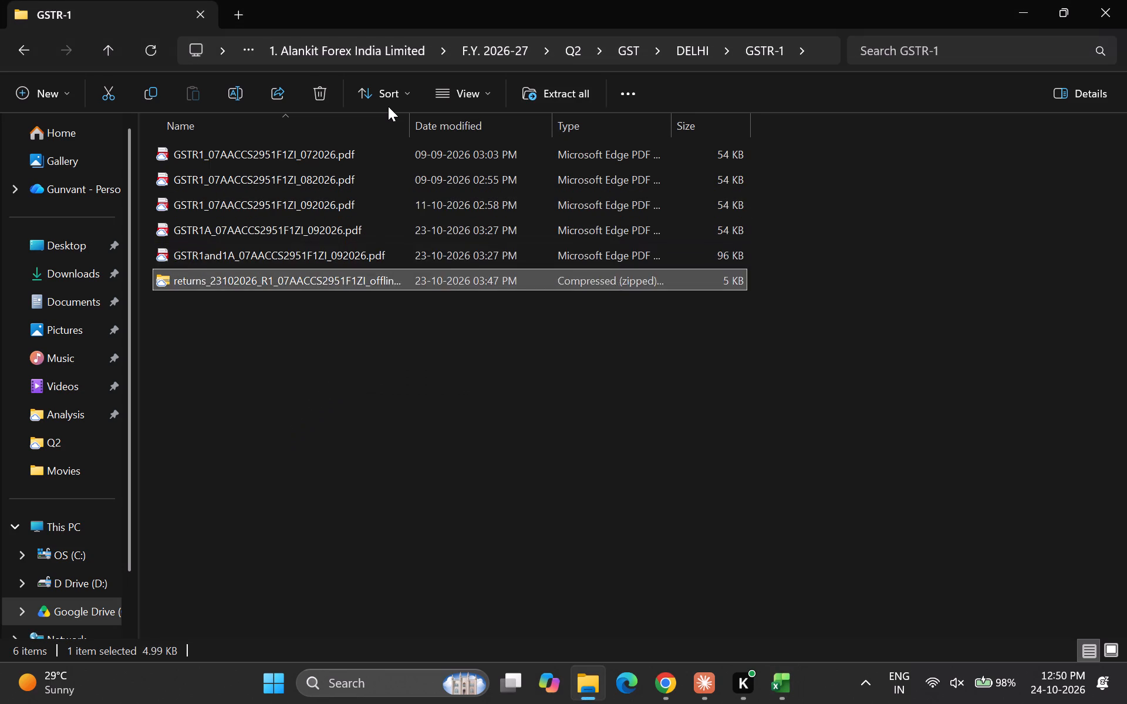
pyautogui.press('Up')
pyautogui.press('Down')
pyautogui.press('Up')
pyautogui.press('Down')
pyautogui.press('Up')
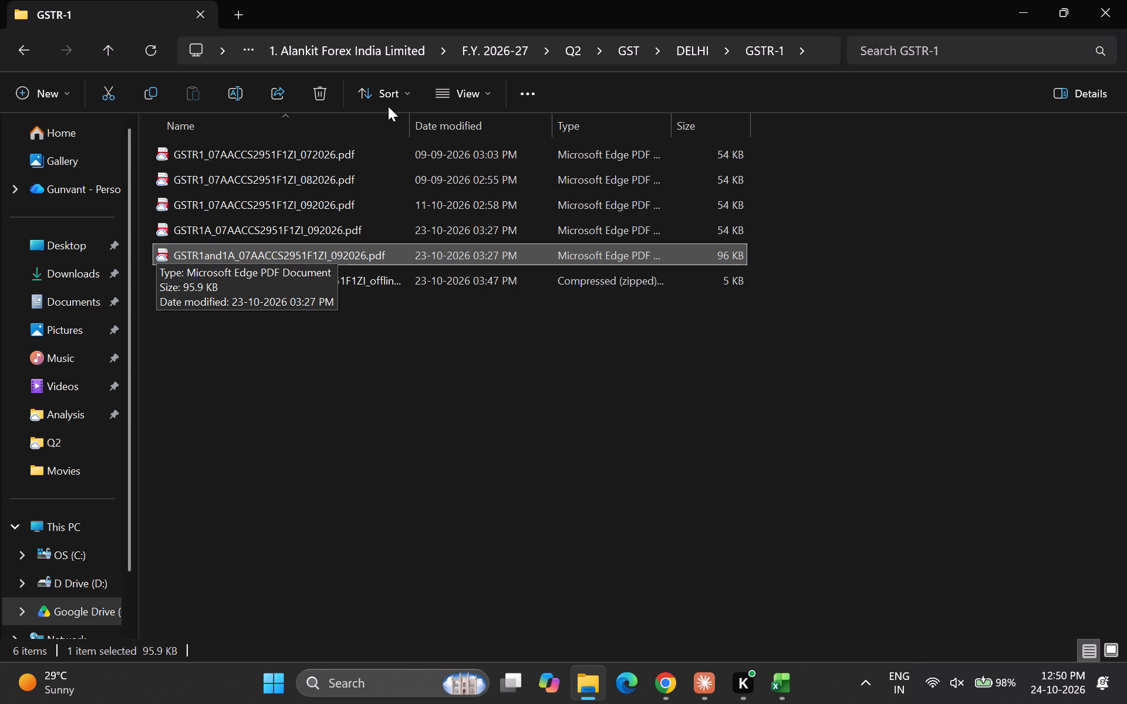
# Return to the DELHI folder and open its GSTR-2B folder.
pyautogui.hotkey('alt', 'Up')
pyautogui.press('Down')
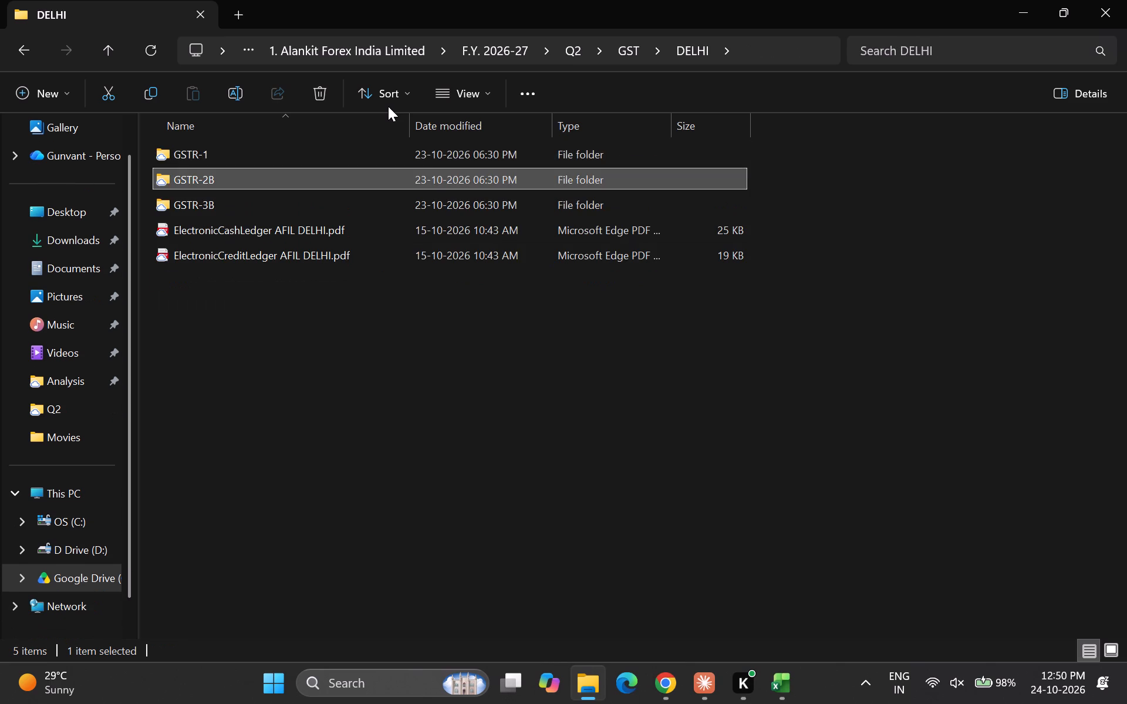
pyautogui.press('Return')
# Examine which months' GSTR-2B Excel workbooks are present in the GSTR-2B folder.
pyautogui.press('Down')
pyautogui.press('Up')
pyautogui.press('Down')
pyautogui.press('Up')
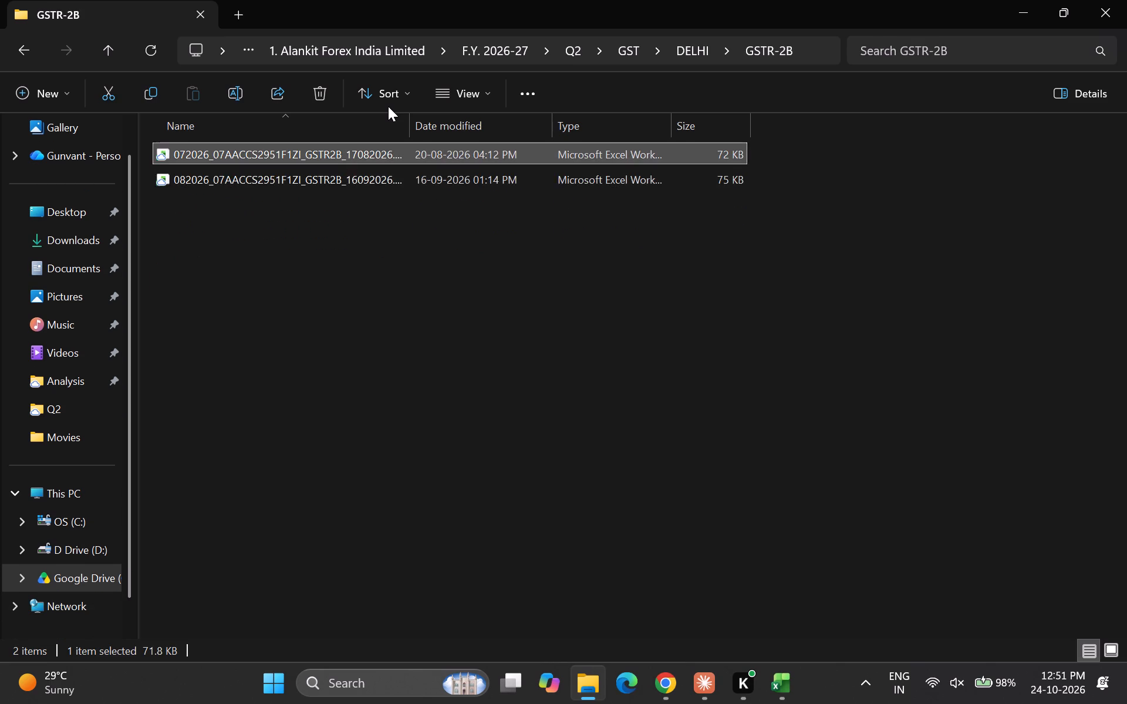
pyautogui.press('Down')
pyautogui.press('Up')
pyautogui.press('Down')
pyautogui.press('Up')
pyautogui.press('Down')
pyautogui.press('Up')
pyautogui.press('Down')
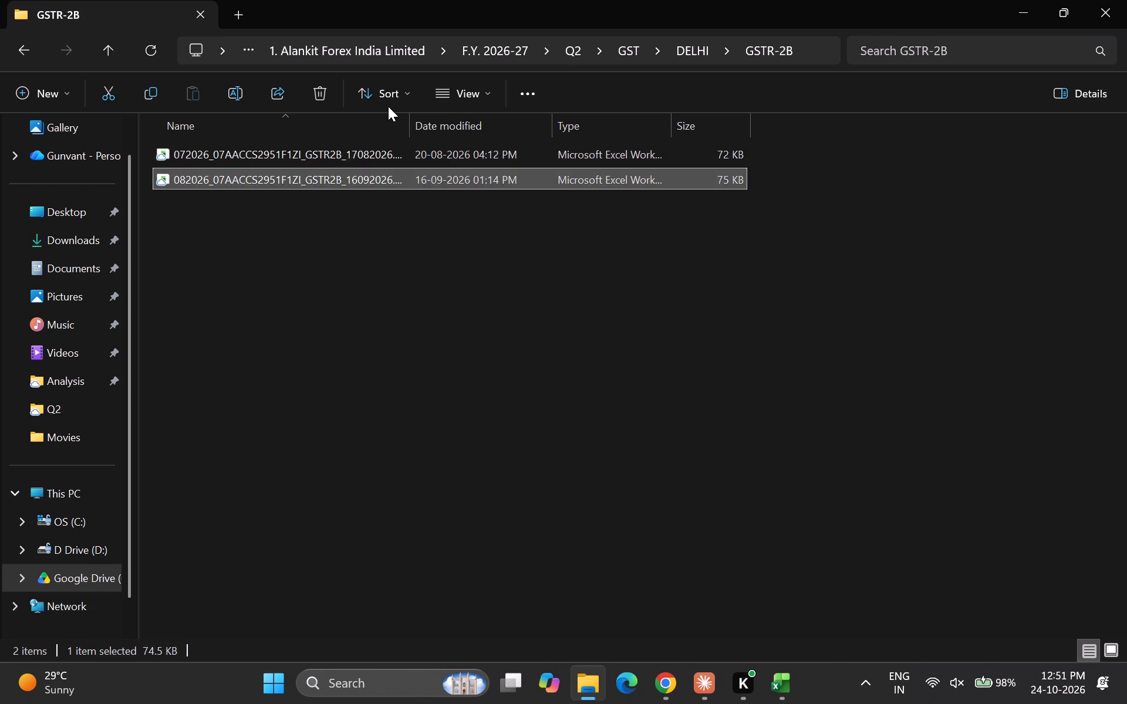
pyautogui.press('Up')
pyautogui.press('Down')
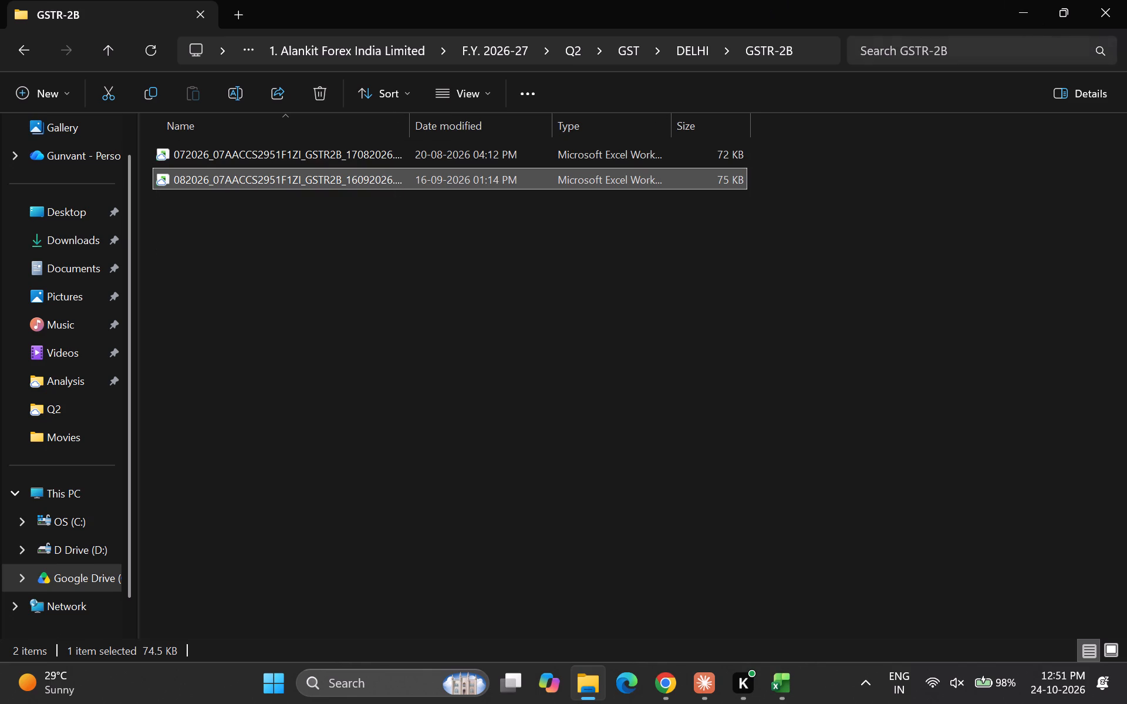
# Minimize the GSTR-2B folder window.
pyautogui.click(1026, 14)
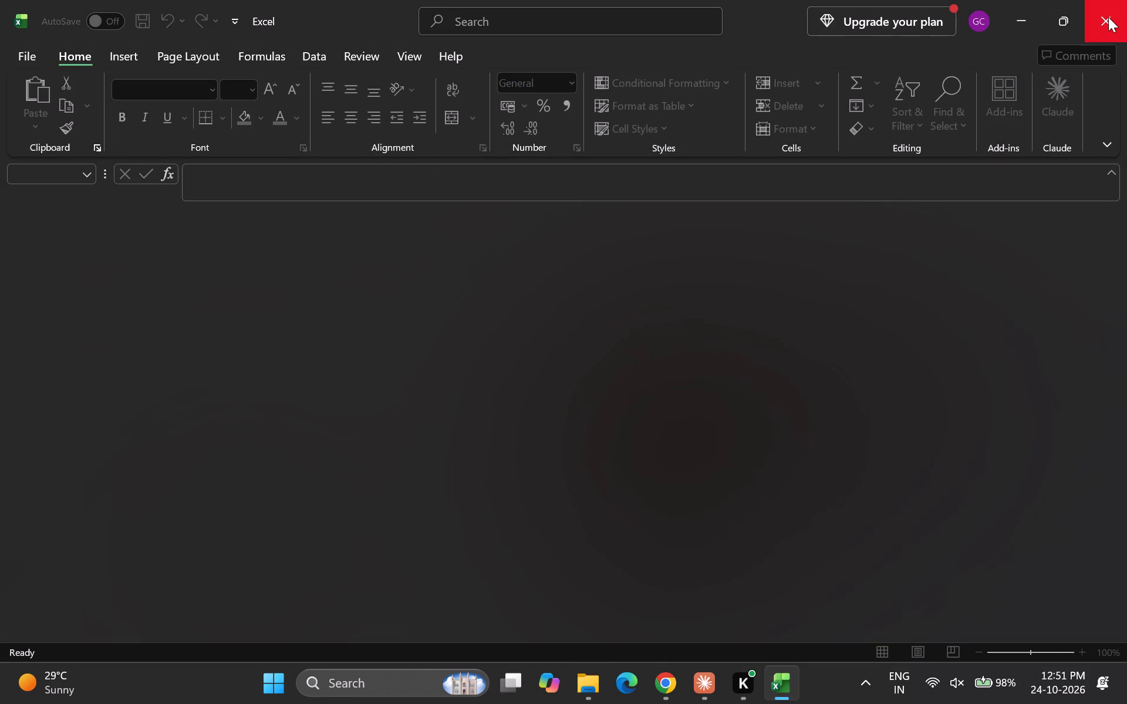
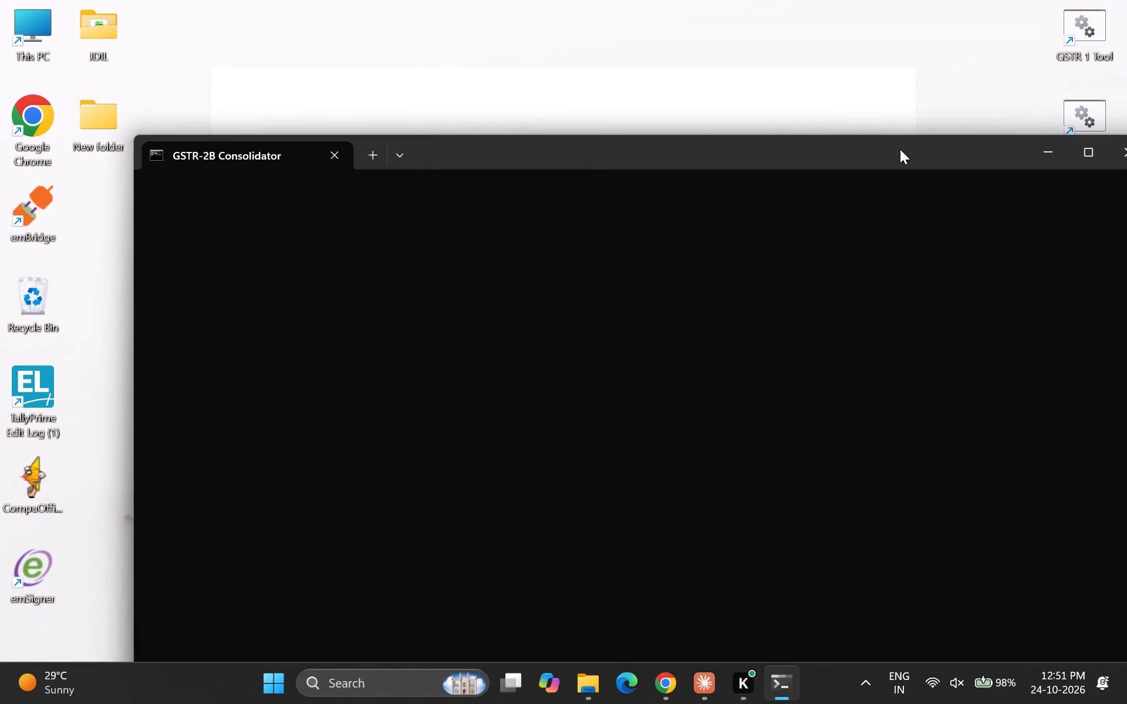
# Maximize the GSTR-2B Consolidator window and choose option 2, Pick folder.
pyautogui.doubleClick(900, 149)
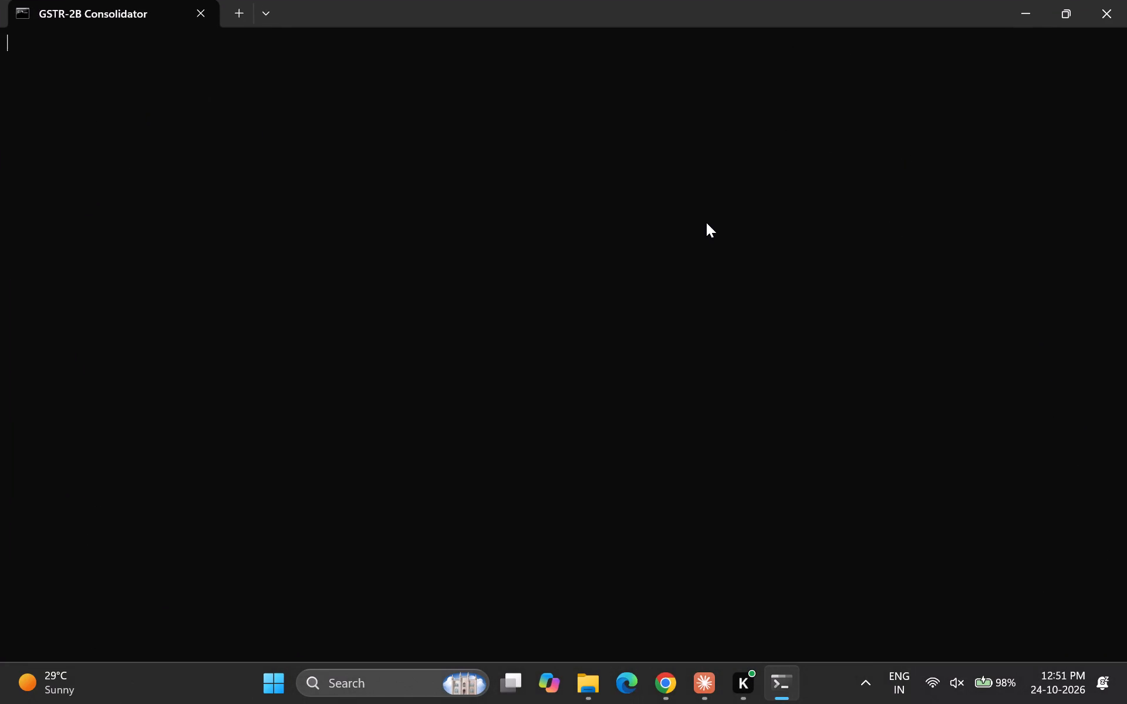
pyautogui.press('F2')
pyautogui.press('Return')
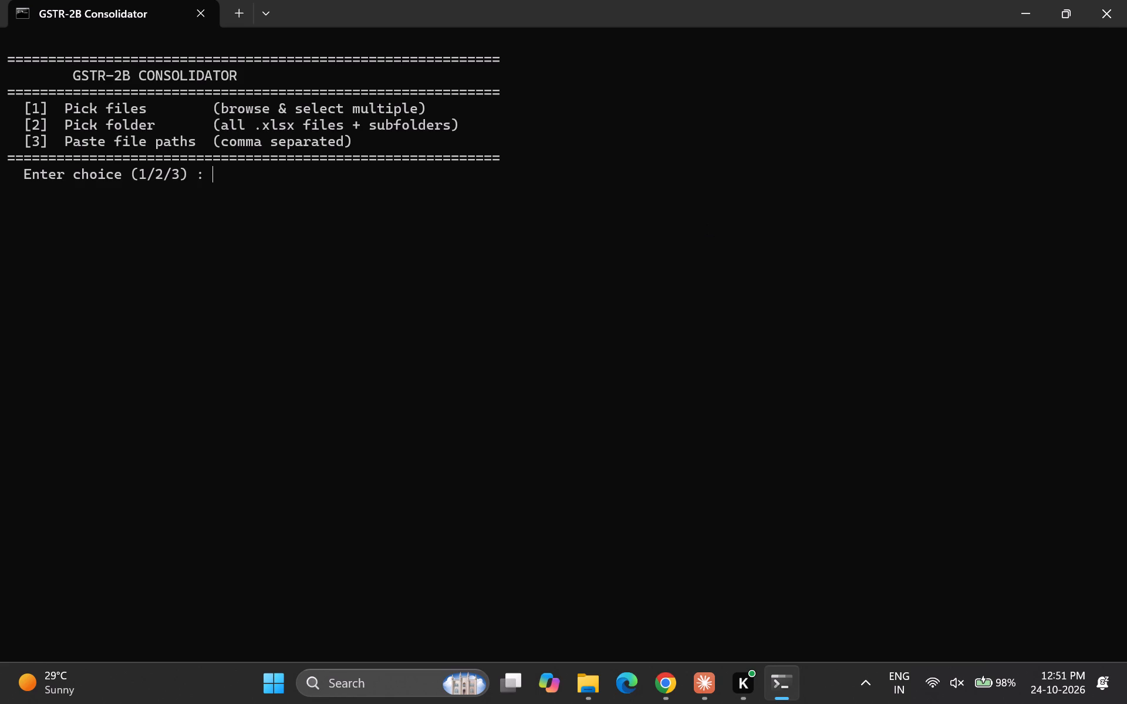
pyautogui.press('F2')
pyautogui.press('2')
pyautogui.press('2')
pyautogui.press('Return')
# In the folder selection dialog, open the Statutory Audit folder in Google Drive's My Drive.
pyautogui.press('Down')
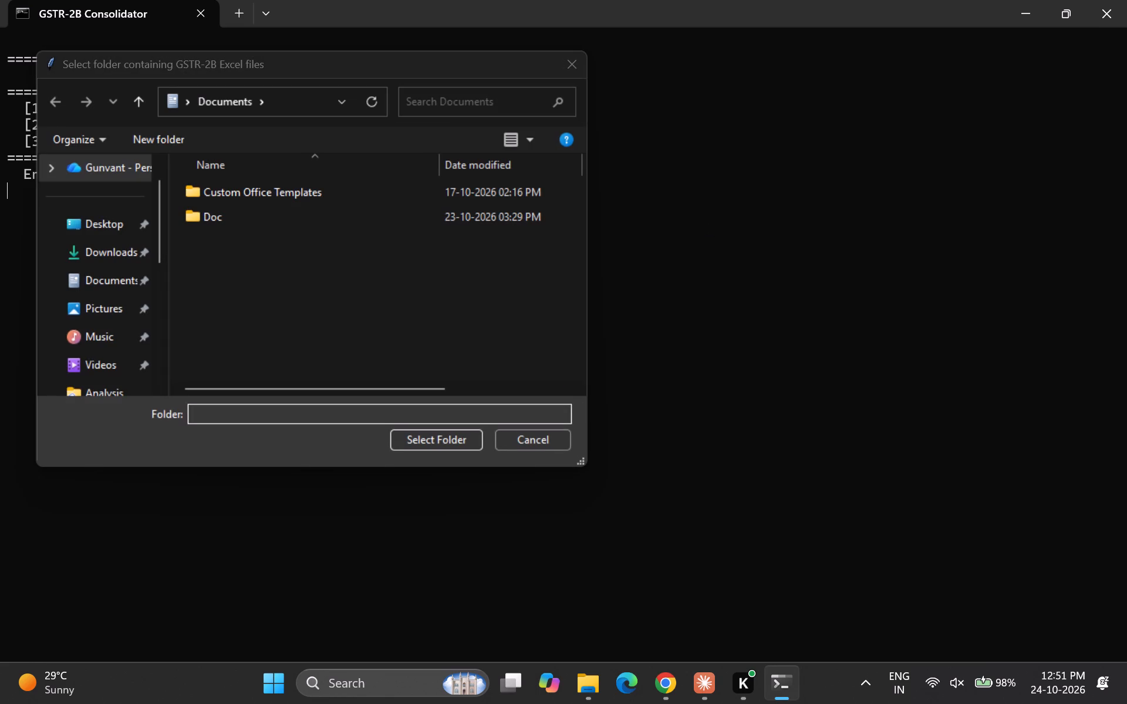
pyautogui.press('Up')
pyautogui.scroll(-1, 181, 288)
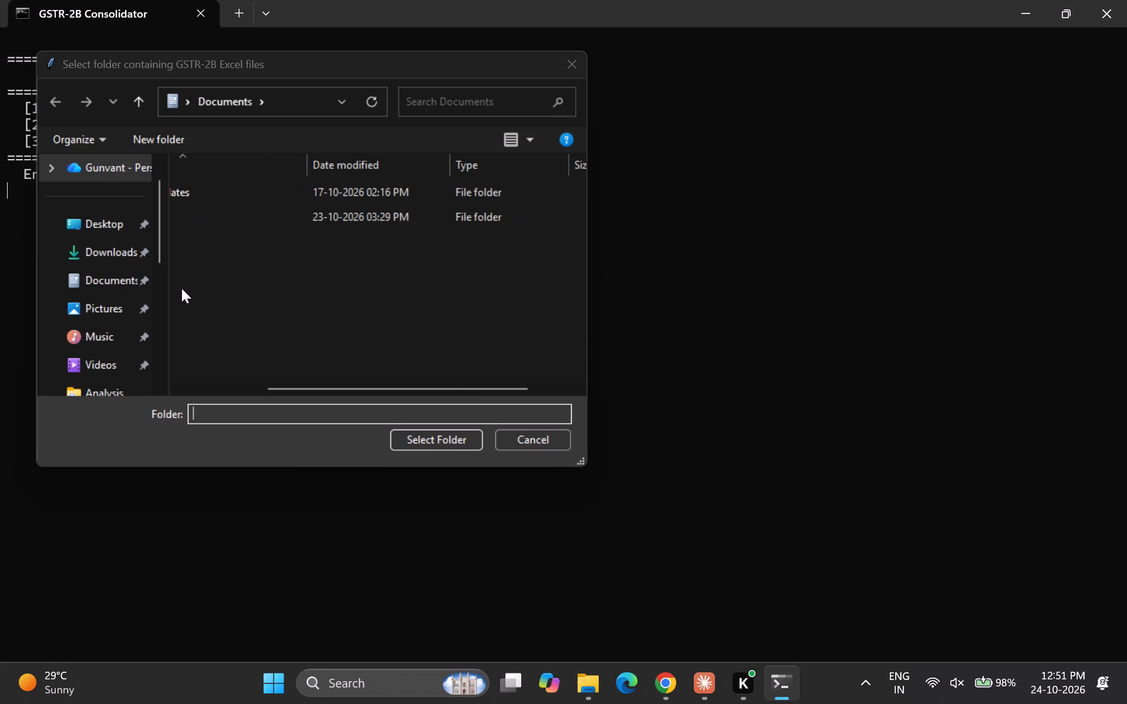
pyautogui.scroll(-1, 181, 288)
pyautogui.scroll(-1, 97, 301)
pyautogui.hscroll(2, 293, 268)
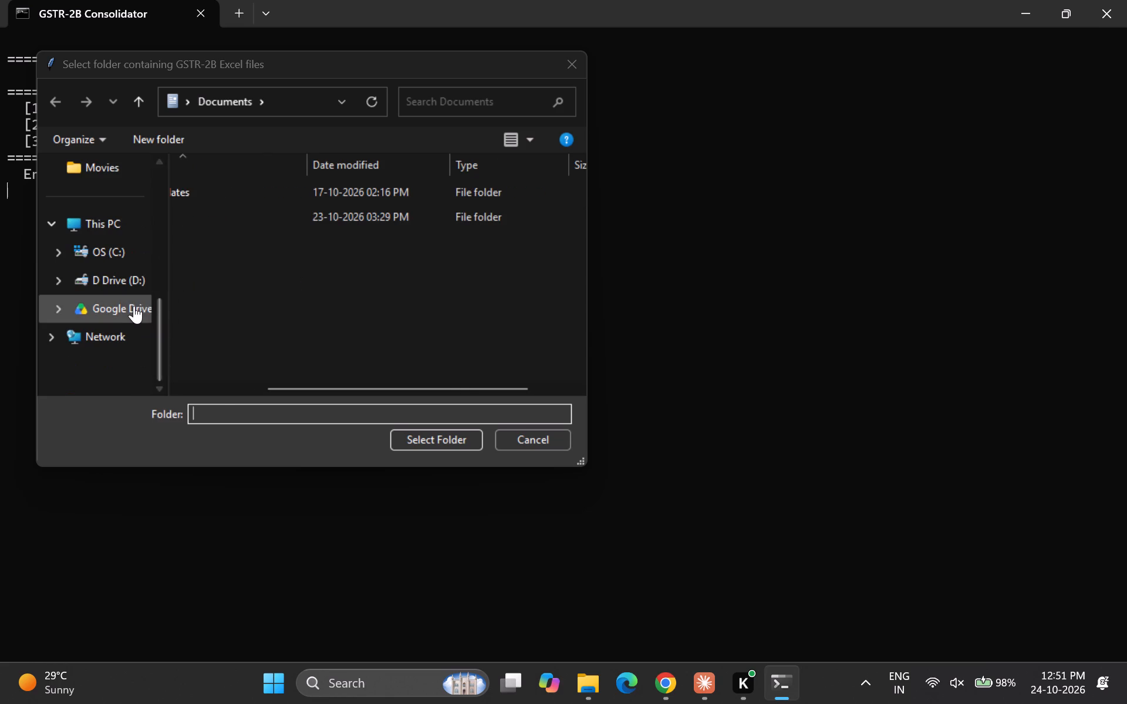
pyautogui.click(134, 306)
pyautogui.doubleClick(231, 180)
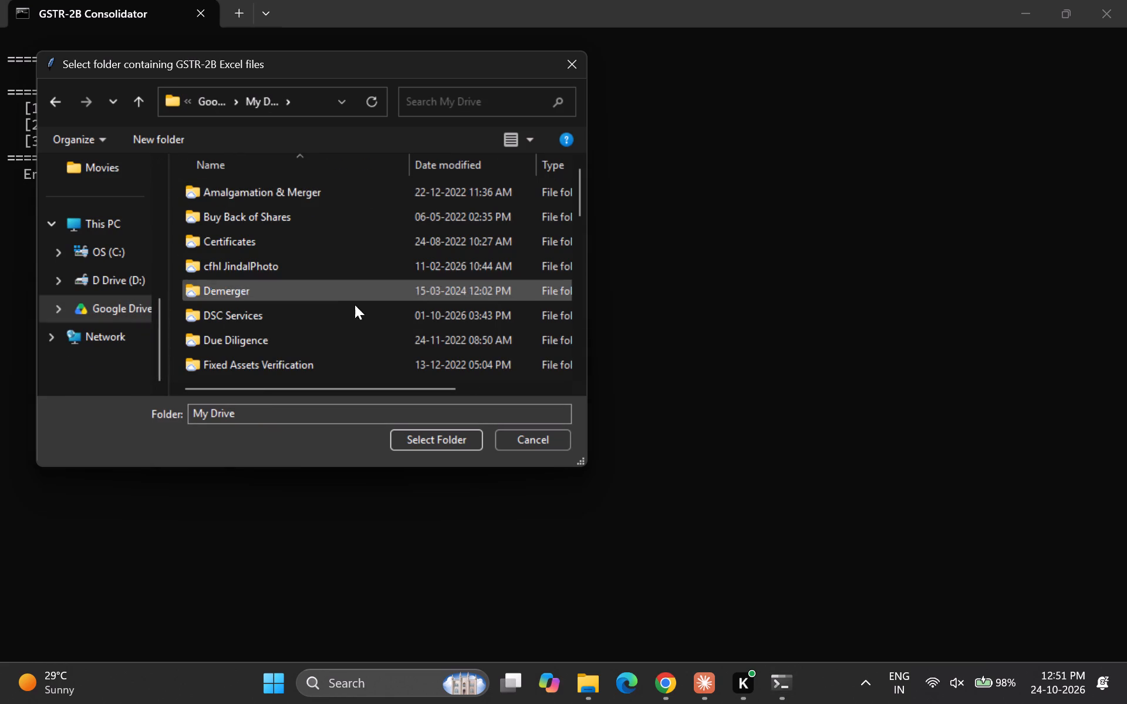
pyautogui.write('ssss')
pyautogui.press('Return')
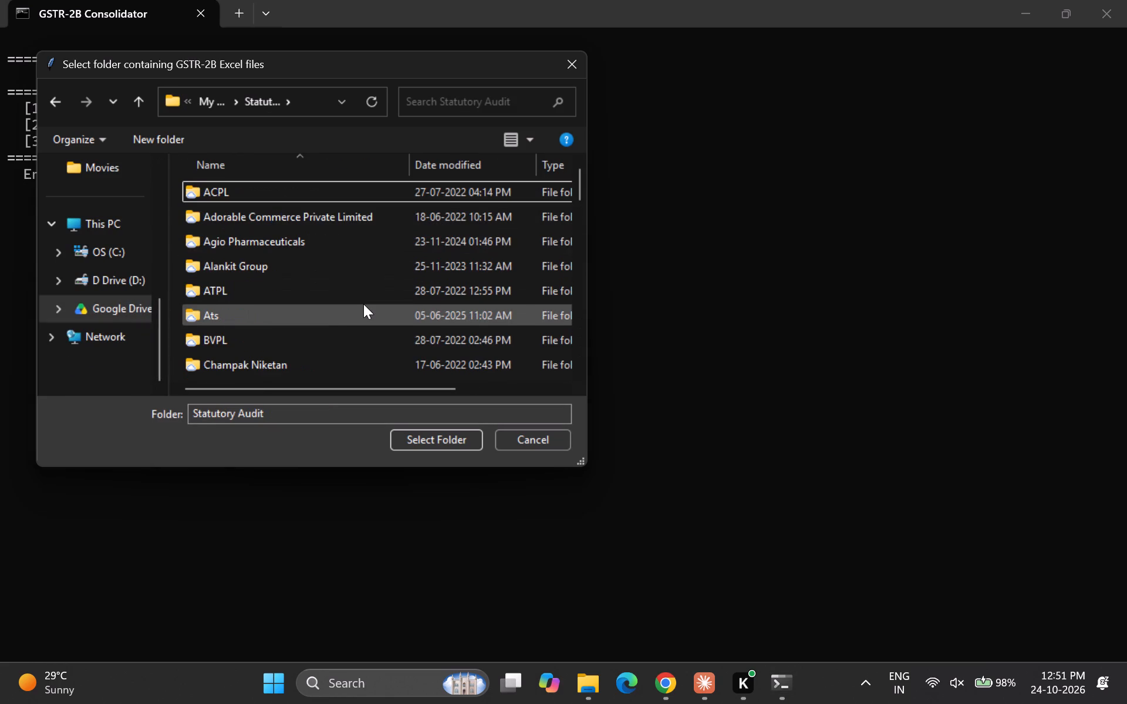
# Open the 1. Alankit Forex India Limited folder under Alankit Group, Alankit's Other Companies.
pyautogui.press('Down')
pyautogui.press('Down')
pyautogui.press('Down')
pyautogui.press('Up')
pyautogui.press('Down')
pyautogui.press('Up')
pyautogui.press('Down')
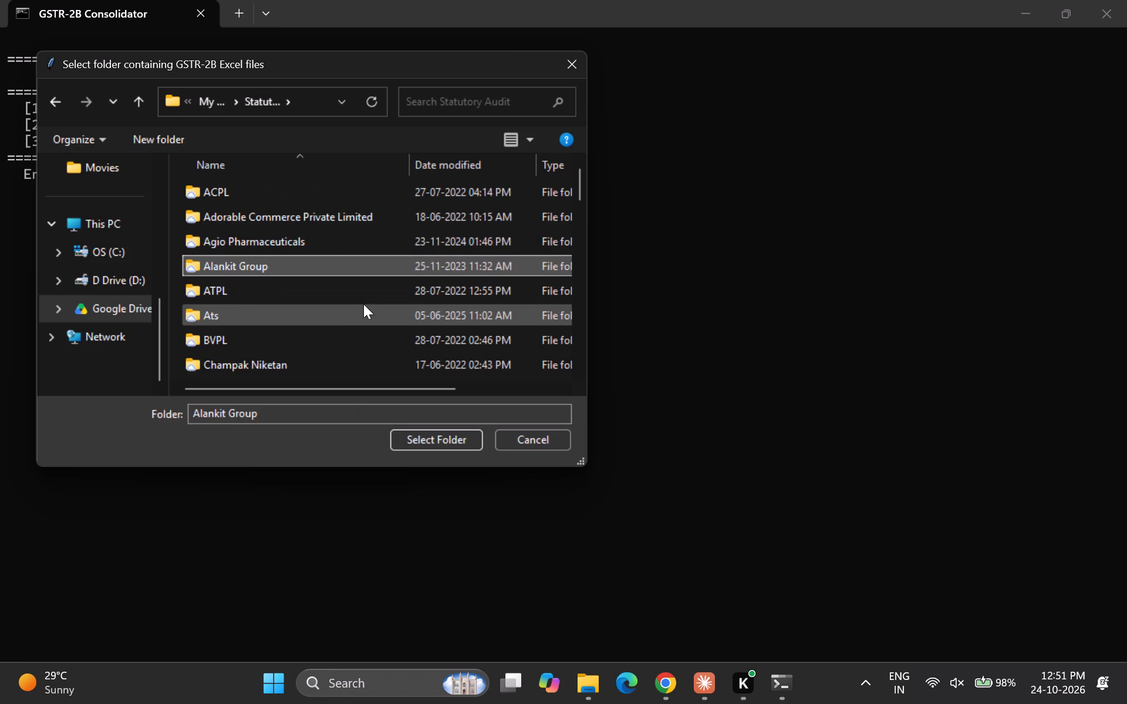
pyautogui.press('Return')
pyautogui.press('Down')
pyautogui.press('Down')
pyautogui.press('Down')
pyautogui.press('Return')
pyautogui.press('Down')
pyautogui.press('Up')
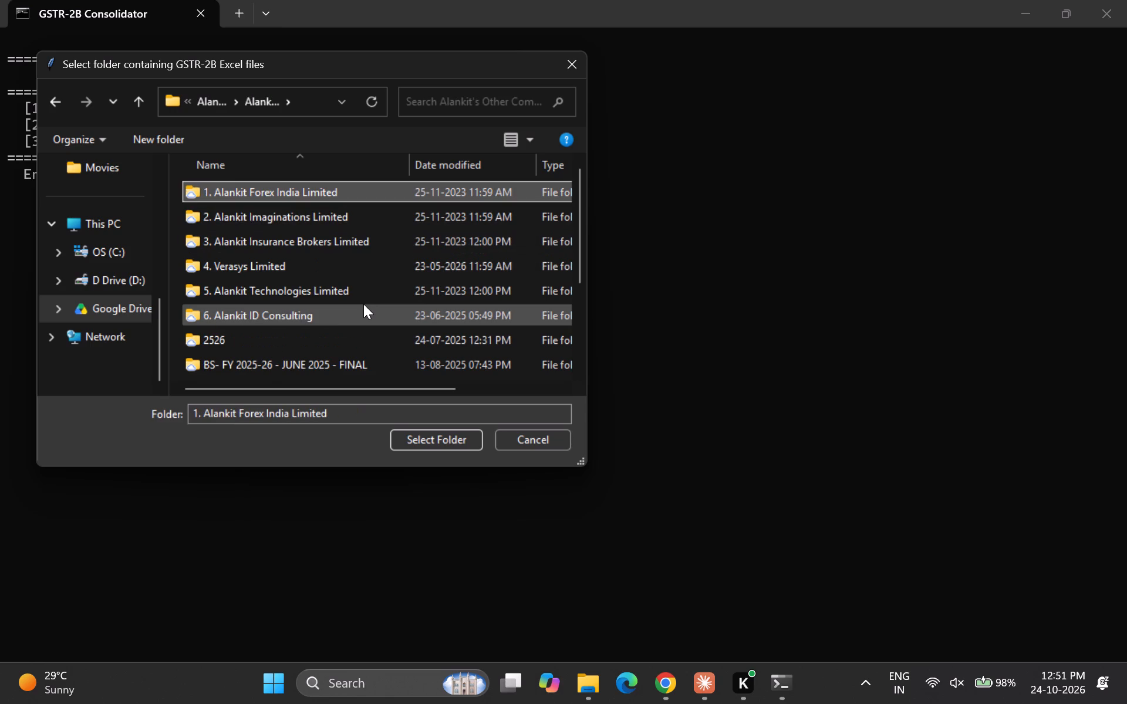
pyautogui.press('Return')
# Open the company's GST folder under F.Y. 2026-27, Q2.
pyautogui.press('Down')
pyautogui.press('Down')
pyautogui.press('Down')
pyautogui.press('Down')
pyautogui.press('Down')
pyautogui.press('Down')
pyautogui.press('Down')
pyautogui.press('Up')
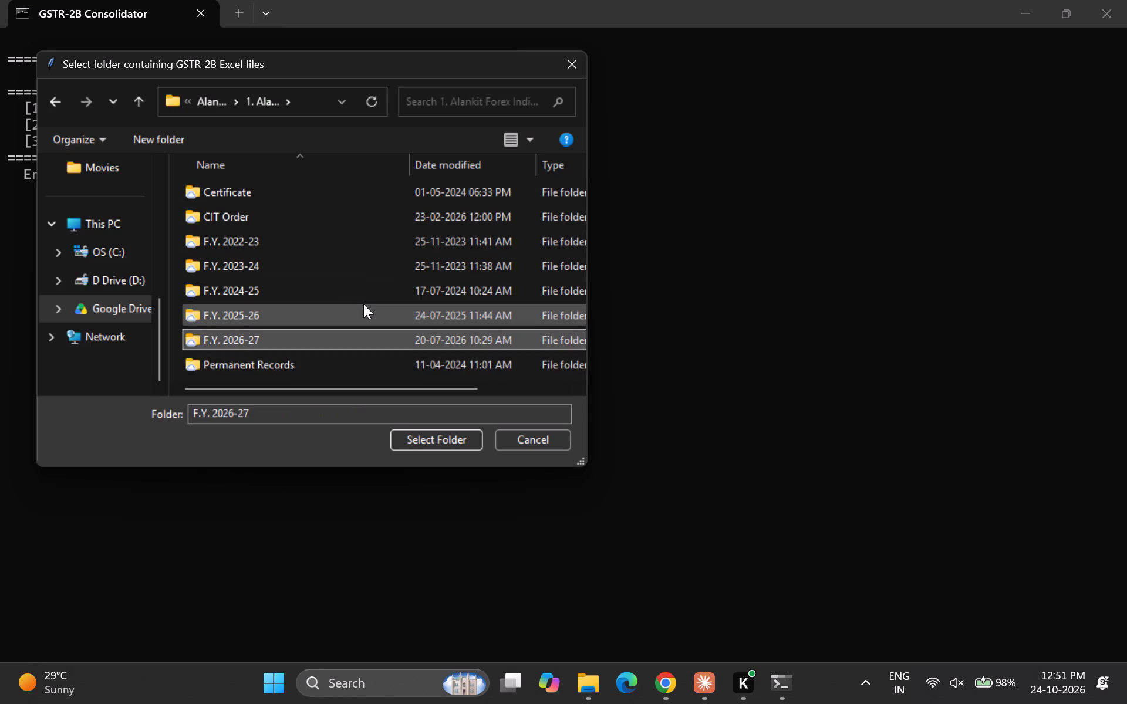
pyautogui.press('Return')
pyautogui.press('Down')
pyautogui.press('Return')
pyautogui.press('Down')
pyautogui.press('Return')
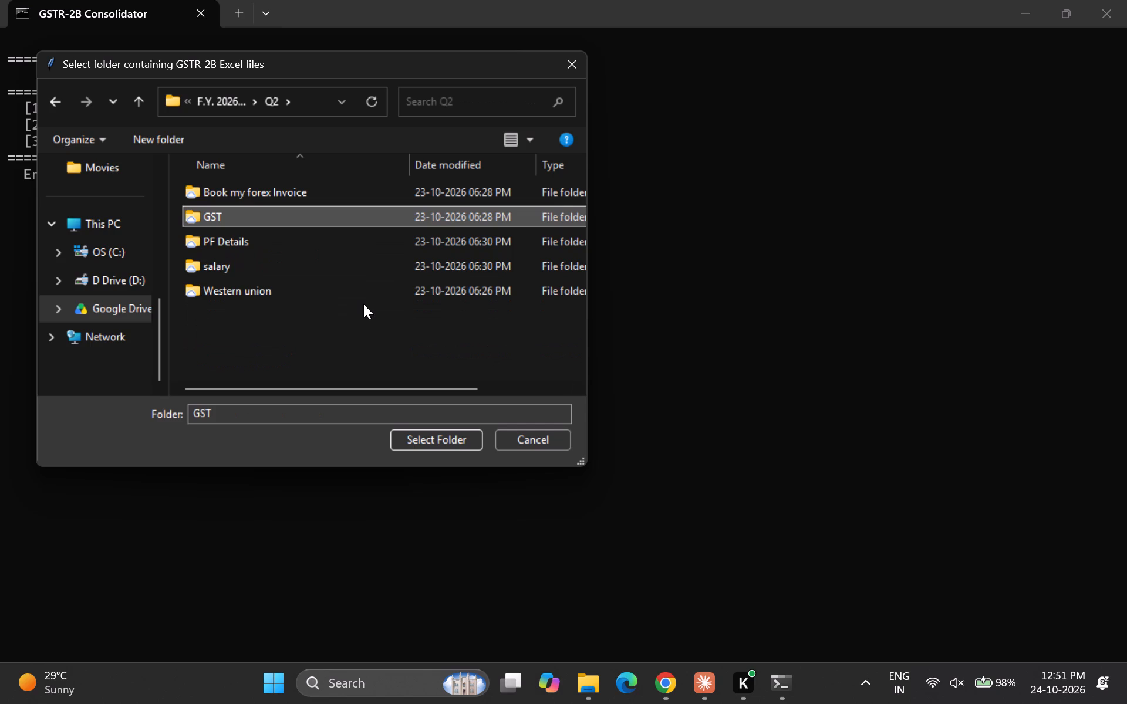
# Choose DELHI's GSTR-2B folder as the source, run the consolidation and dismiss the completion prompt.
pyautogui.press('Down')
pyautogui.press('Return')
pyautogui.press('Down')
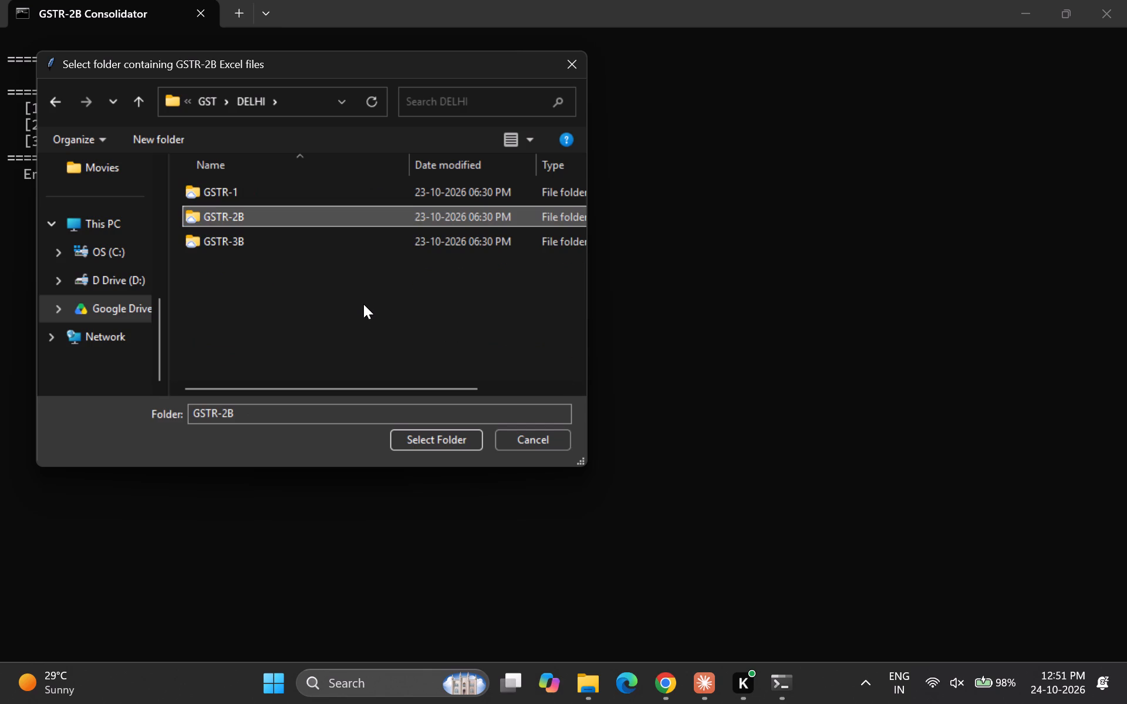
pyautogui.press('Return')
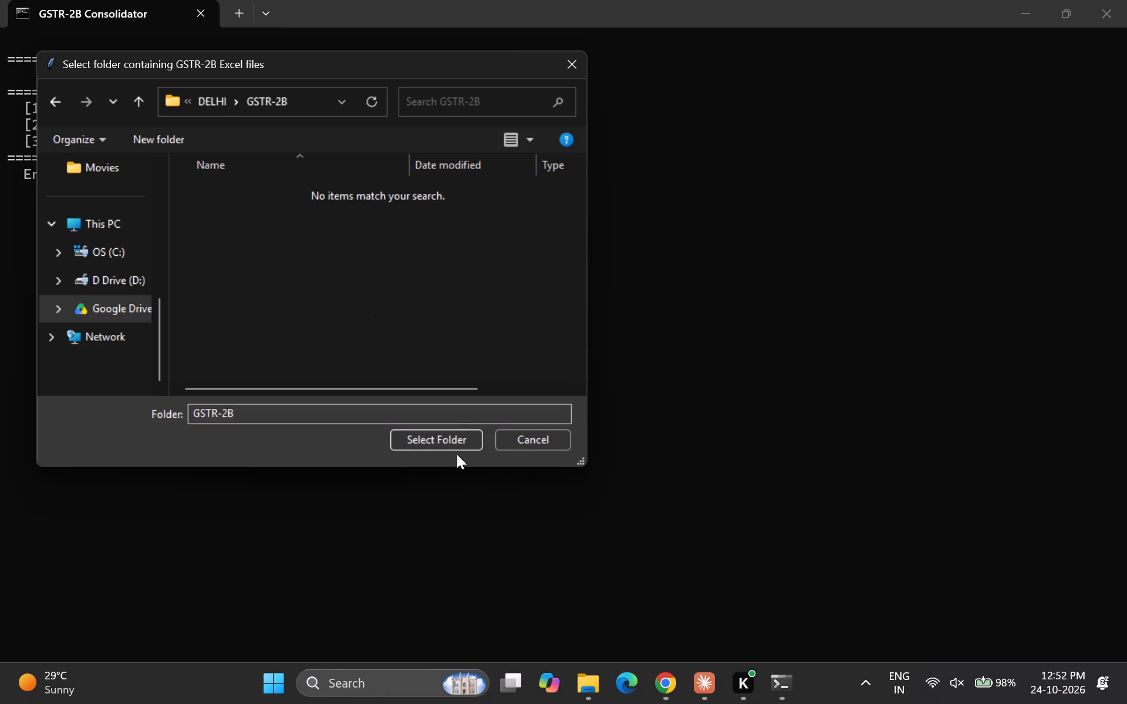
pyautogui.click(453, 442)
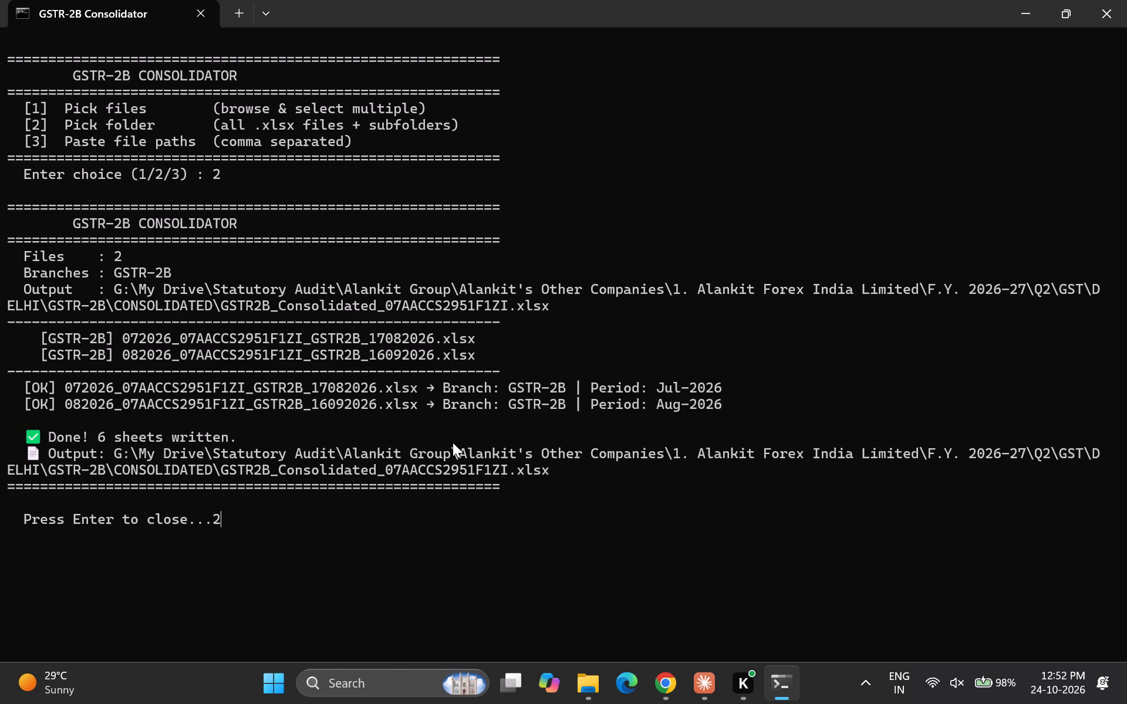
pyautogui.press('Return')
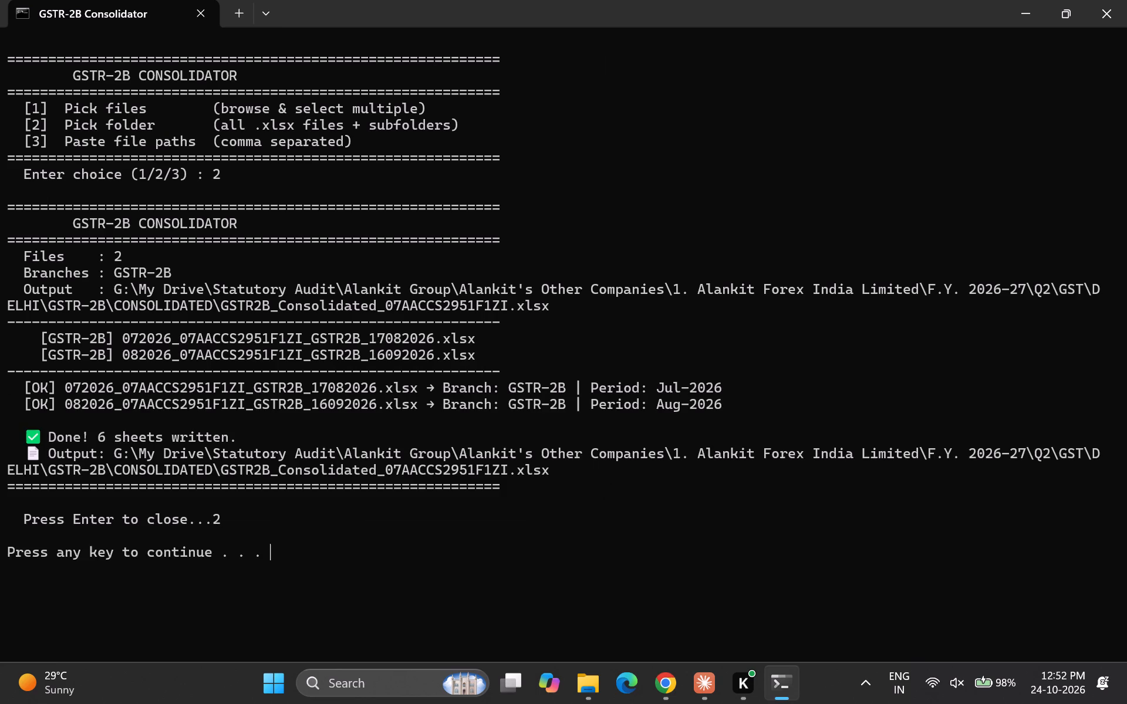
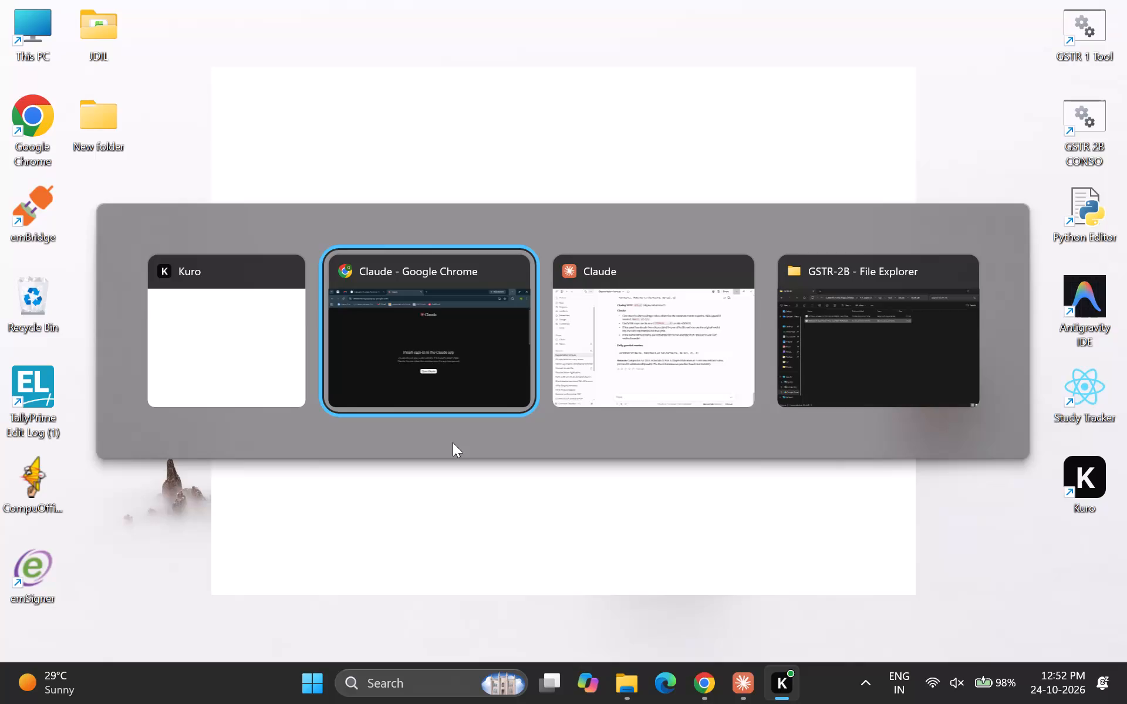
# Switch to File Explorer and open the CONSOLIDATED folder inside GSTR-2B to check its contents.
pyautogui.hotkey('alt', 'Tab')
pyautogui.hotkey('alt', 'Tab')
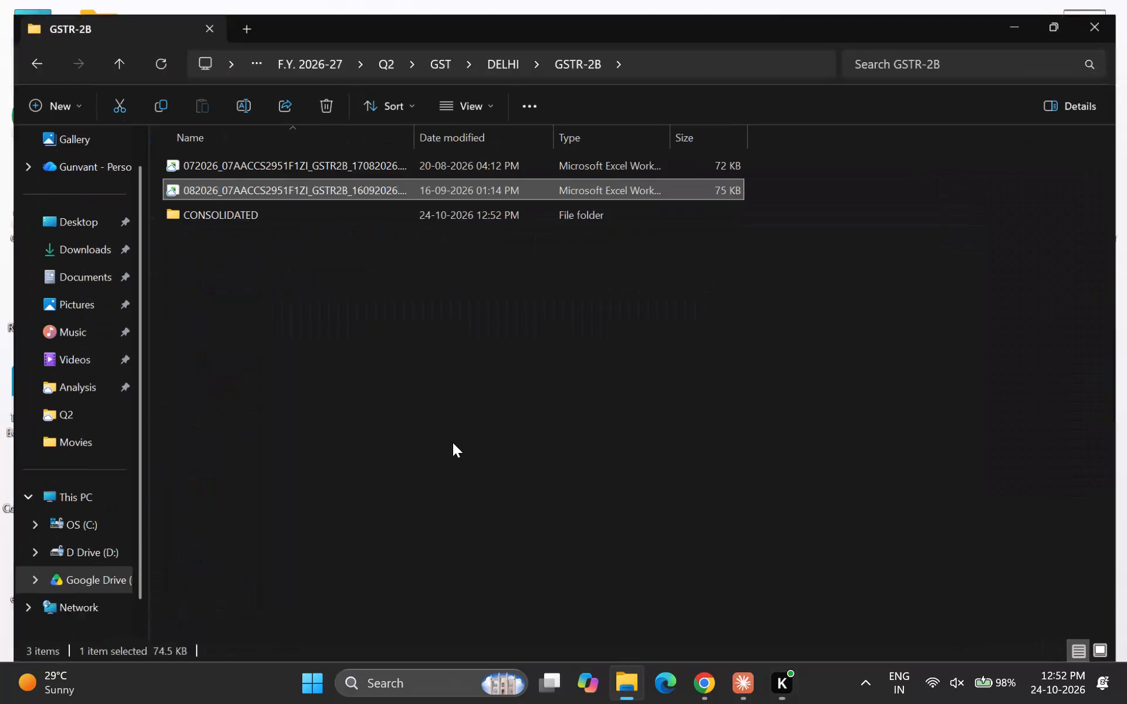
pyautogui.press('Down')
pyautogui.press('Up')
pyautogui.press('Down')
pyautogui.press('Return')
pyautogui.press('Down')
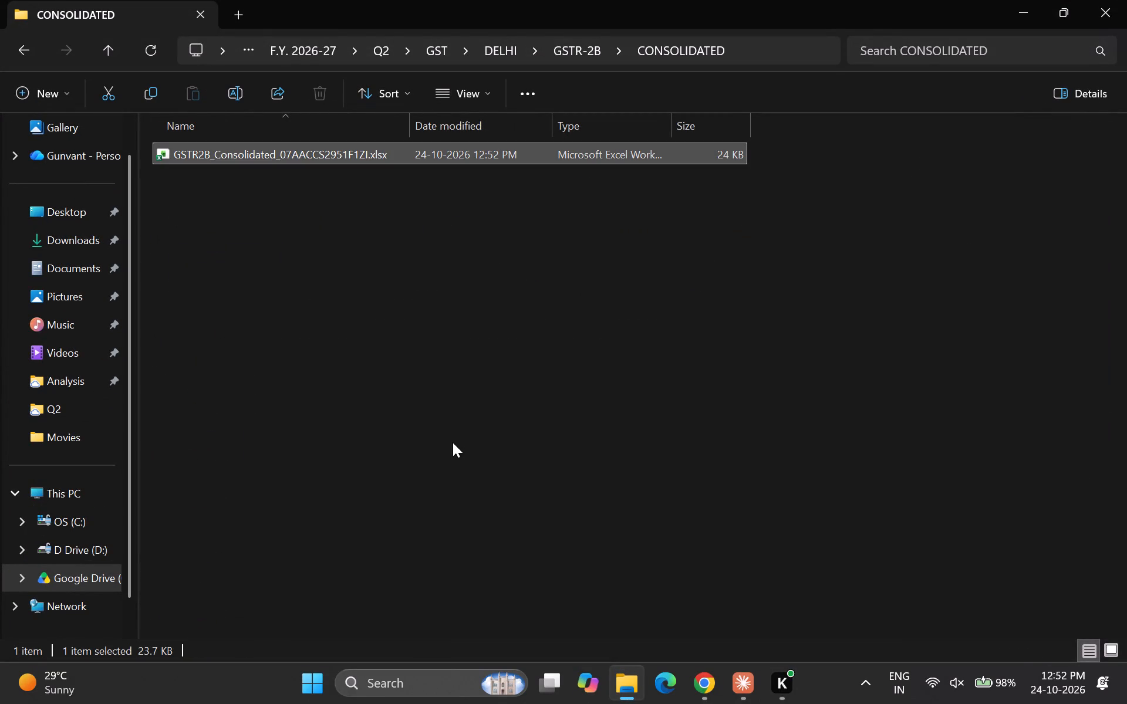
# Look through the parent DELHI, GST and Q2 folders, ending back in the DELHI folder.
pyautogui.hotkey('alt', 'Up')
pyautogui.hotkey('alt', 'Up')
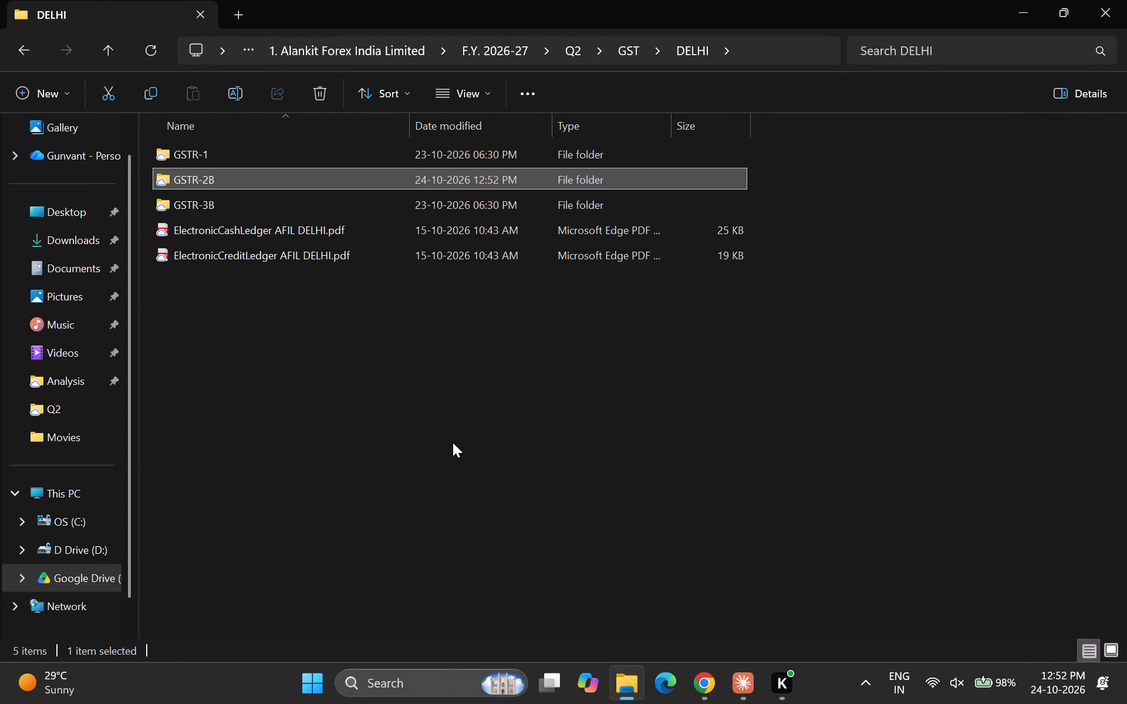
pyautogui.press('Up')
pyautogui.press('Down')
pyautogui.press('Down')
pyautogui.press('Down')
pyautogui.hotkey('alt', 'Up')
pyautogui.press('Down')
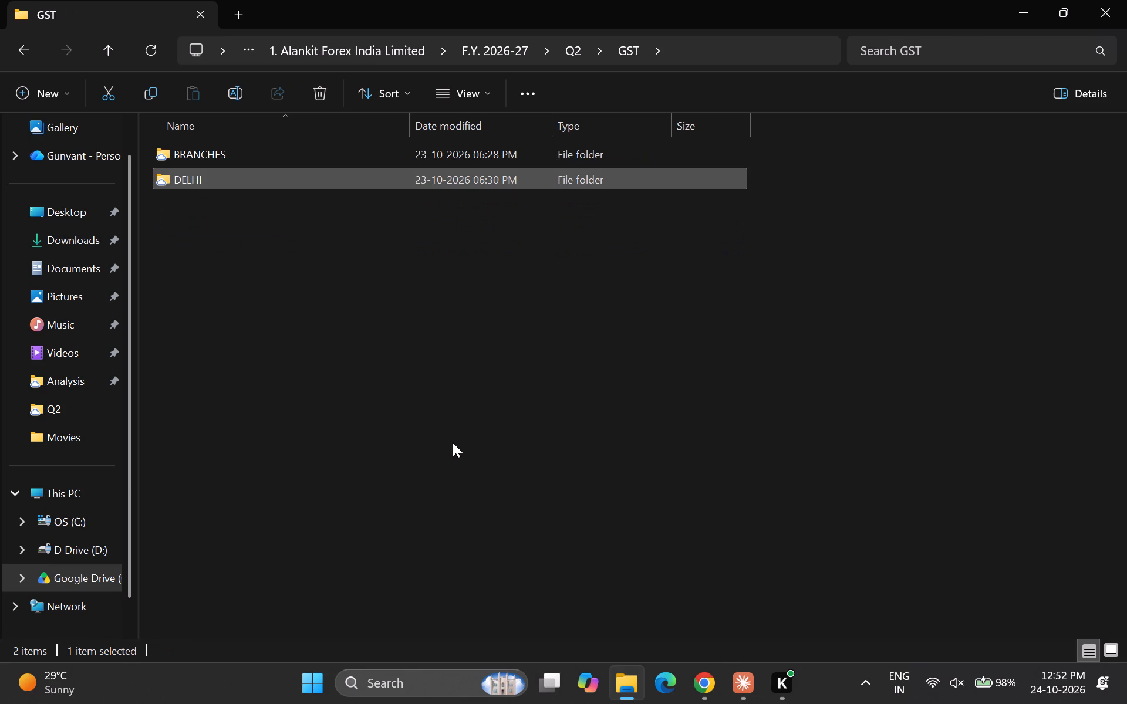
pyautogui.press('Up')
pyautogui.press('Down')
pyautogui.hotkey('alt', 'Up')
pyautogui.press('Down')
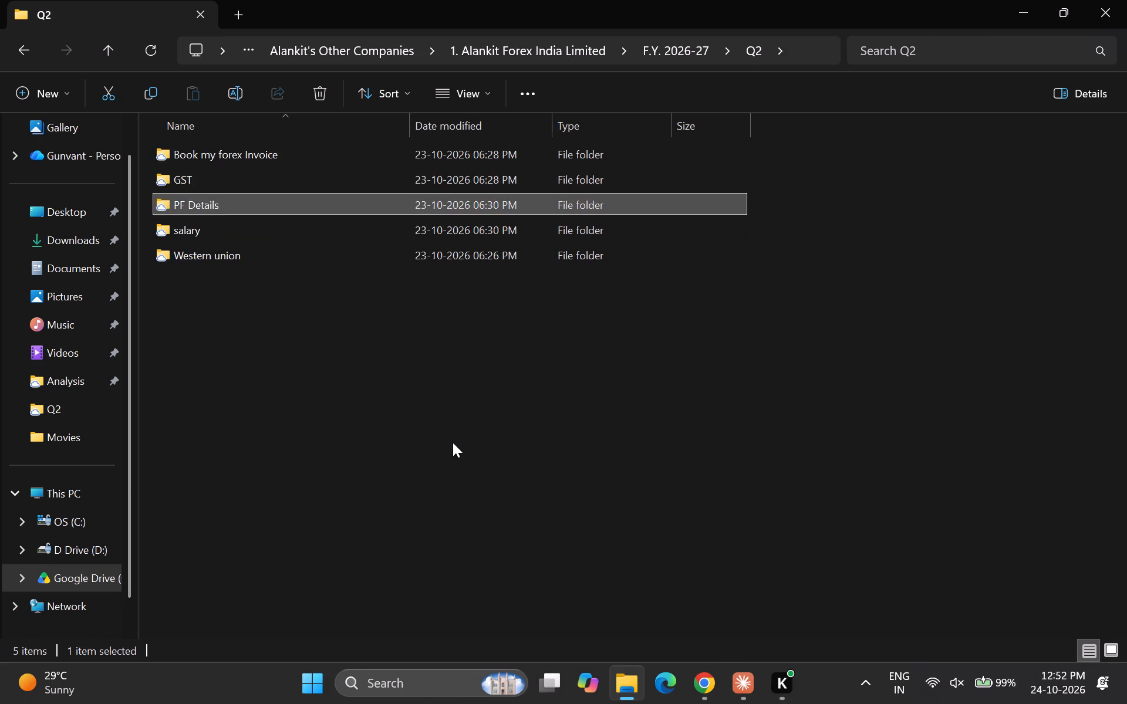
pyautogui.press('Up')
pyautogui.press('Return')
pyautogui.press('Down')
pyautogui.press('Return')
pyautogui.press('Down')
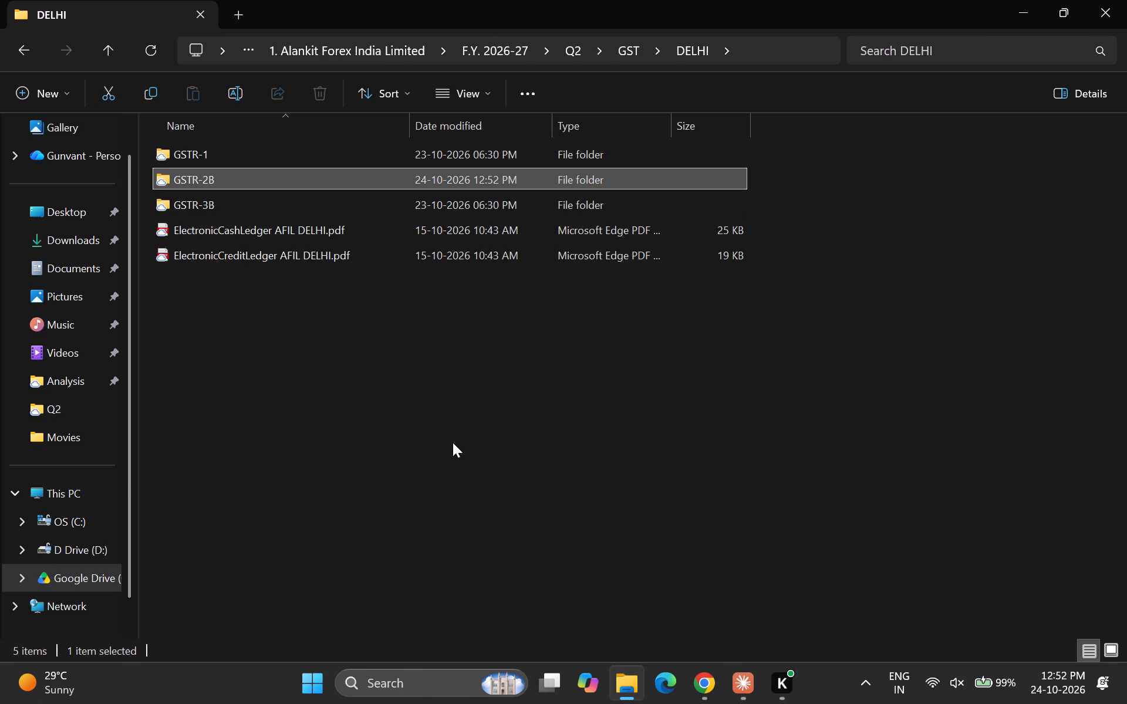
# Create a new folder named Analysis in the DELHI folder.
pyautogui.hotkey('ctrl', 'shift', 'n')
pyautogui.write('Analysis')
pyautogui.press('Return')
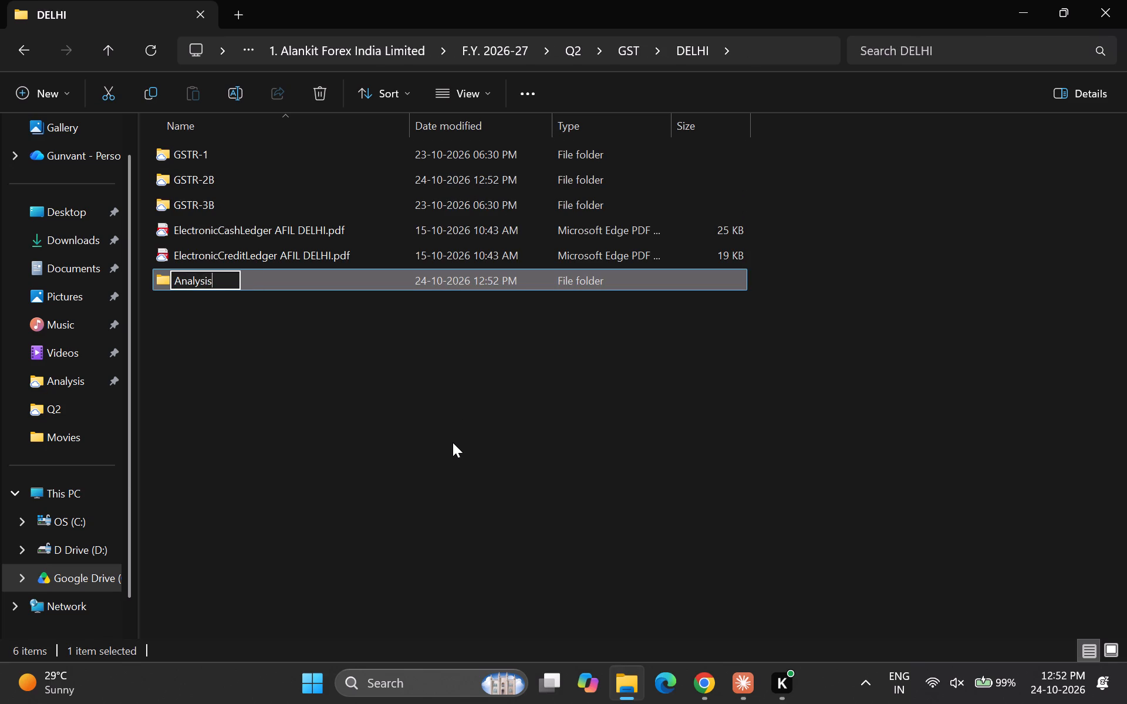
# Move the CONSOLIDATED folder from GSTR-2B into DELHI's Analysis folder.
pyautogui.press('Up')
pyautogui.press('Up')
pyautogui.press('Up')
pyautogui.press('Up')
pyautogui.press('Return')
pyautogui.press('Down')
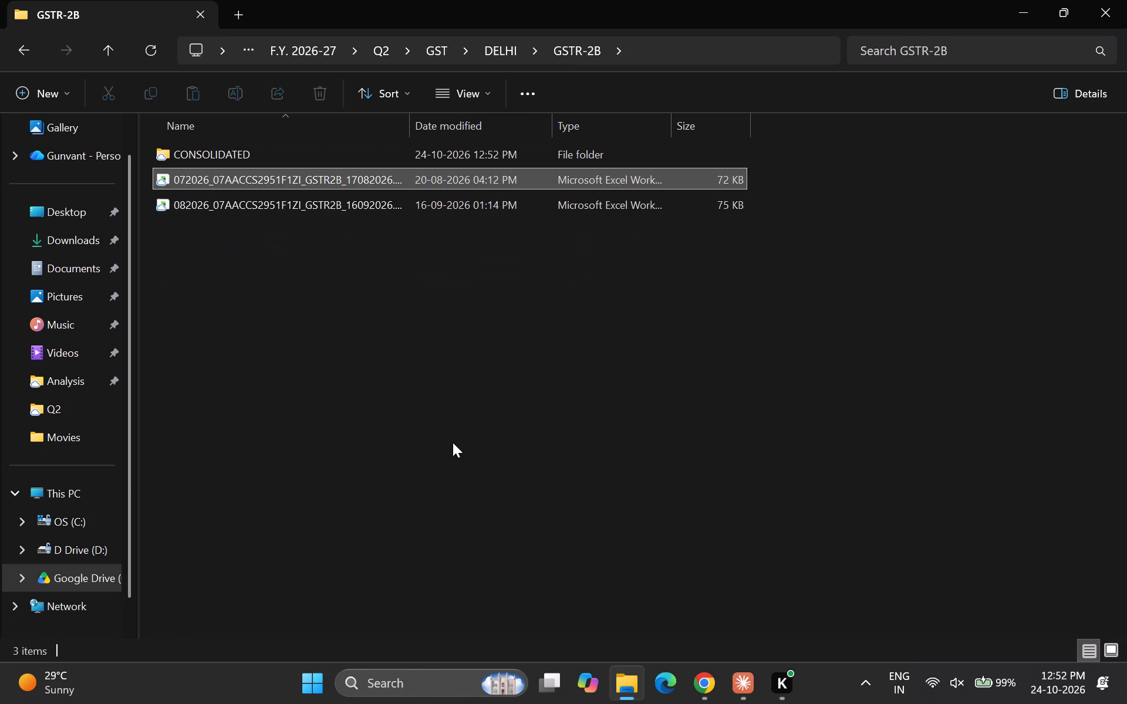
pyautogui.press('Up')
pyautogui.hotkey('ctrl', 'x')
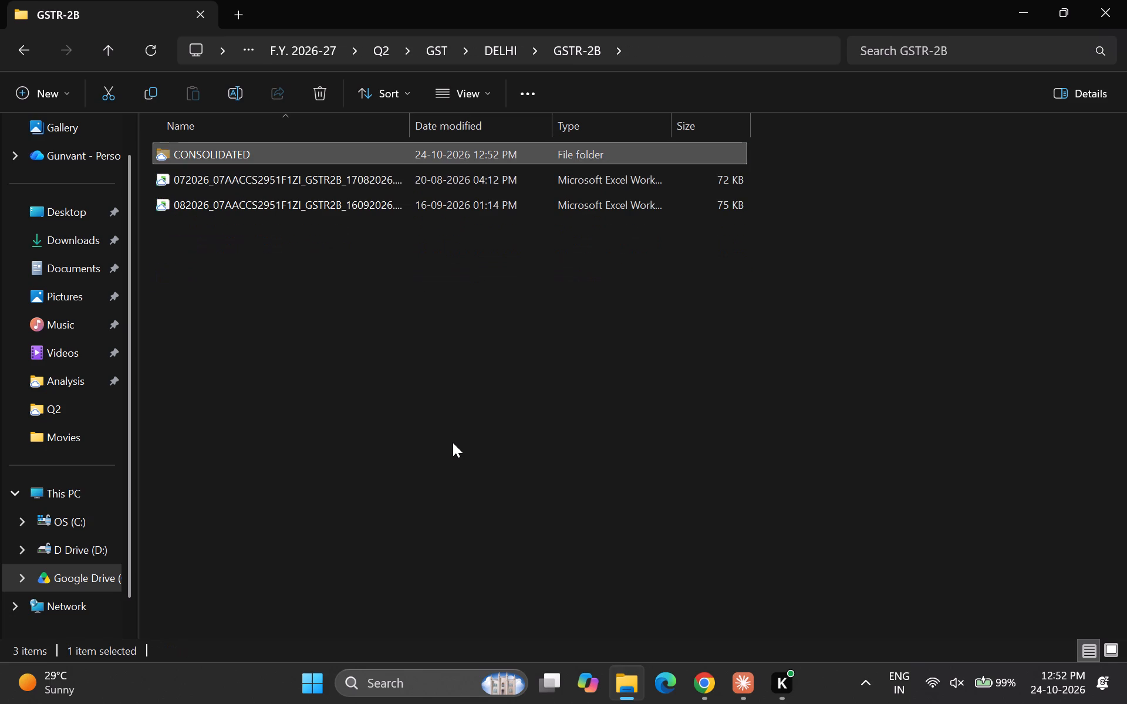
pyautogui.hotkey('alt', 'Up')
pyautogui.press('Down')
pyautogui.press('Down')
pyautogui.press('Up')
pyautogui.press('Up')
pyautogui.press('Up')
pyautogui.press('Up')
pyautogui.press('Return')
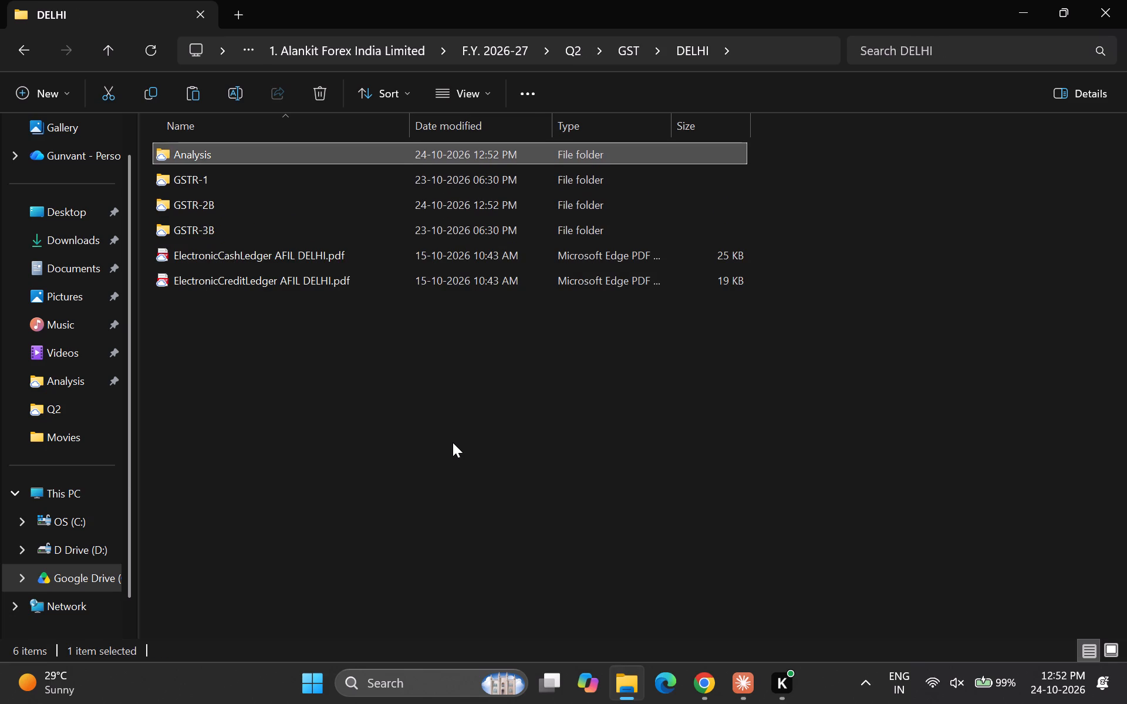
pyautogui.hotkey('ctrl', 'v')
pyautogui.press('Down')
pyautogui.press('Down')
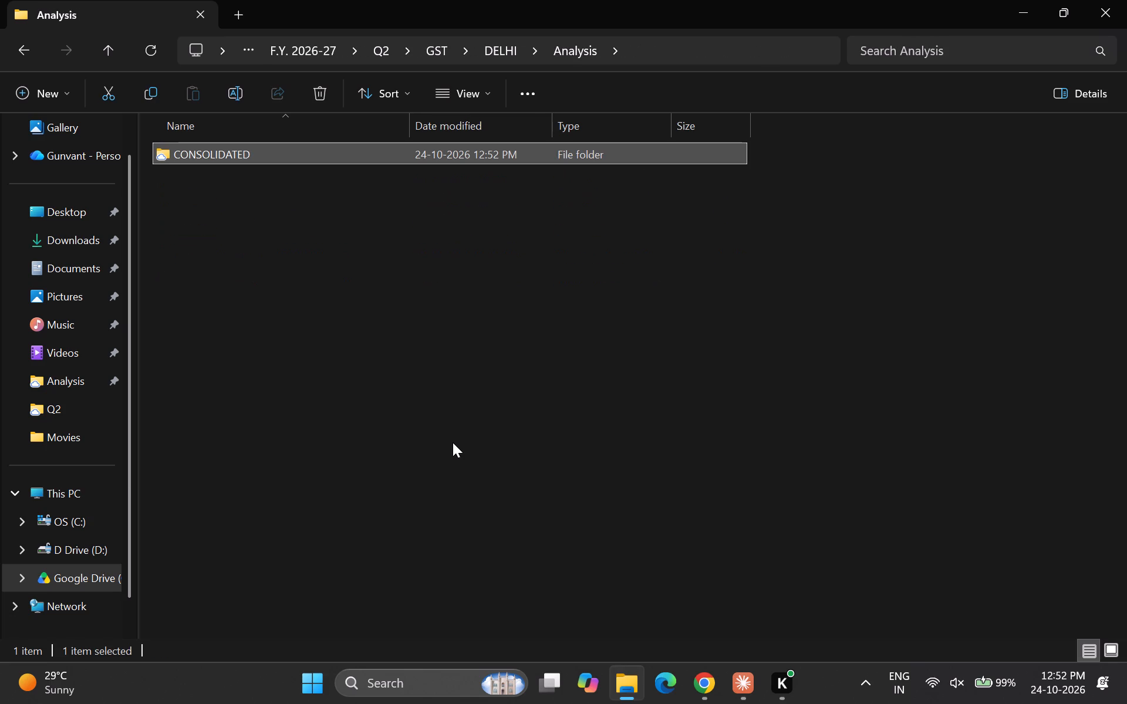
# Move the consolidated GSTR-2B workbook out of the CONSOLIDATED folder directly into Analysis.
pyautogui.press('Up')
pyautogui.press('Down')
pyautogui.press('Return')
pyautogui.press('Down')
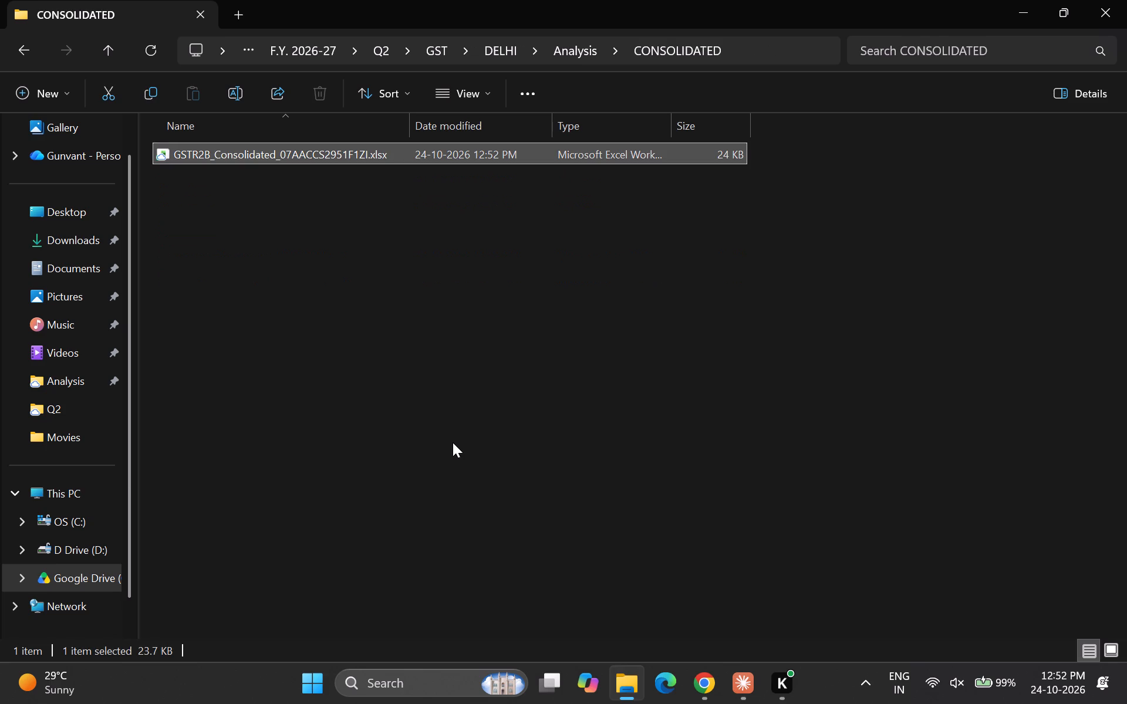
pyautogui.hotkey('ctrl', 'x')
pyautogui.hotkey('alt', 'Up')
pyautogui.press('Down')
pyautogui.hotkey('ctrl', 'v')
pyautogui.press('Down')
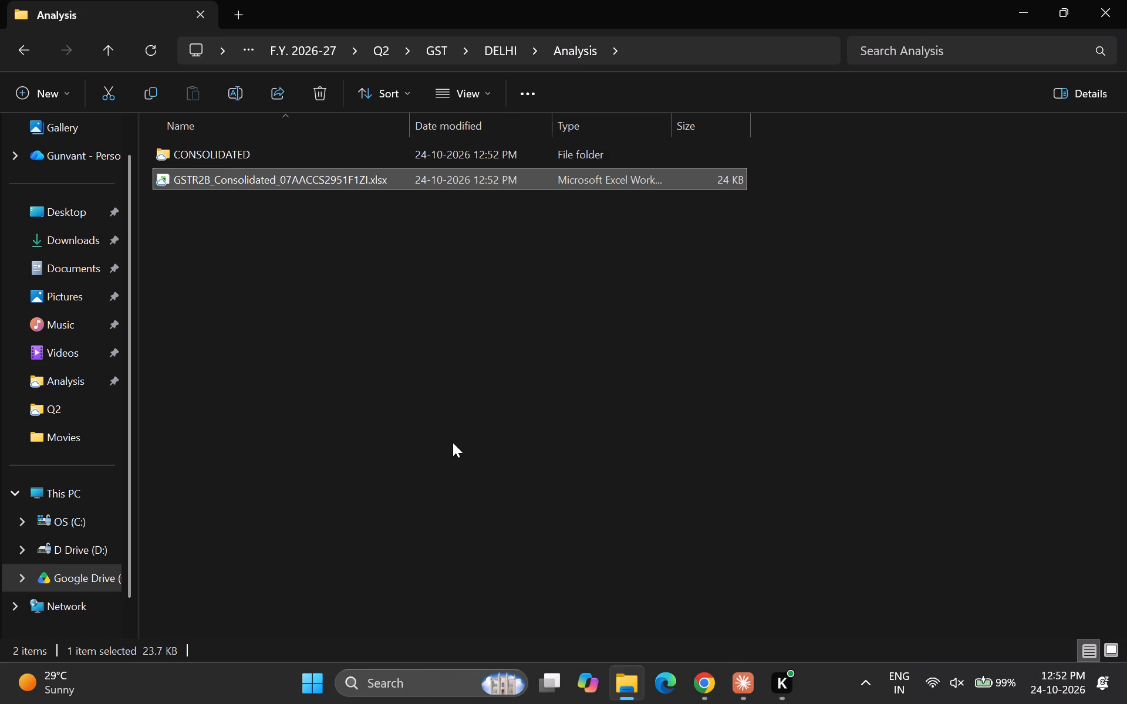
# Delete the CONSOLIDATED folder from Analysis.
pyautogui.press('Up')
pyautogui.press('Delete')
# Rename the consolidated workbook as GSTR2B_Consolidated_Delhi, replacing the GSTIN at the end of its name.
pyautogui.press('Down')
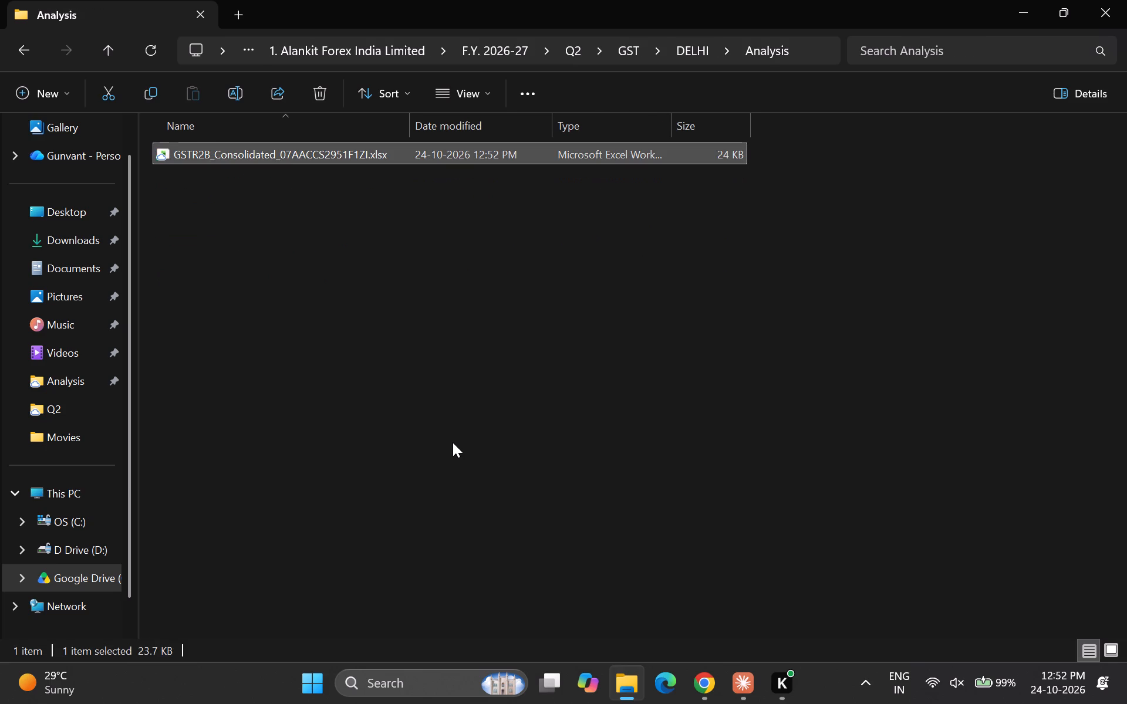
pyautogui.press('F2')
pyautogui.press('Right')
pyautogui.press('BackSpace')
pyautogui.press('BackSpace')
pyautogui.press('BackSpace')
pyautogui.press('BackSpace')
pyautogui.press('BackSpace')
pyautogui.press('BackSpace')
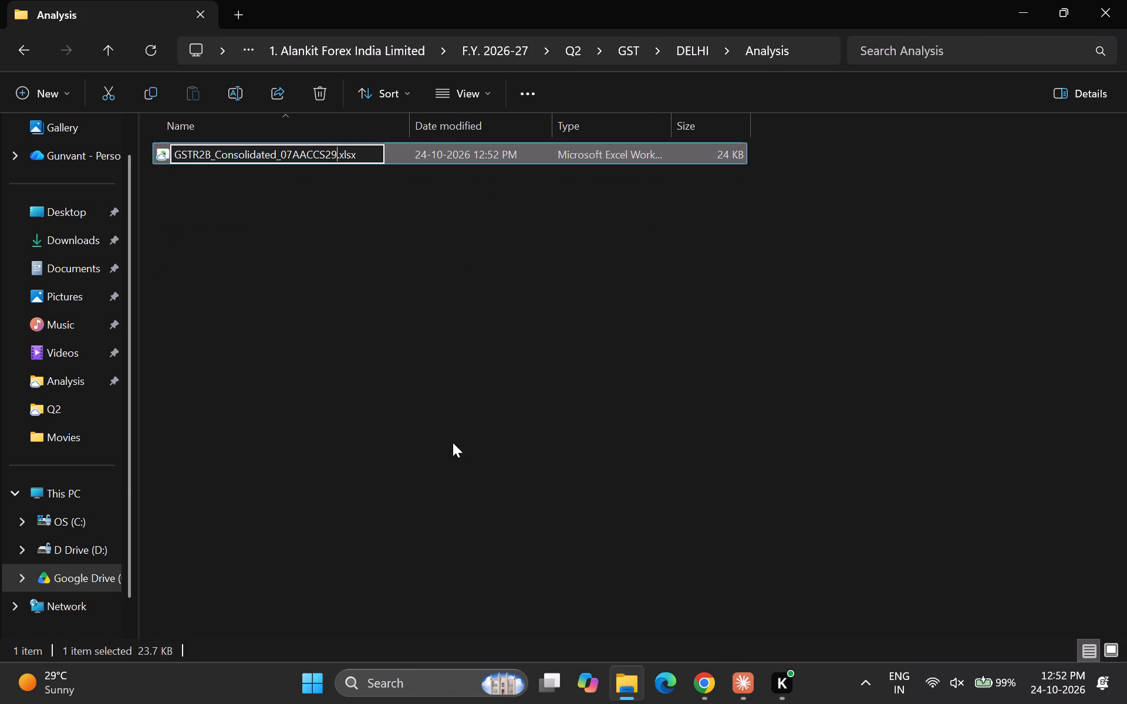
pyautogui.press('BackSpace')
pyautogui.press('BackSpace')
pyautogui.press('BackSpace')
pyautogui.press('BackSpace')
pyautogui.press('BackSpace')
pyautogui.press('BackSpace')
pyautogui.press('BackSpace')
pyautogui.press('BackSpace')
pyautogui.press('BackSpace')
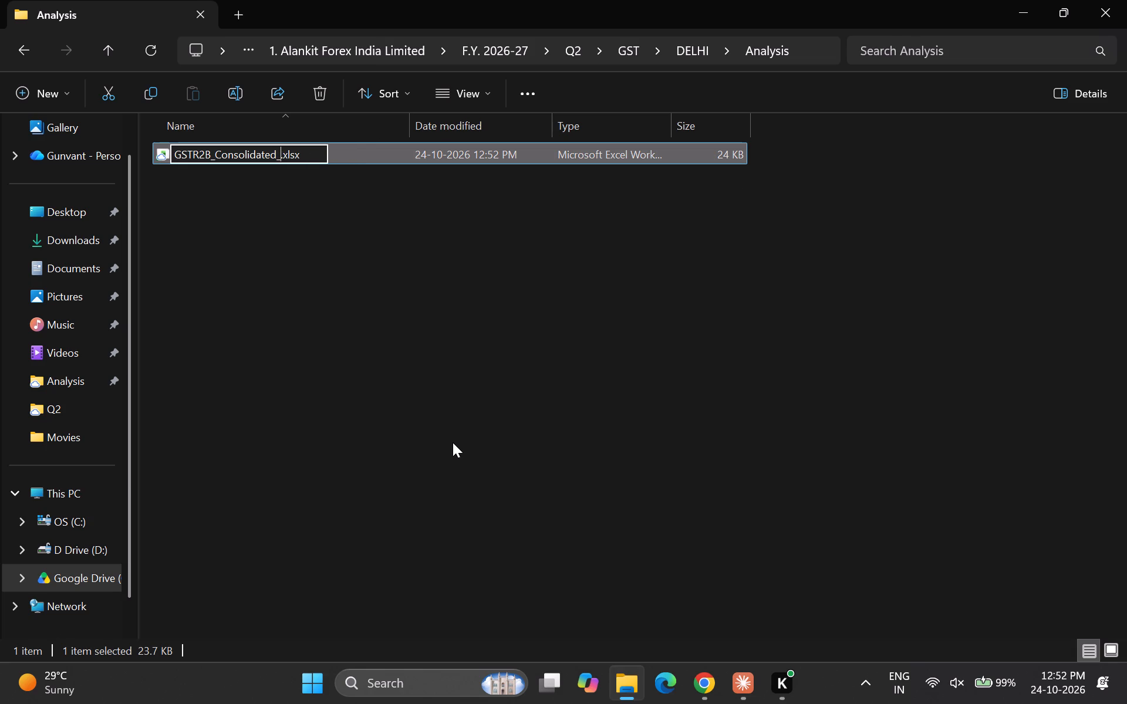
pyautogui.write('Del')
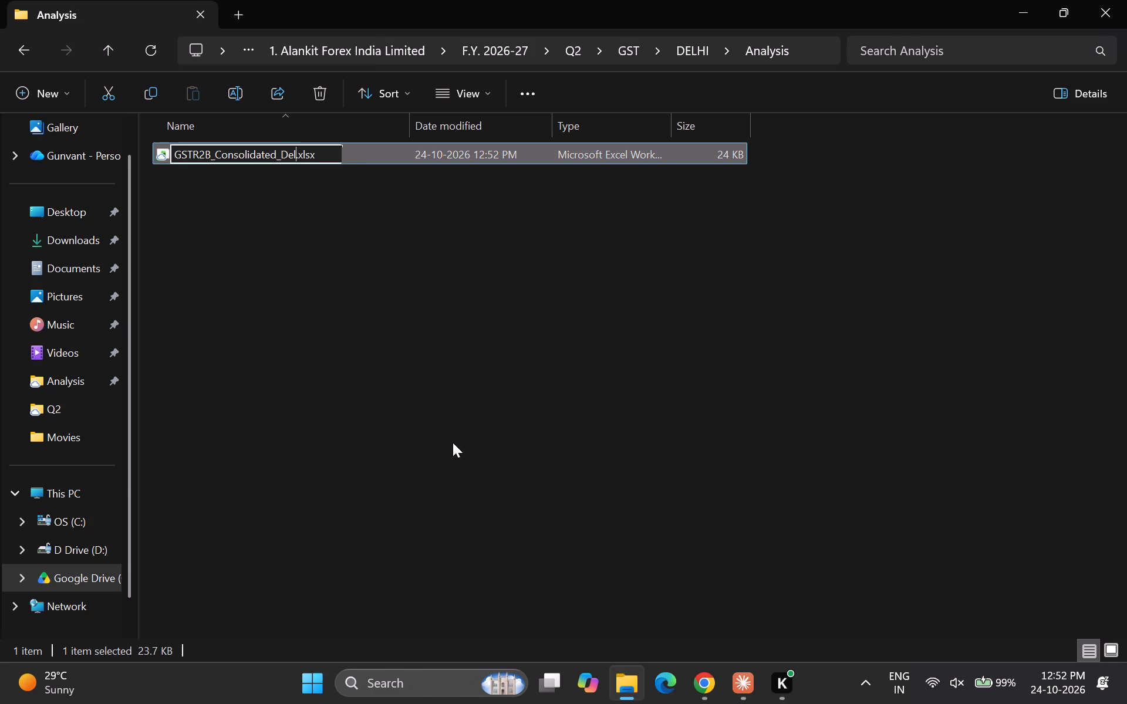
pyautogui.write('hi')
pyautogui.press('Return')
# Open the GSTR2B_Consolidated_Delhi workbook in Excel.
pyautogui.press('Return')
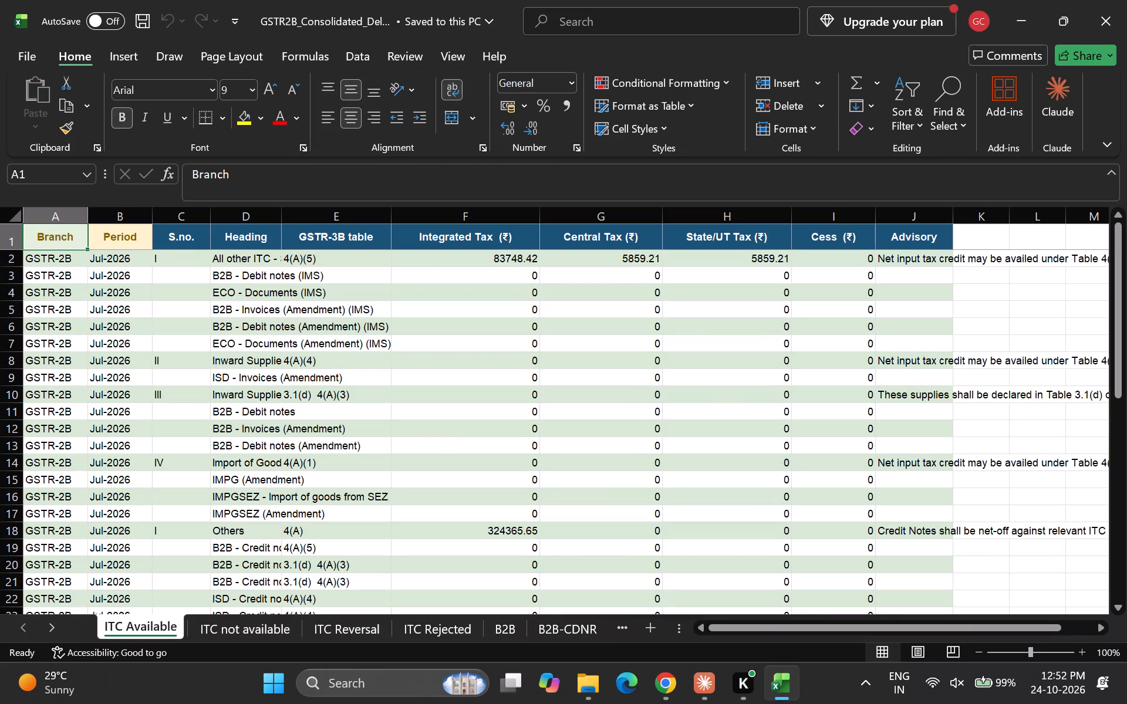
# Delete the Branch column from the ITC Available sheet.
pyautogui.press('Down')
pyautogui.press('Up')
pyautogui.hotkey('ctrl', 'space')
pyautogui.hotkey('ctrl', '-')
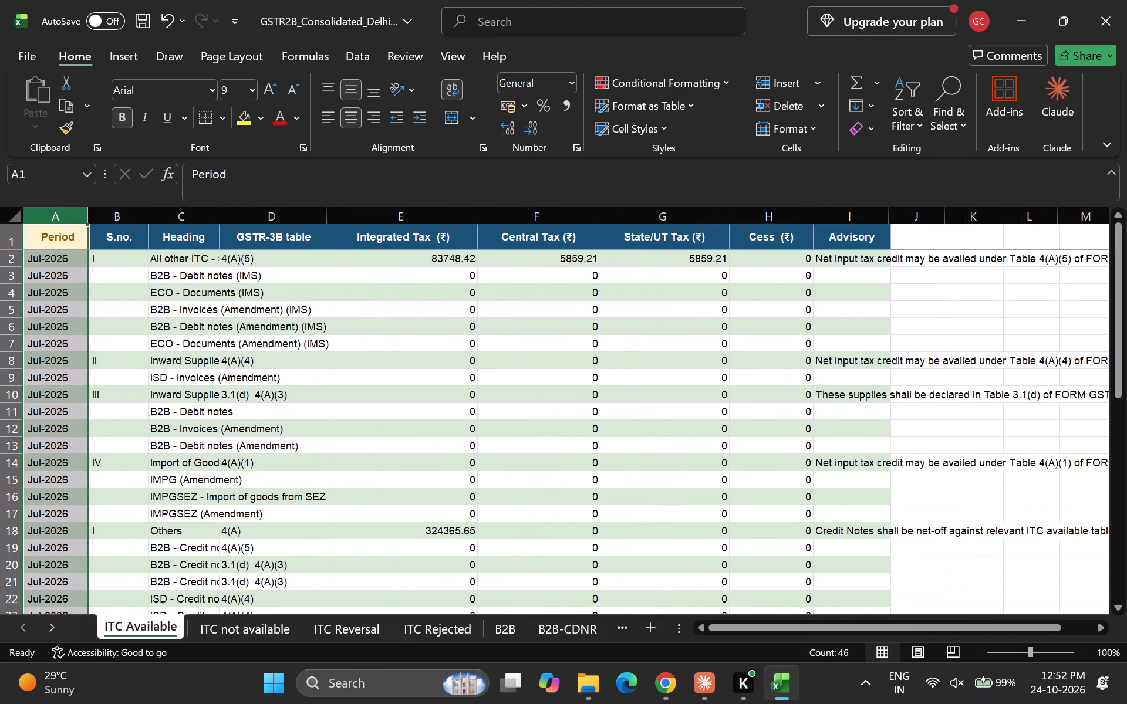
# Delete the four ITC sheets: ITC Available, ITC not available, ITC Reversal and ITC Rejected.
pyautogui.write('hds')
pyautogui.press('Return')
pyautogui.write('hds')
pyautogui.press('Return')
pyautogui.press('g')
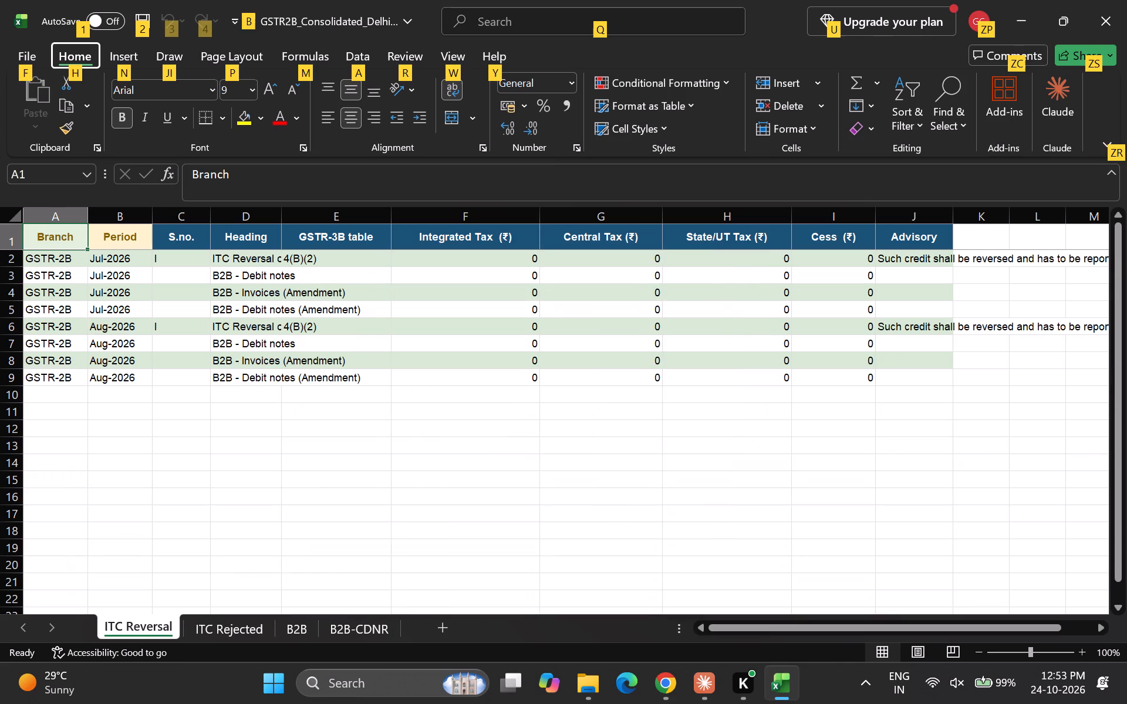
pyautogui.write('hds')
pyautogui.press('Return')
pyautogui.write('hf')
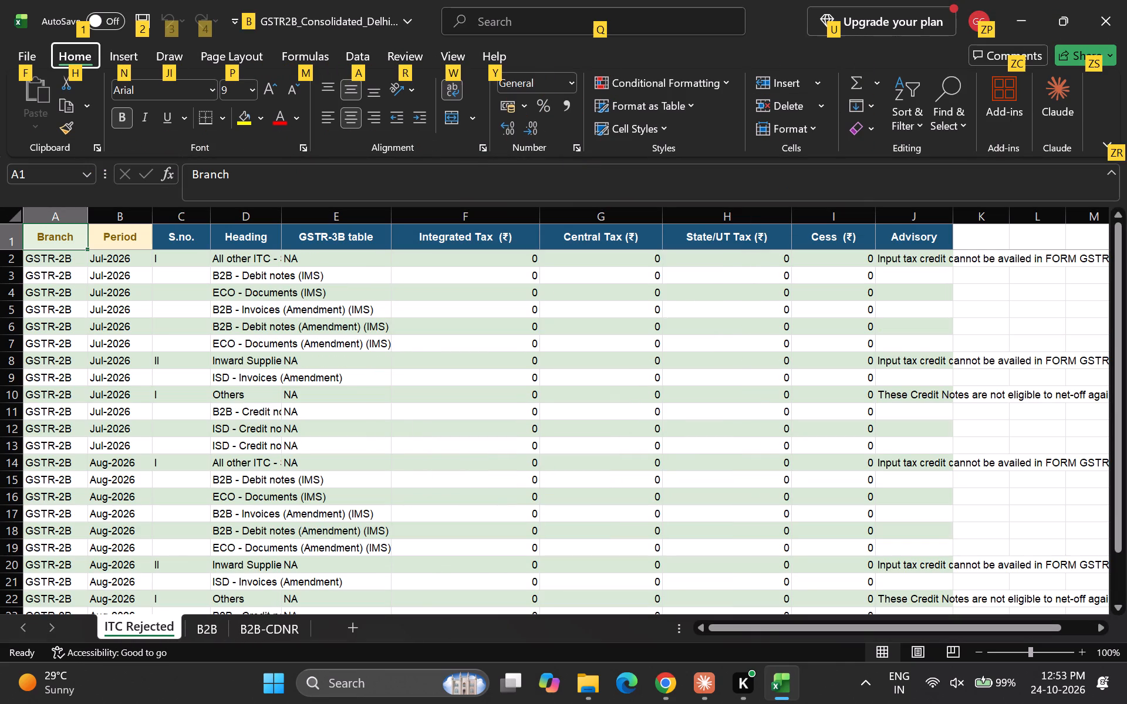
pyautogui.write('hds')
pyautogui.press('Return')
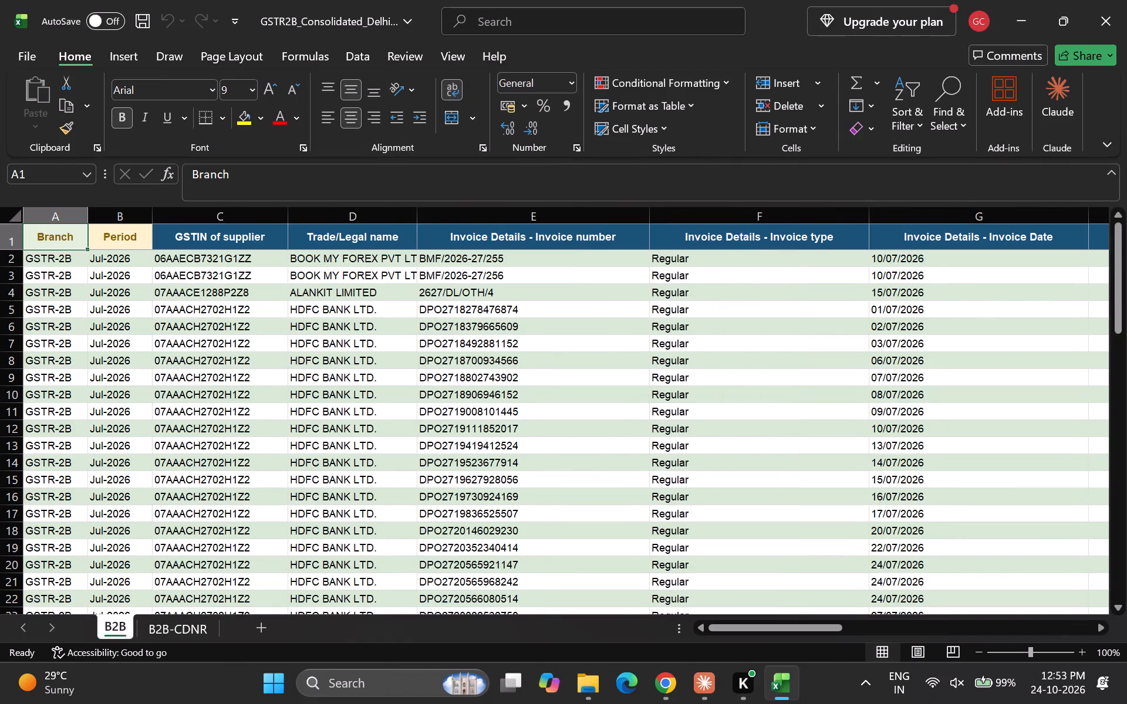
# Delete the Branch column from both the B2B and B2B-CDNR sheets.
pyautogui.hotkey('ctrl', 'pagedown')
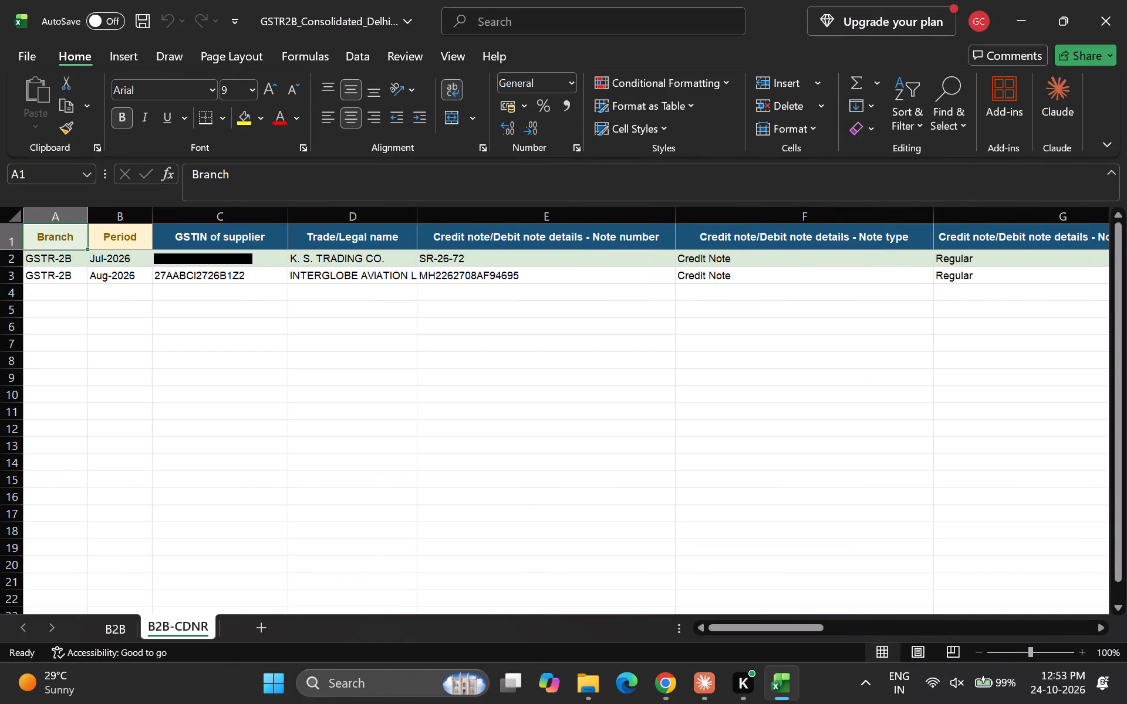
pyautogui.hotkey('ctrl', 'pageup')
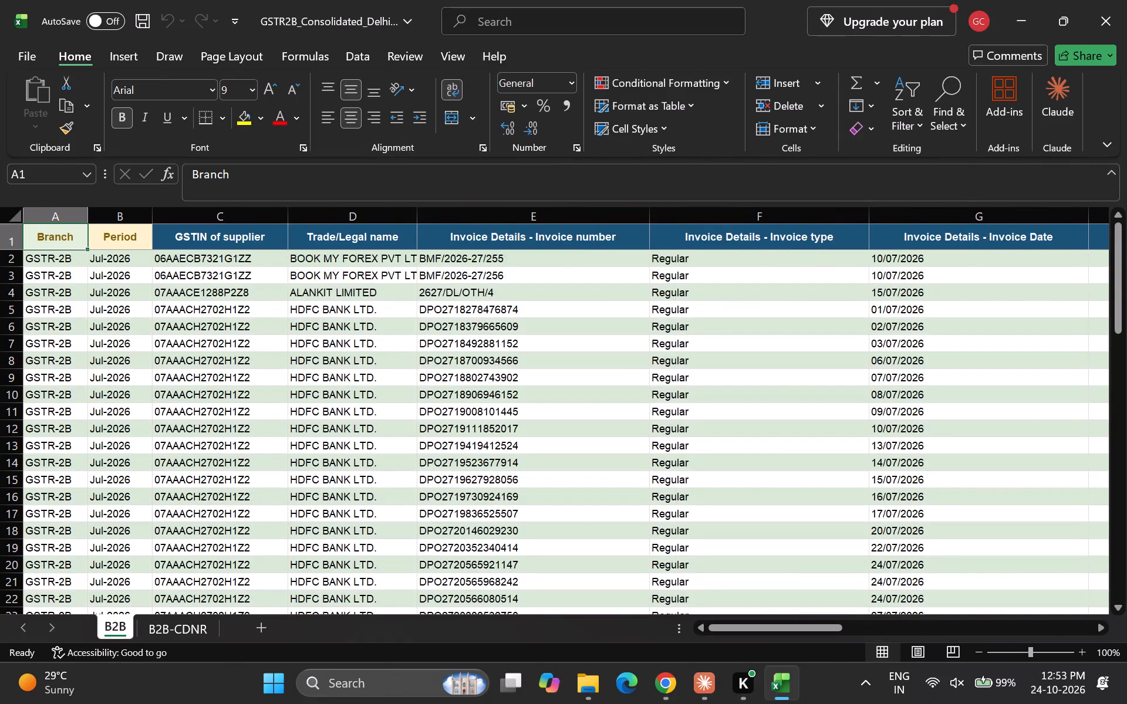
pyautogui.hotkey('ctrl', 'space')
pyautogui.hotkey('ctrl', '-')
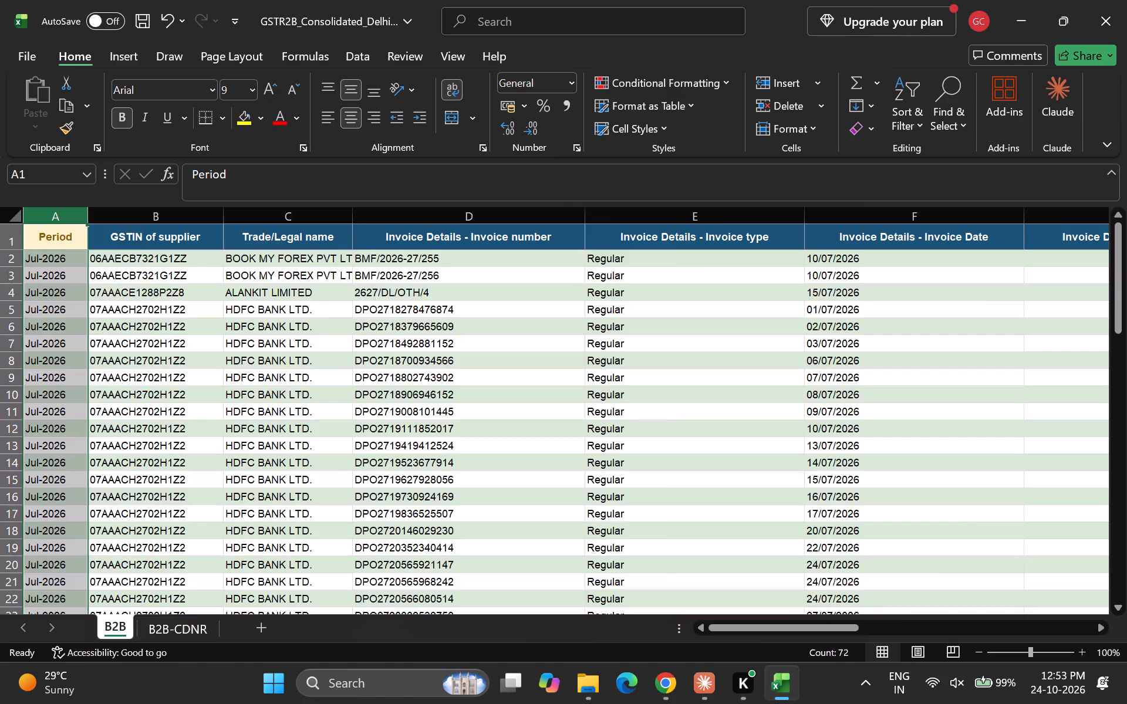
pyautogui.hotkey('ctrl', 'pagedown')
pyautogui.hotkey('ctrl', 'space')
pyautogui.hotkey('ctrl', '-')
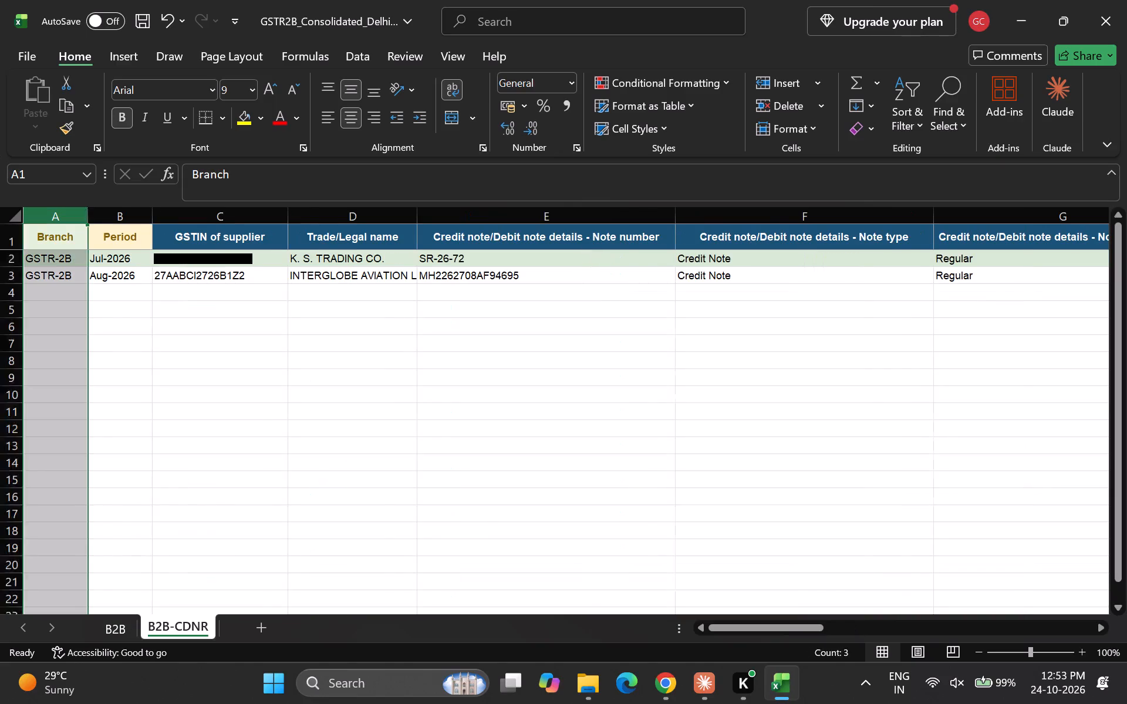
# Remove the fill colour from the entire Jul-2026 row on the B2B-CDNR sheet.
pyautogui.press('Down')
pyautogui.press('Up')
pyautogui.press('Right')
pyautogui.press('Down')
pyautogui.press('Left')
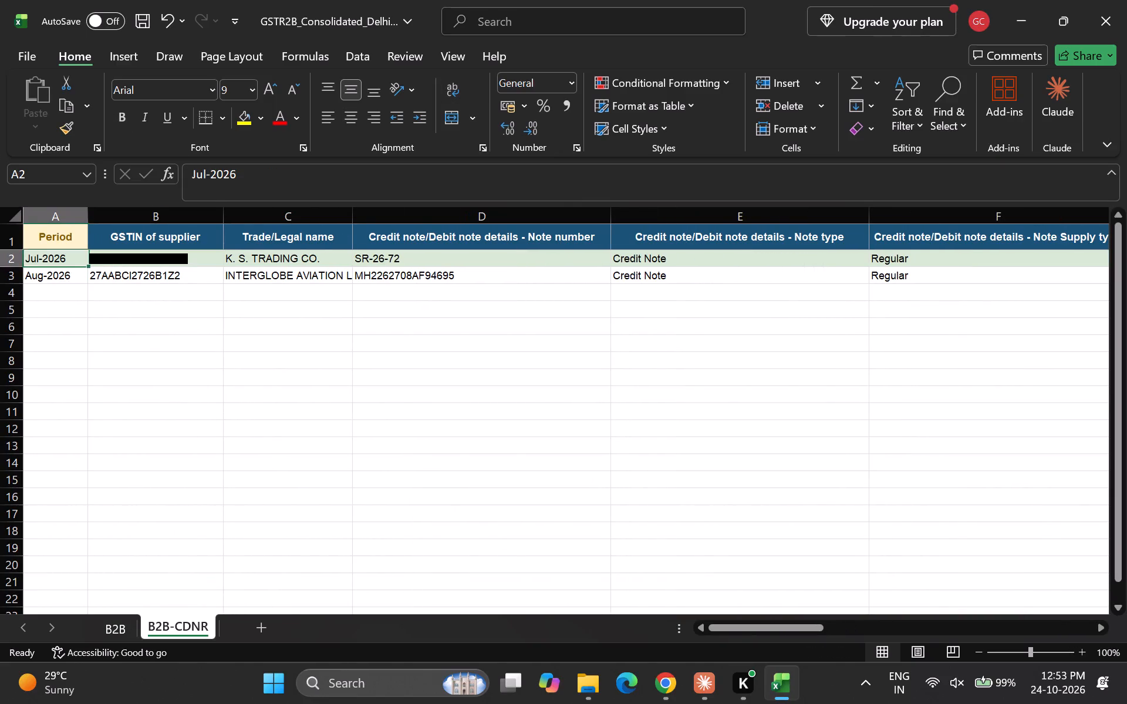
pyautogui.hotkey('shift', 'space')
pyautogui.write('hhn')
pyautogui.press('Down')
pyautogui.press('Up')
pyautogui.press('Down')
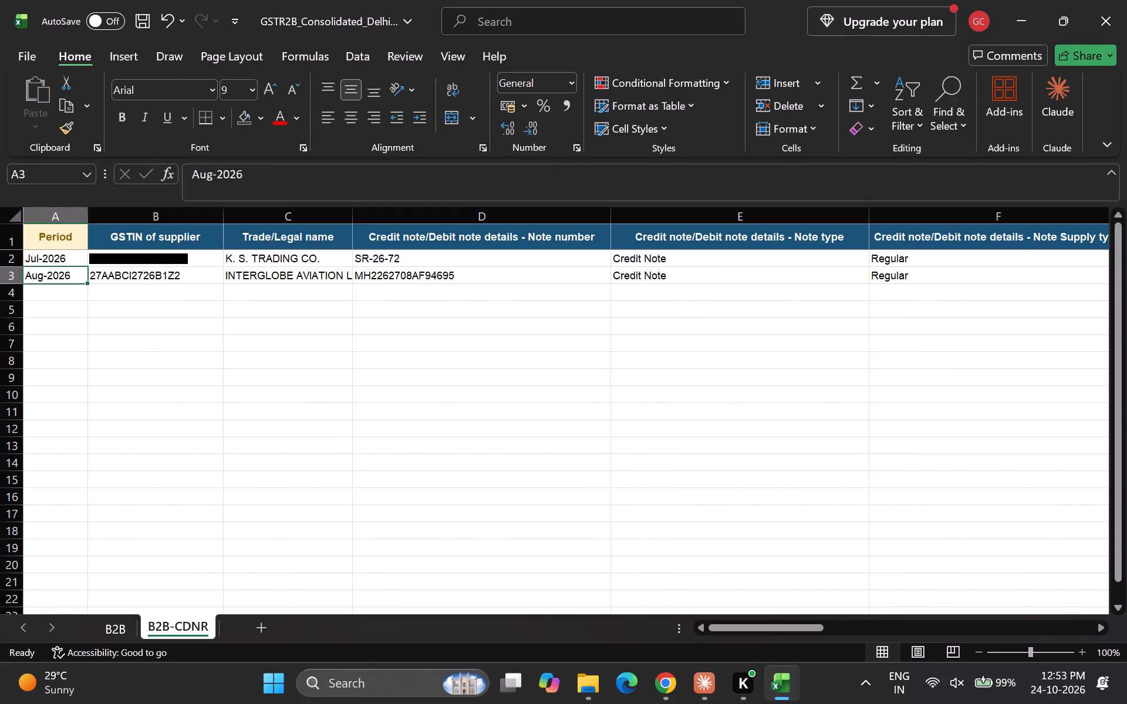
# Review the B2B sheet's columns from Period through Applicable % of Tax Rate, including the tax amounts and ITC Availability.
pyautogui.hotkey('ctrl', 'pageup')
pyautogui.press('Down')
pyautogui.press('Up')
pyautogui.press('Down')
pyautogui.press('Down')
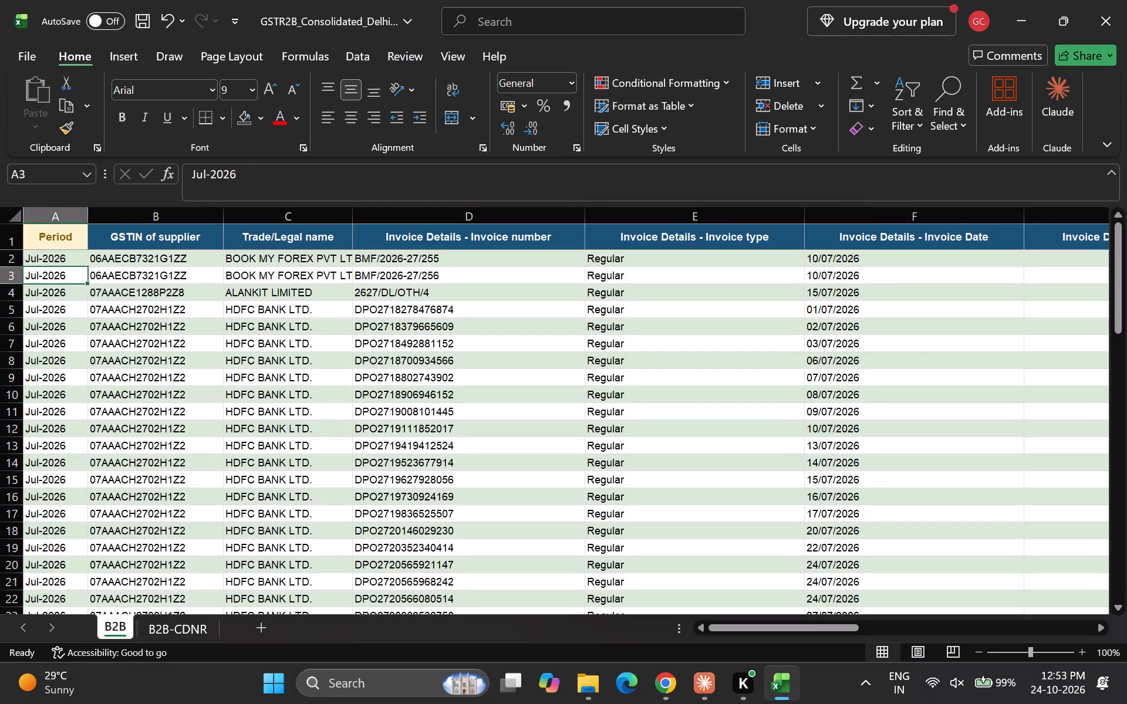
pyautogui.press('Up')
pyautogui.press('Right')
pyautogui.press('Right')
pyautogui.press('Right')
pyautogui.press('Right')
pyautogui.press('Right')
pyautogui.press('Right')
pyautogui.press('Right')
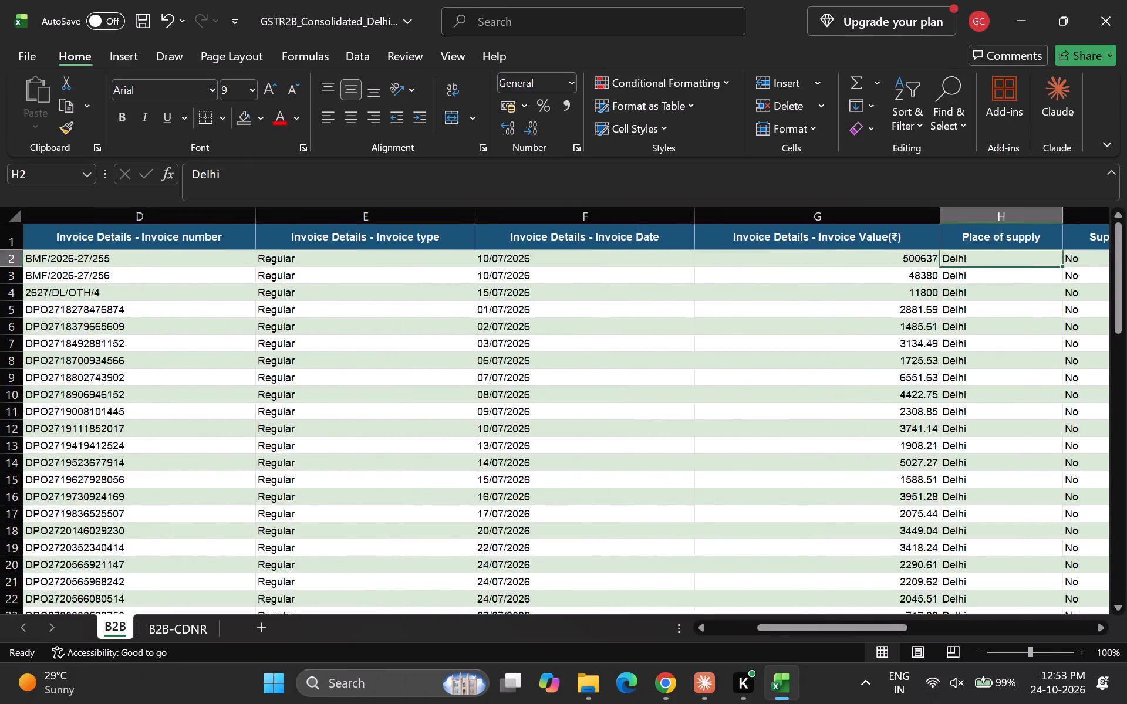
pyautogui.press('Right')
pyautogui.press('Right')
pyautogui.press('Right')
pyautogui.press('Right')
pyautogui.press('Right')
pyautogui.press('Right')
pyautogui.press('Right')
pyautogui.press('Down')
pyautogui.press('Up')
pyautogui.press('Right')
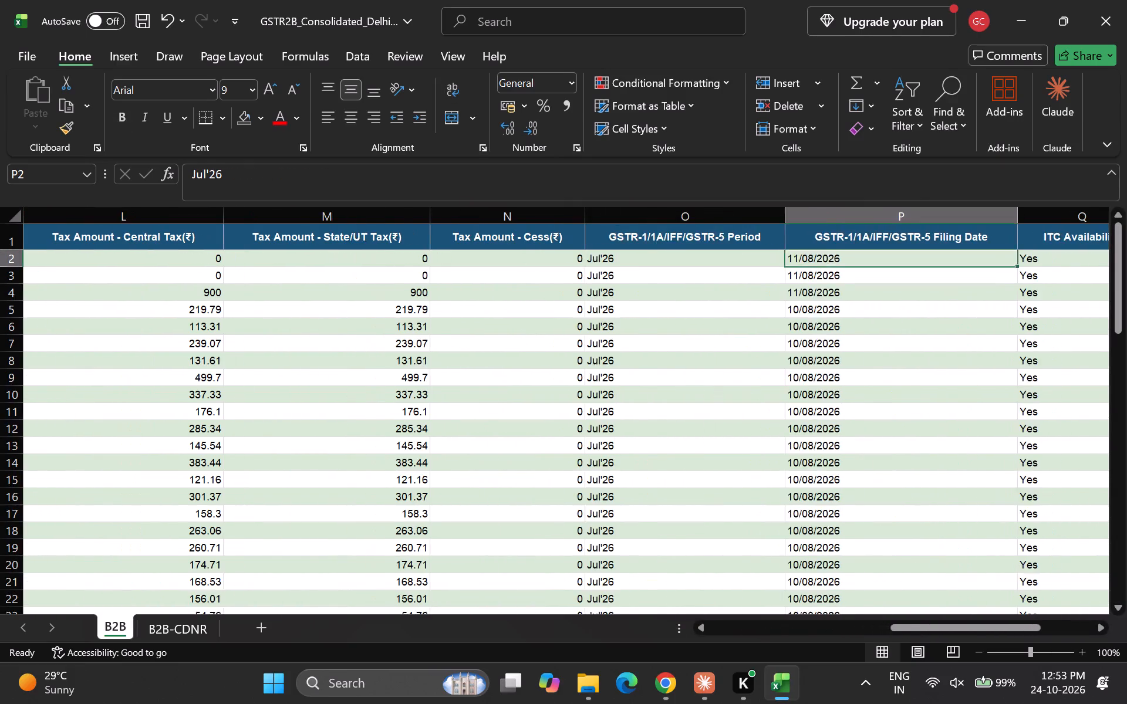
pyautogui.press('Right')
pyautogui.press('Up')
pyautogui.press('Down')
pyautogui.press('Up')
pyautogui.press('Down')
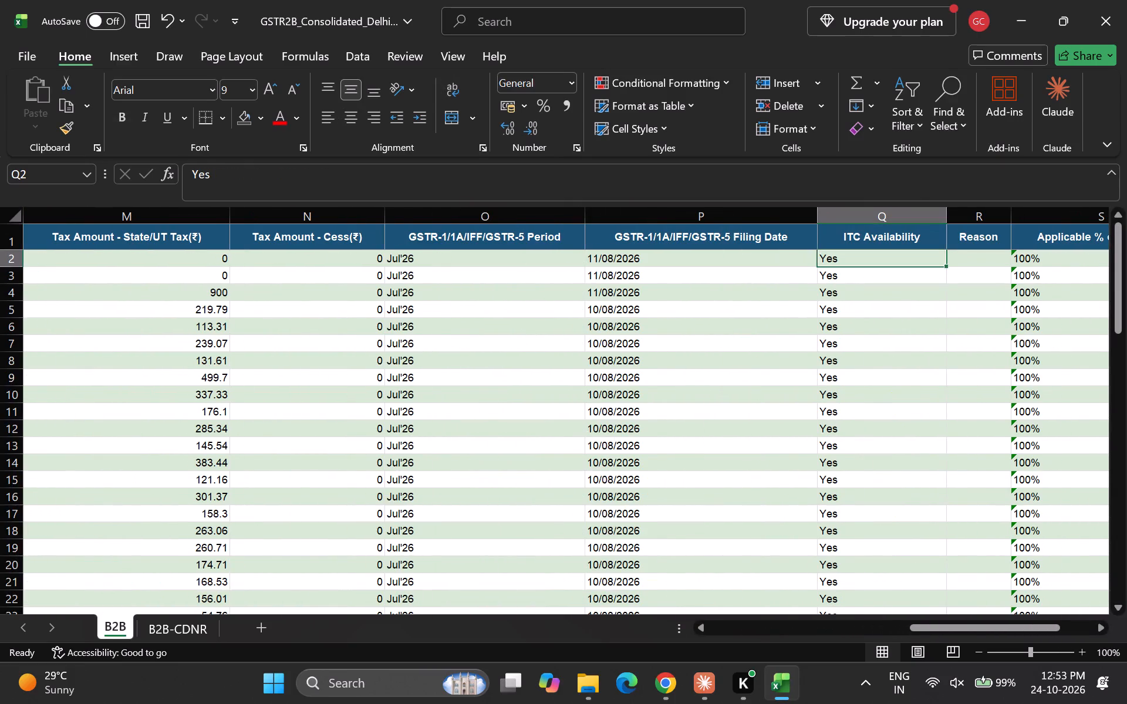
pyautogui.press('Up')
pyautogui.press('Right')
pyautogui.press('Down')
pyautogui.press('Up')
pyautogui.press('Right')
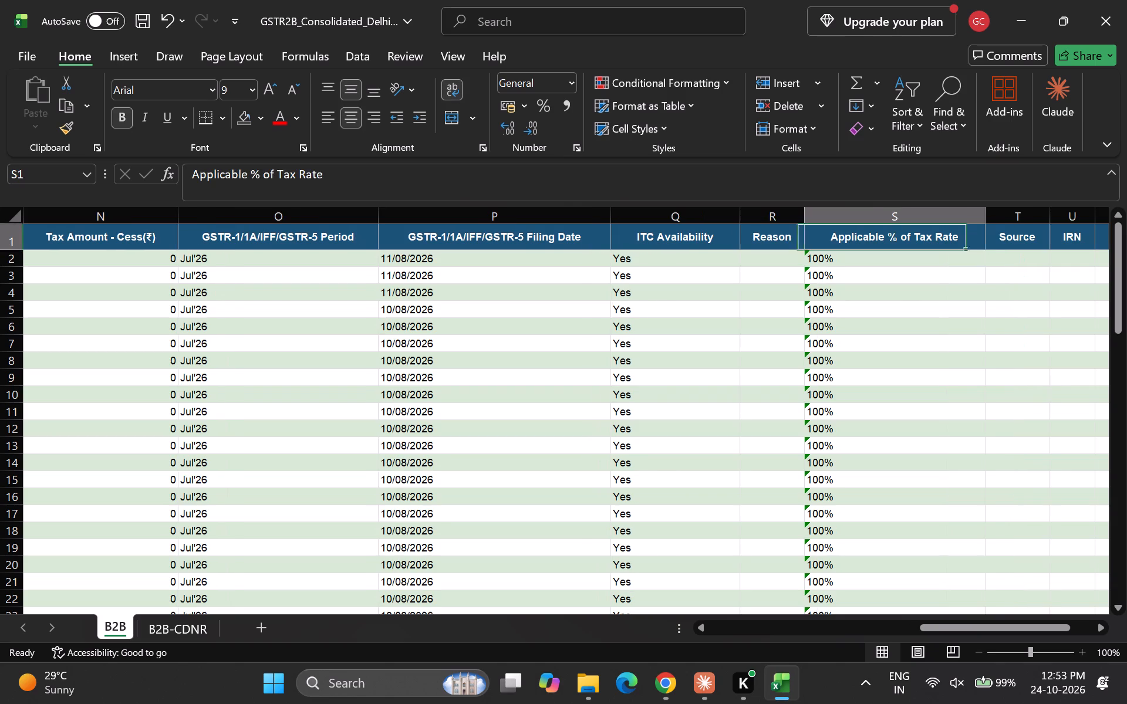
pyautogui.press('Down')
pyautogui.press('Up')
pyautogui.press('Left')
pyautogui.press('Left')
pyautogui.press('Left')
pyautogui.press('Left')
pyautogui.press('Left')
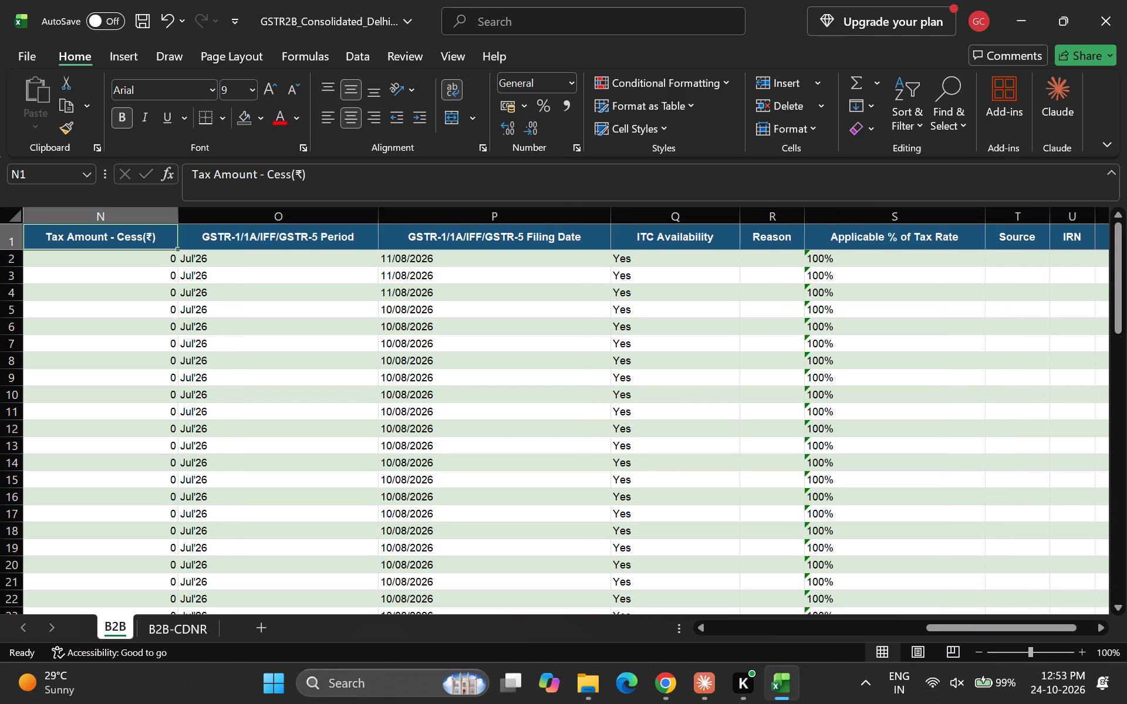
# Insert a PivotTable from the whole B2B data range, placed on the same sheet at cell X2.
pyautogui.hotkey('ctrl', 'a')
pyautogui.press('n')
pyautogui.write('vt')
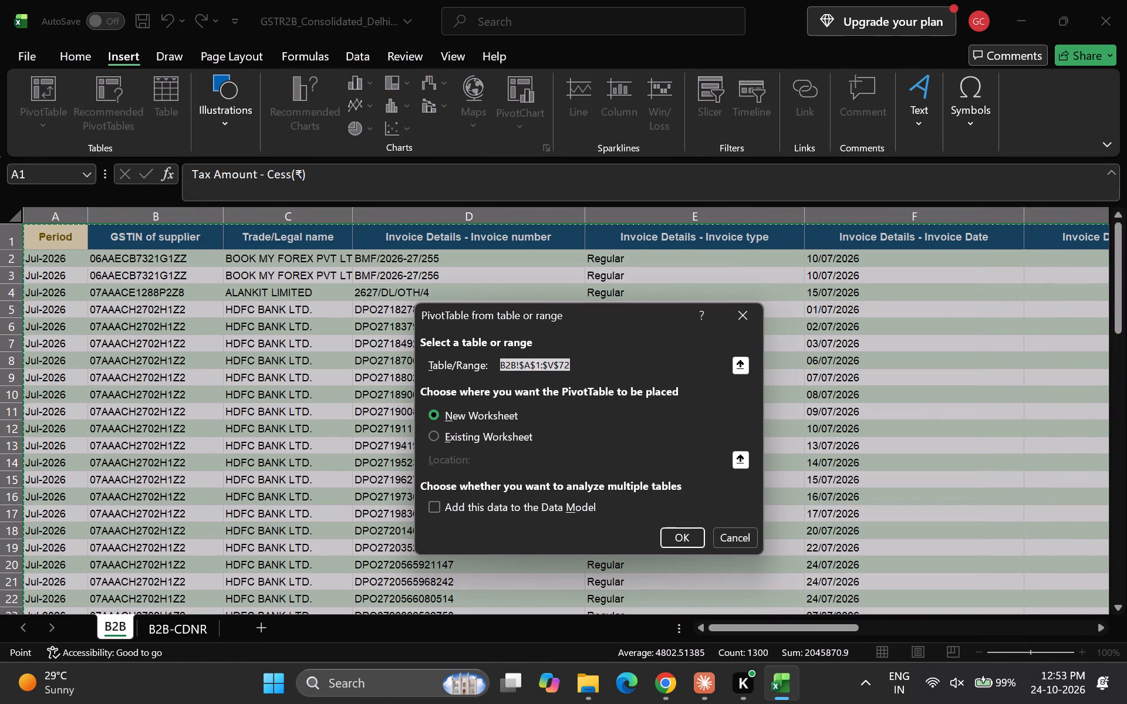
pyautogui.press('Tab')
pyautogui.press('Down')
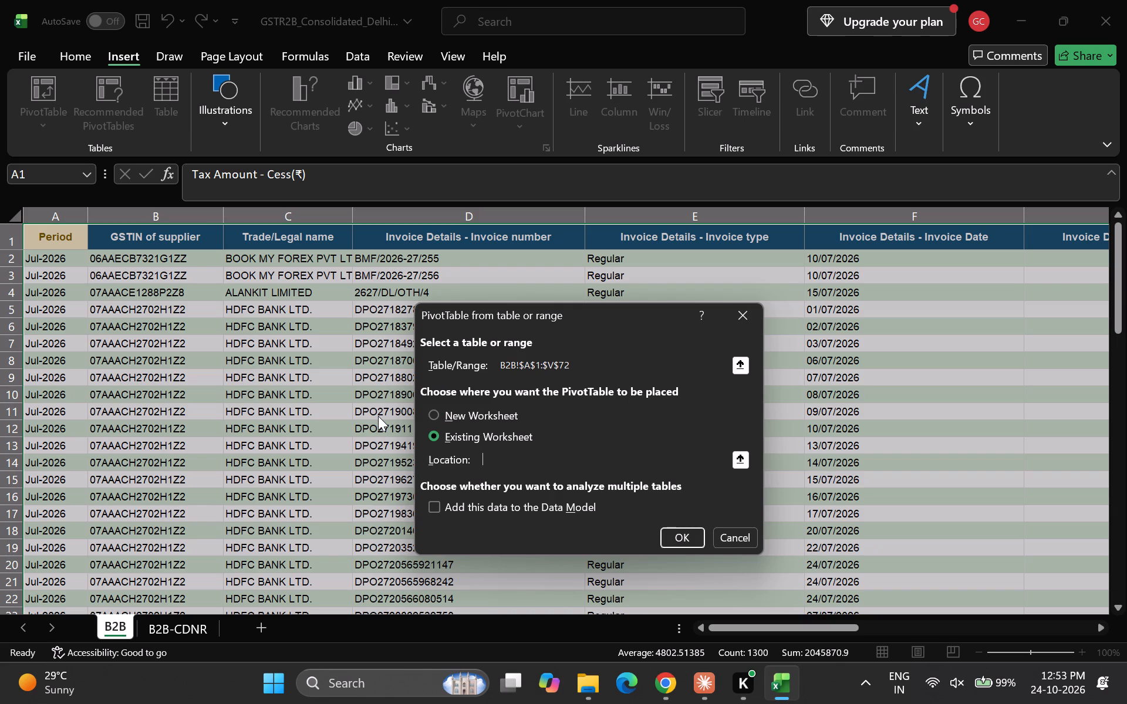
pyautogui.press('Right')
pyautogui.press('Right')
pyautogui.press('Right')
pyautogui.press('Right')
pyautogui.press('Right')
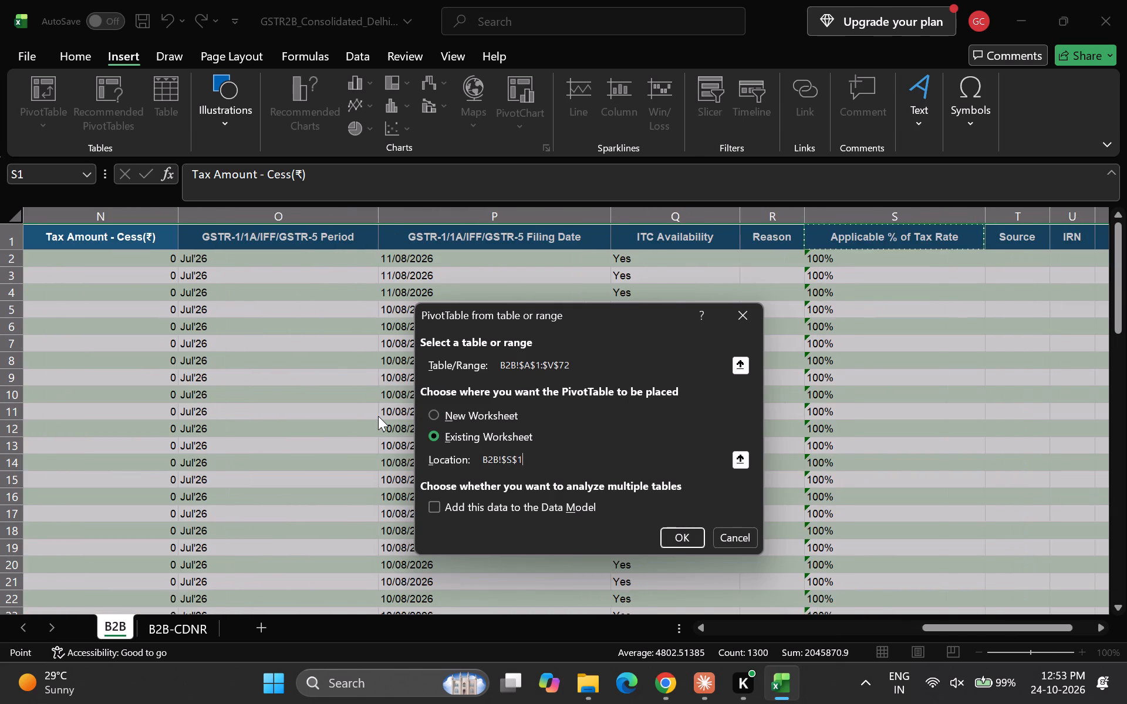
pyautogui.press('Right')
pyautogui.press('Right')
pyautogui.press('Right')
pyautogui.press('Right')
pyautogui.press('Right')
pyautogui.press('Down')
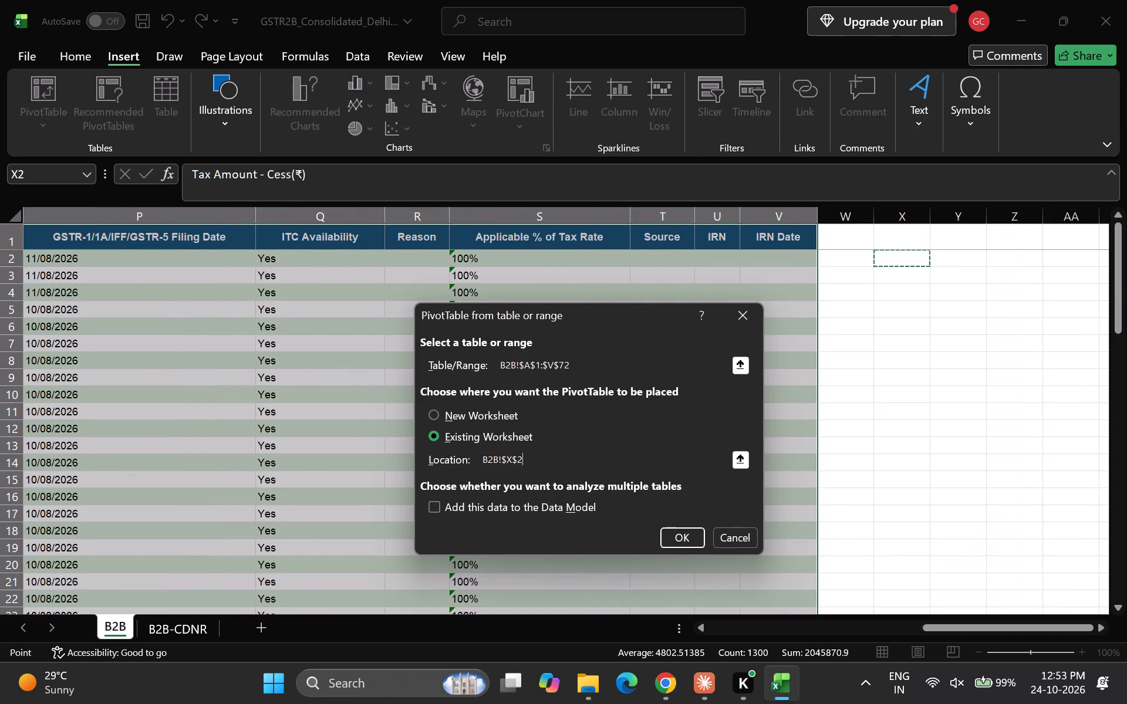
pyautogui.press('Return')
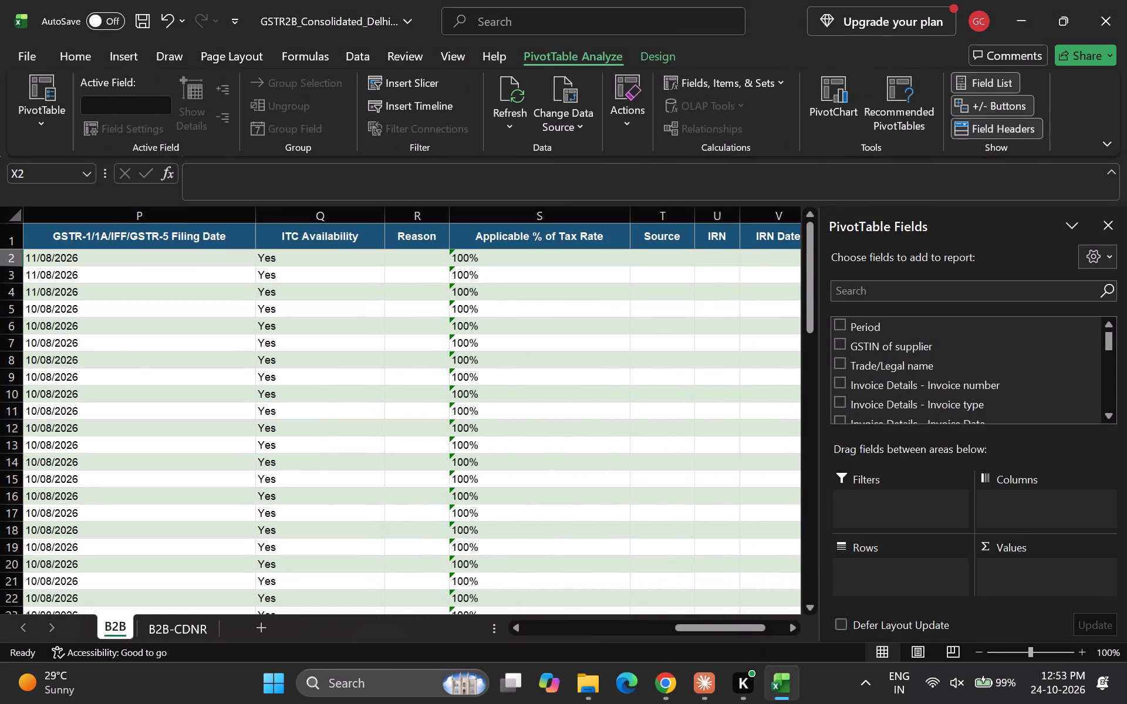
# Lay out the PivotTable with Period as columns, GSTIN of supplier and Trade/Legal name as rows, and the sum of Taxable Value (₹).
pyautogui.hscroll(-2, 734, 381)
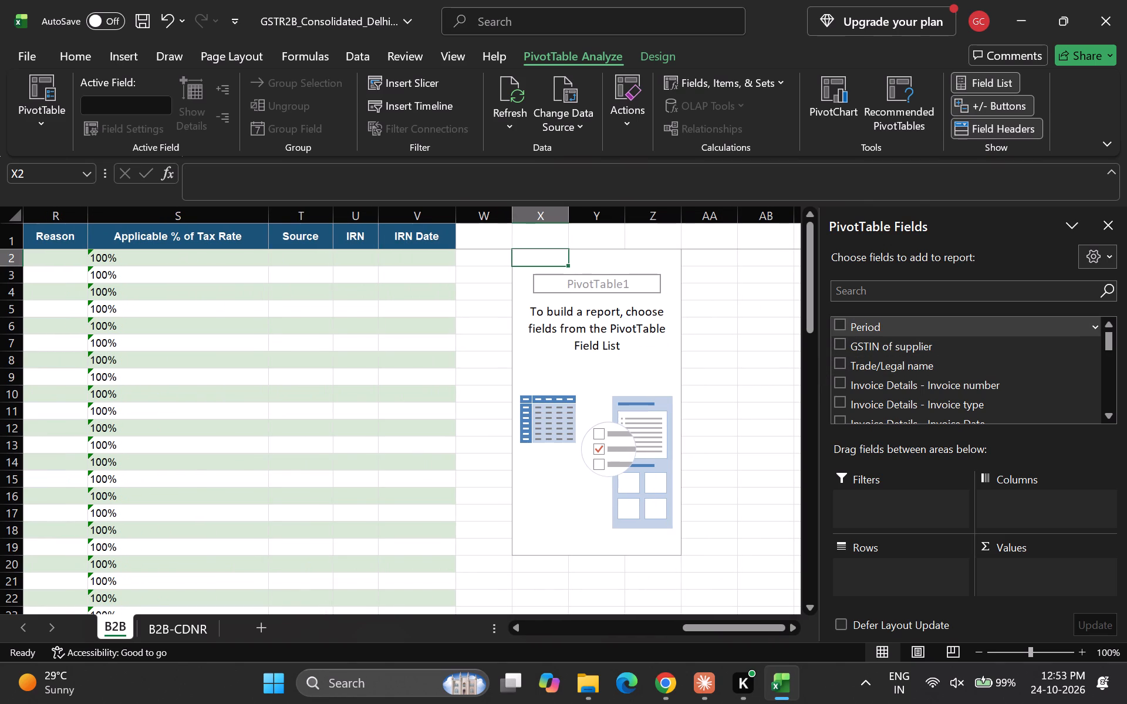
pyautogui.moveTo(895, 329); pyautogui.dragTo(1022, 510)
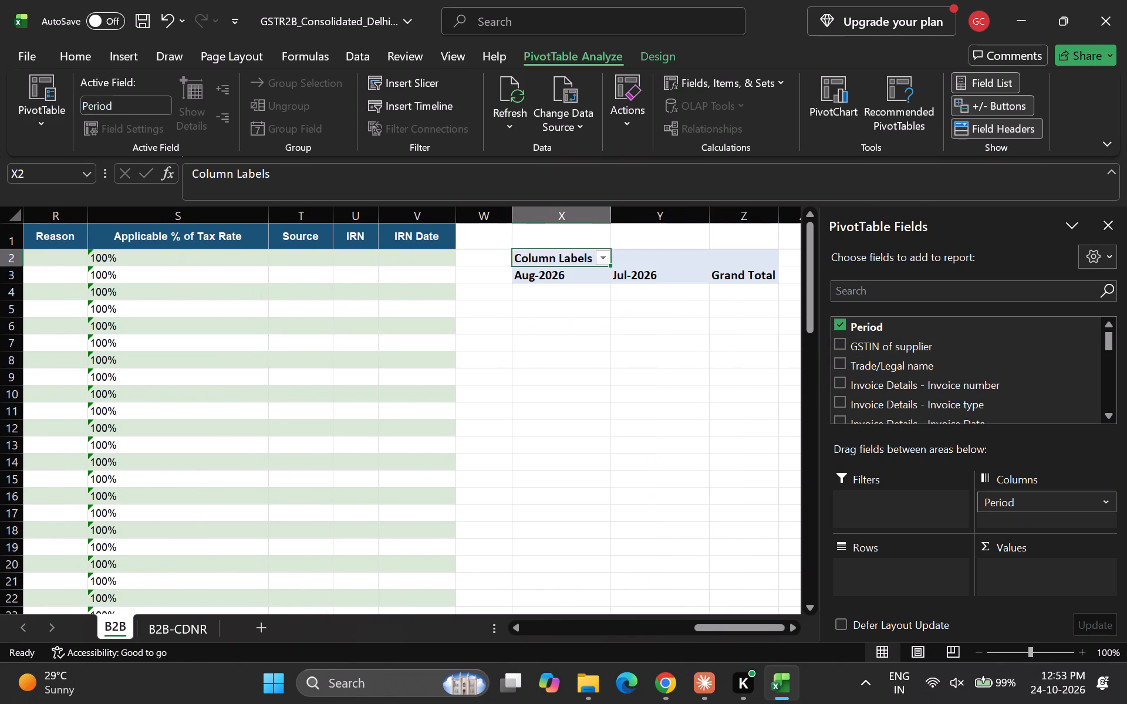
pyautogui.click(925, 344)
pyautogui.press('space')
pyautogui.press('Down')
pyautogui.press('space')
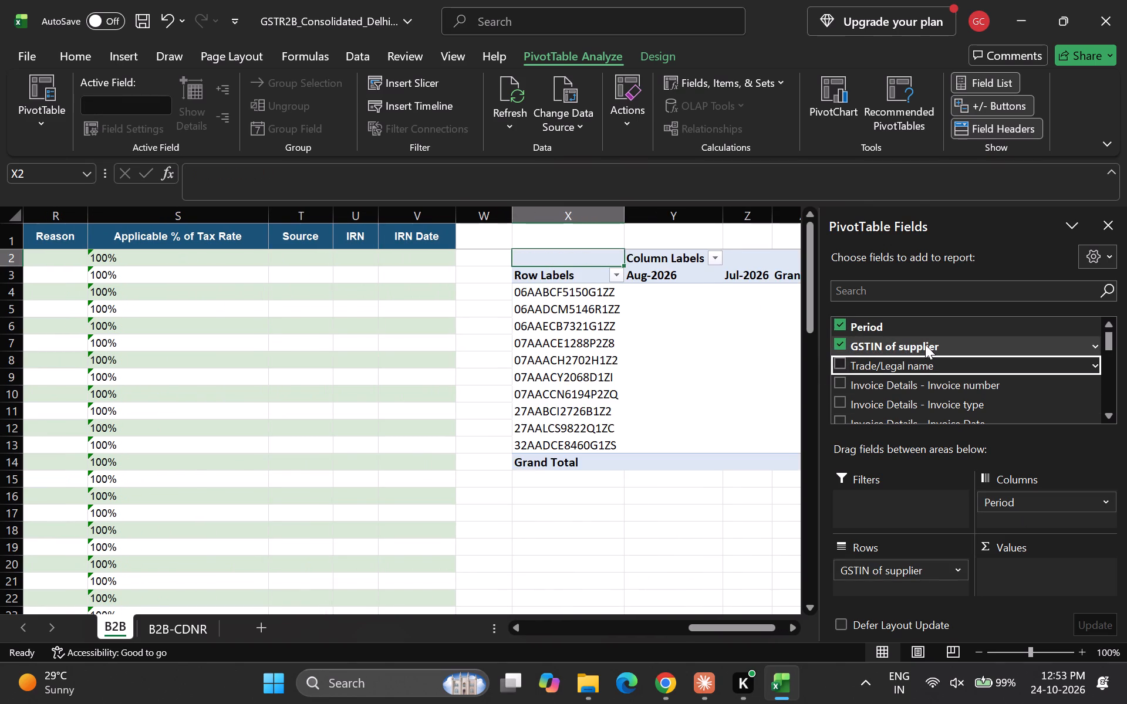
pyautogui.press('Down')
pyautogui.press('Down')
pyautogui.press('Down')
pyautogui.press('Down')
pyautogui.press('Down')
pyautogui.press('Down')
pyautogui.press('Down')
pyautogui.press('Down')
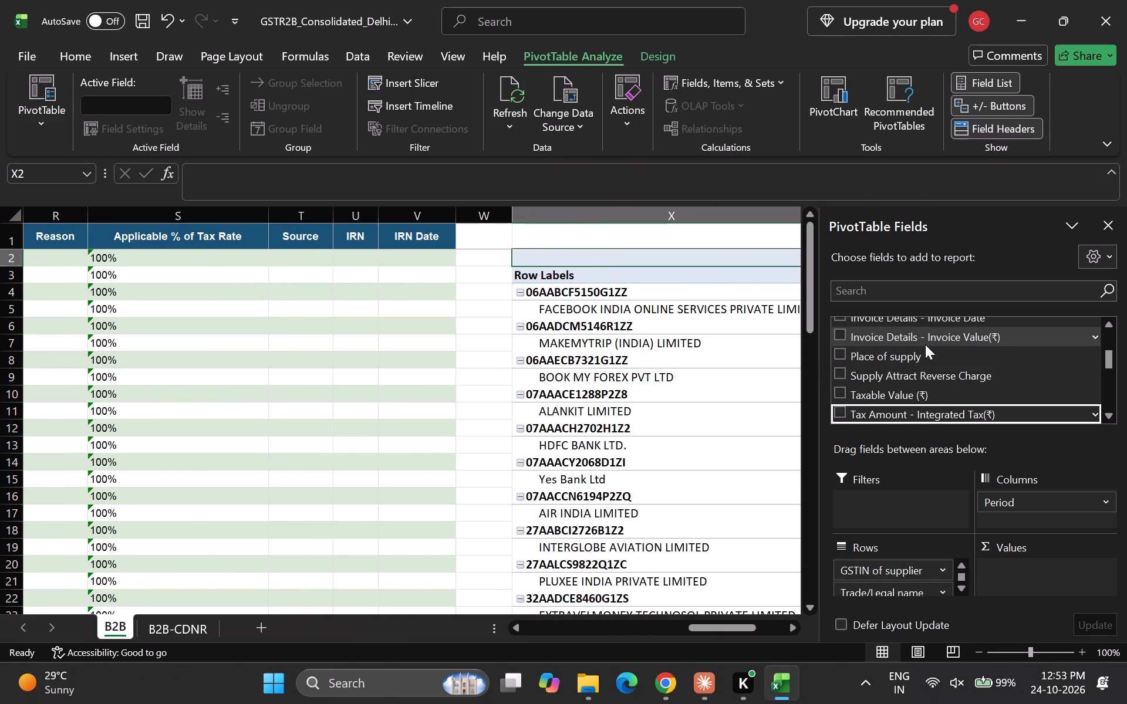
pyautogui.press('Up')
pyautogui.press('space')
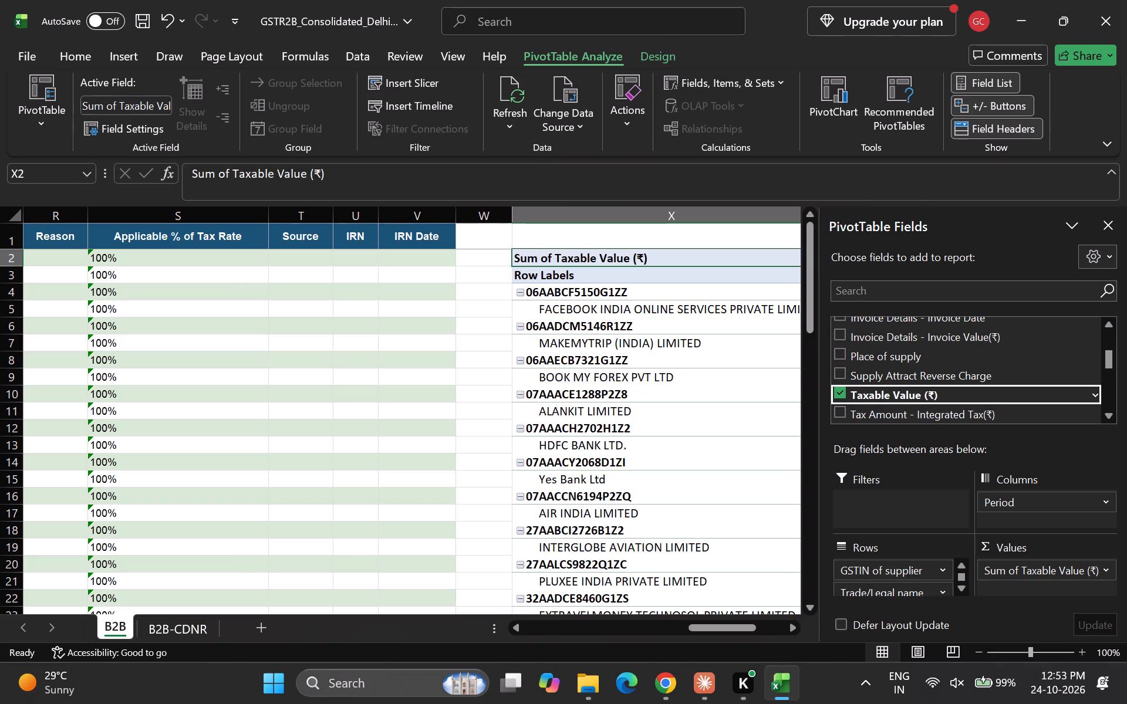
# Show the PivotTable in tabular form without subtotals and with grand totals on for rows only.
pyautogui.click(651, 62)
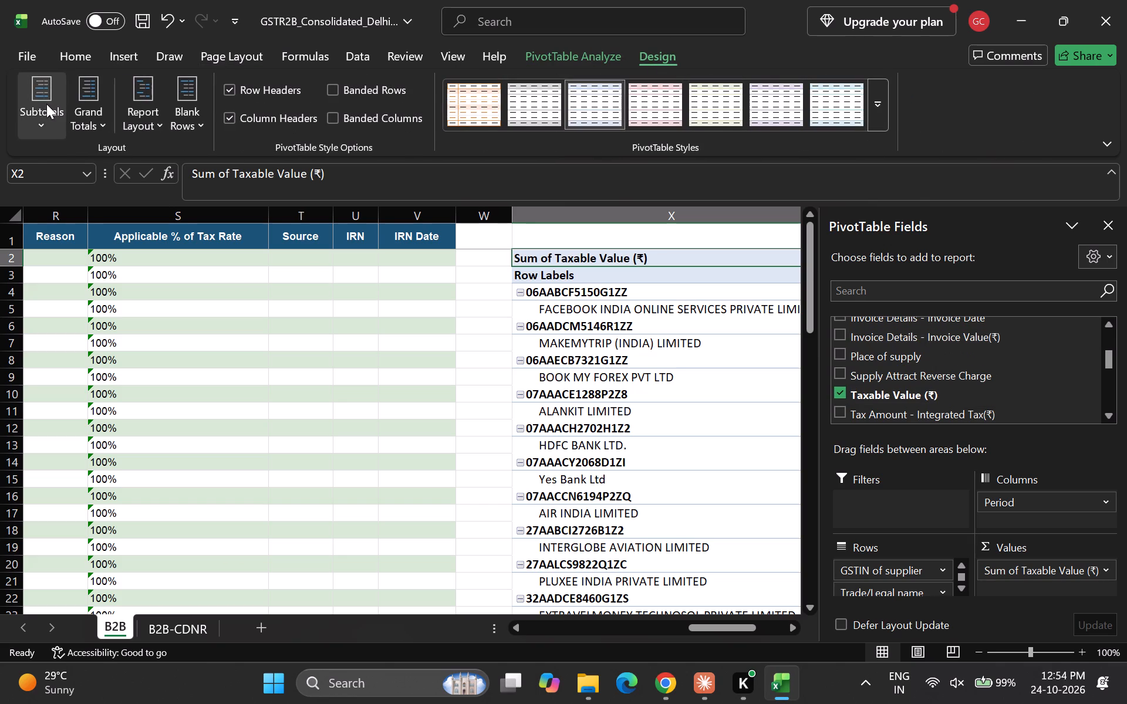
pyautogui.click(46, 104)
pyautogui.press('d')
pyautogui.click(84, 106)
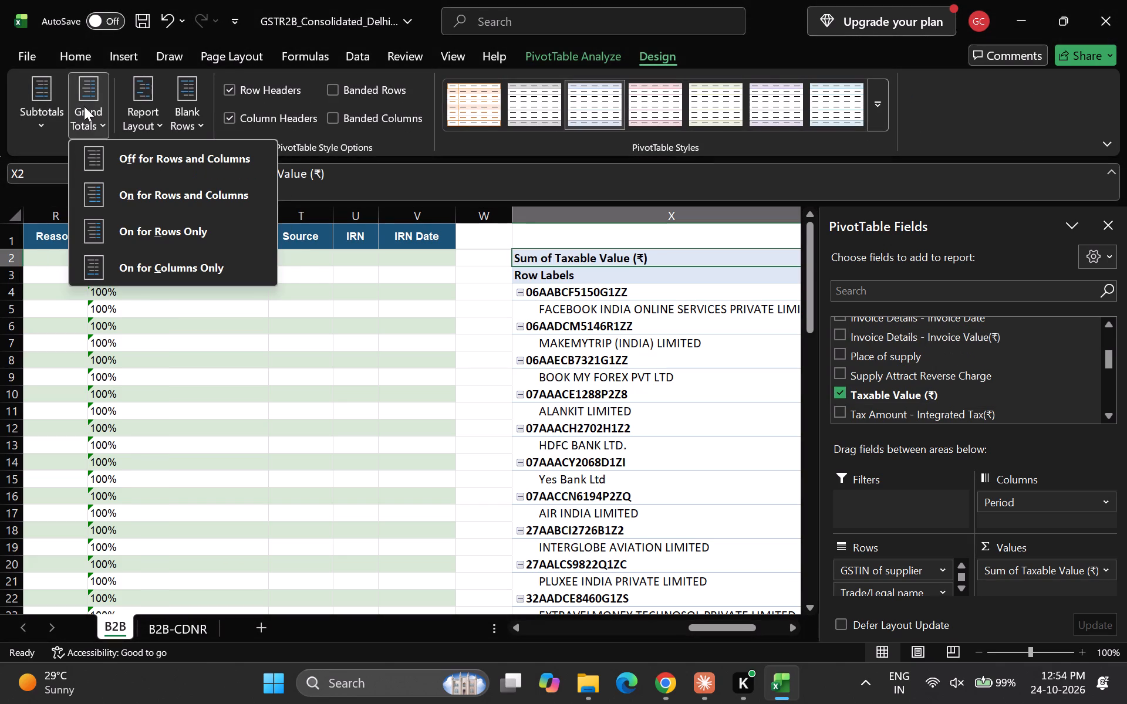
pyautogui.press('r')
pyautogui.click(131, 113)
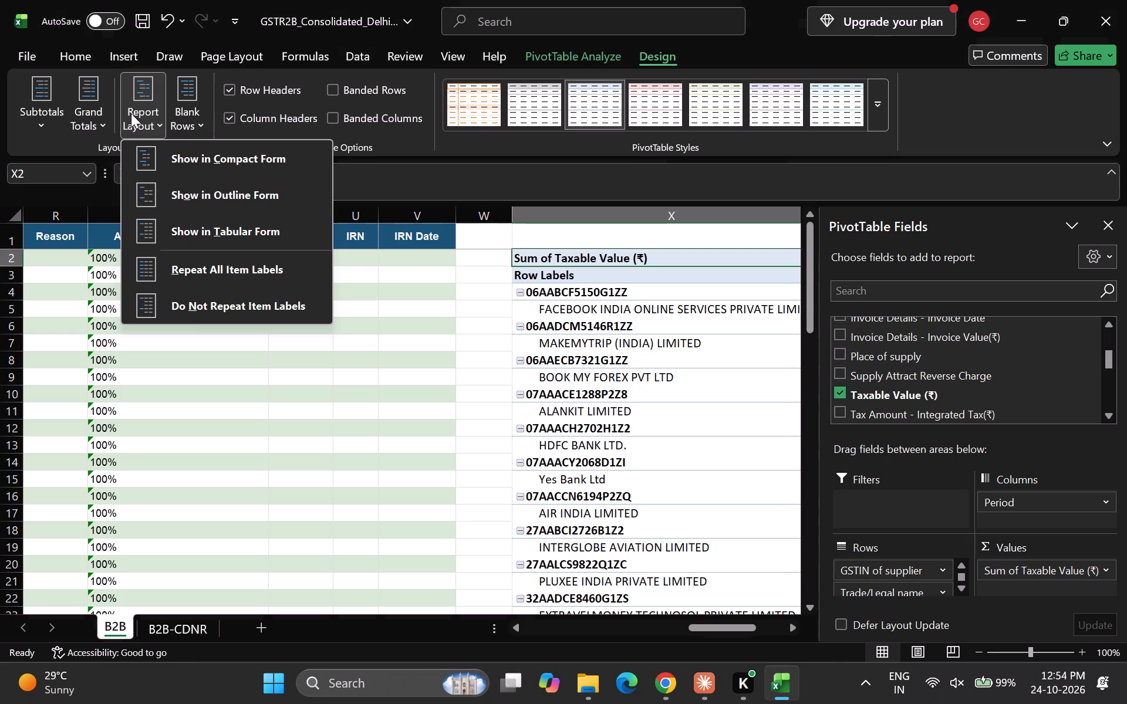
pyautogui.press('t')
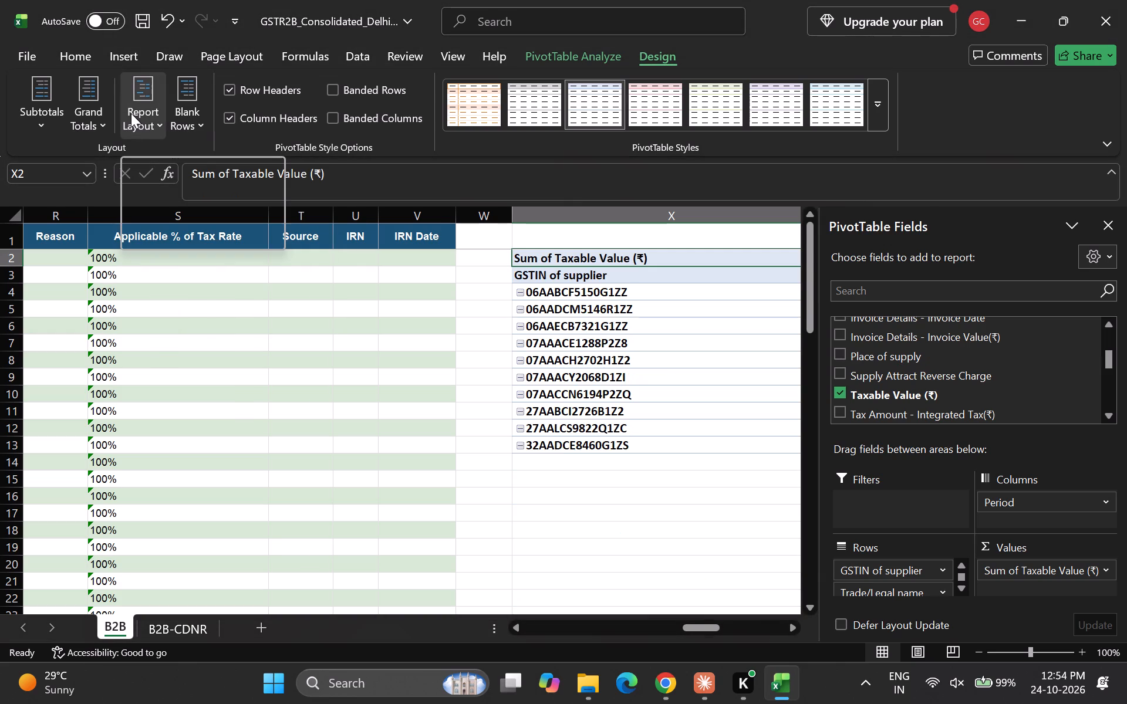
pyautogui.hscroll(-3, 515, 348)
pyautogui.hscroll(1, 515, 348)
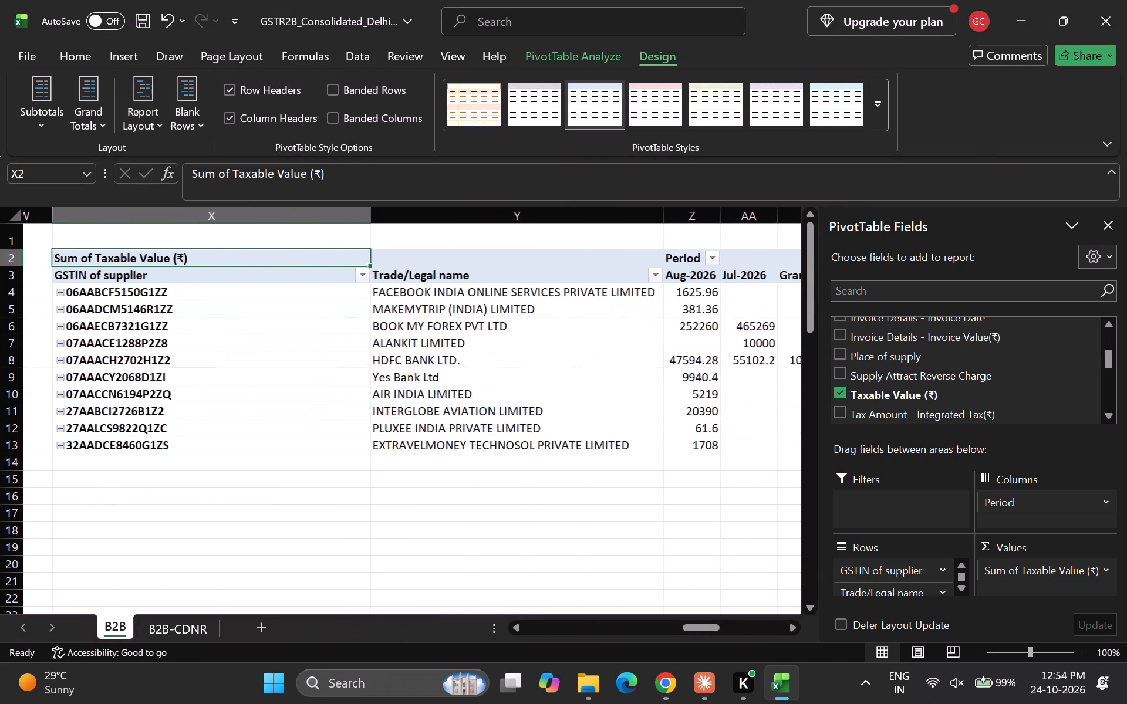
pyautogui.hscroll(1, 515, 348)
# Copy the whole PivotTable and paste it as values at A1 of a new worksheet.
pyautogui.hotkey('ctrl', 'a')
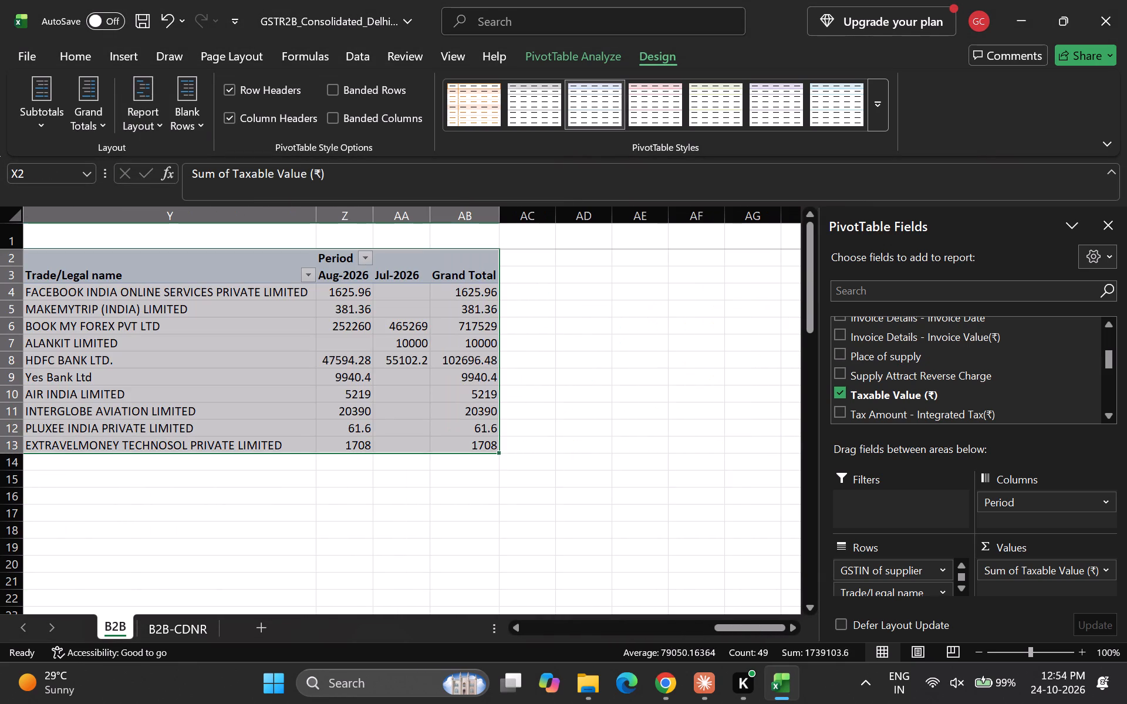
pyautogui.hotkey('ctrl', 'c')
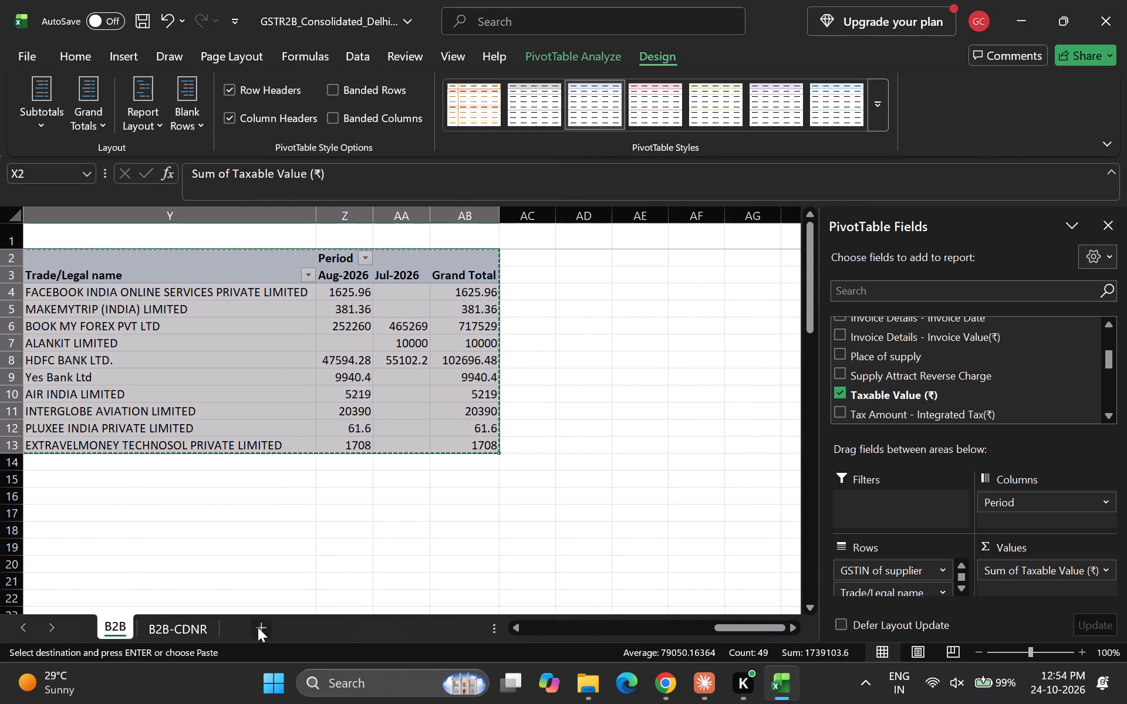
pyautogui.click(258, 627)
pyautogui.hotkey('ctrl', 'alt', 'v')
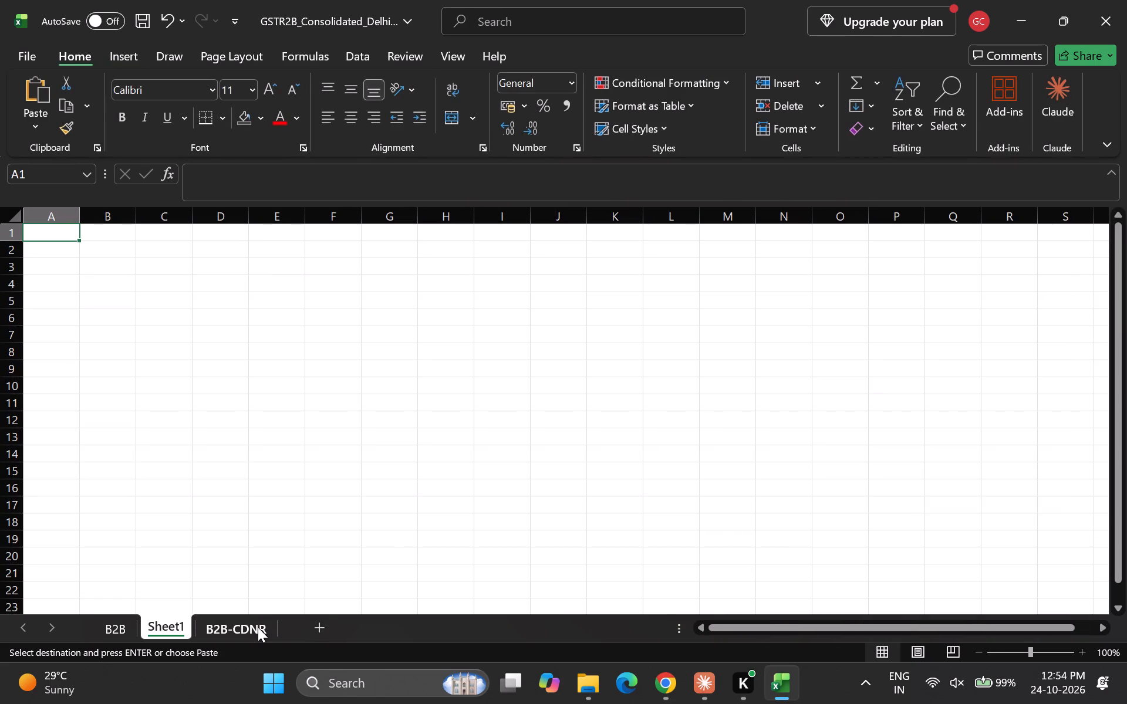
pyautogui.press('v')
pyautogui.press('Return')
pyautogui.press('Down')
pyautogui.press('Up')
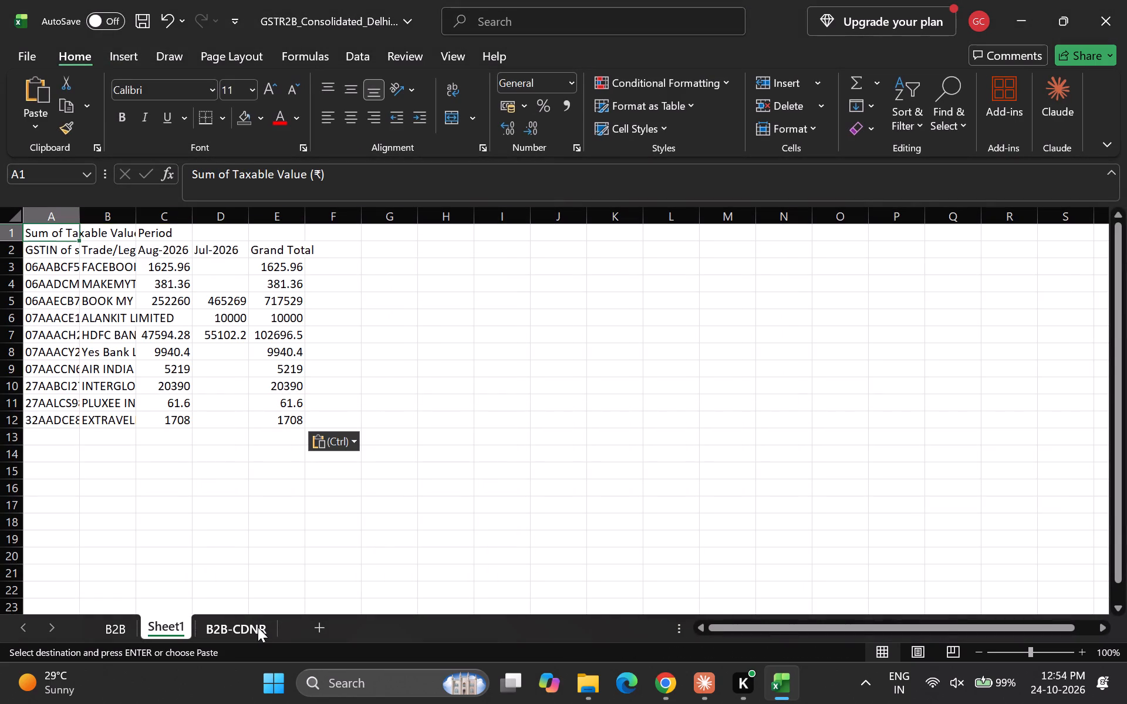
# Delete the first row, holding the Sum of Taxable Value (₹) and Period labels, from the pasted table.
pyautogui.hotkey('shift', 'space')
pyautogui.hotkey('ctrl', '-')
pyautogui.press('Down')
pyautogui.press('Up')
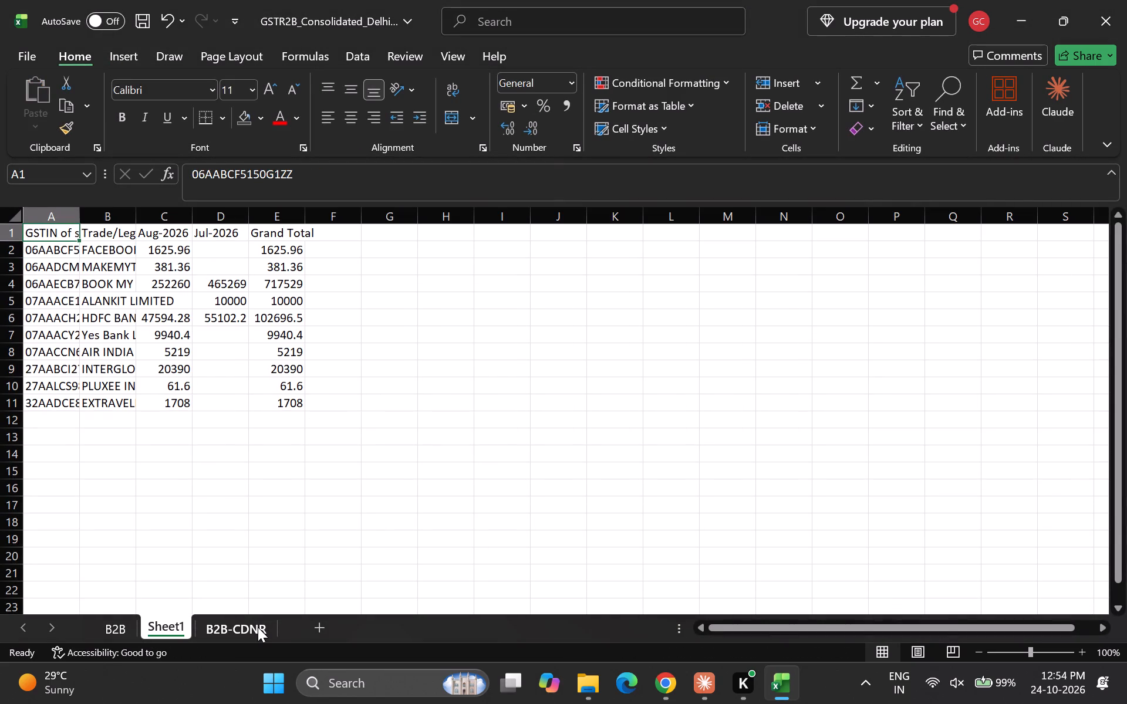
# AutoFit the column widths of the whole pasted table.
pyautogui.press('Up')
pyautogui.hotkey('ctrl', 'a')
pyautogui.write('hoi')
# Move the Jul-2026 and Grand Total columns to columns F and G.
pyautogui.press('Down')
pyautogui.press('Up')
pyautogui.press('Right')
pyautogui.press('Right')
pyautogui.press('Right')
pyautogui.press('Down')
pyautogui.press('Up')
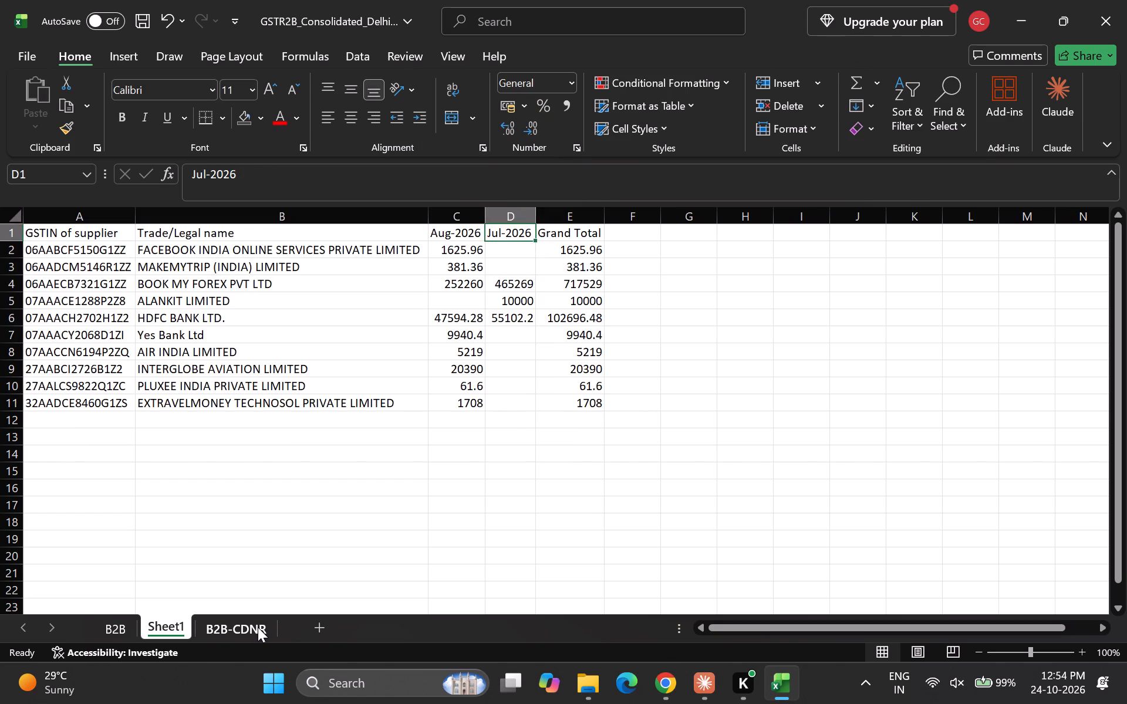
pyautogui.hotkey('ctrl', 'space')
pyautogui.hotkey('shift', 'Right')
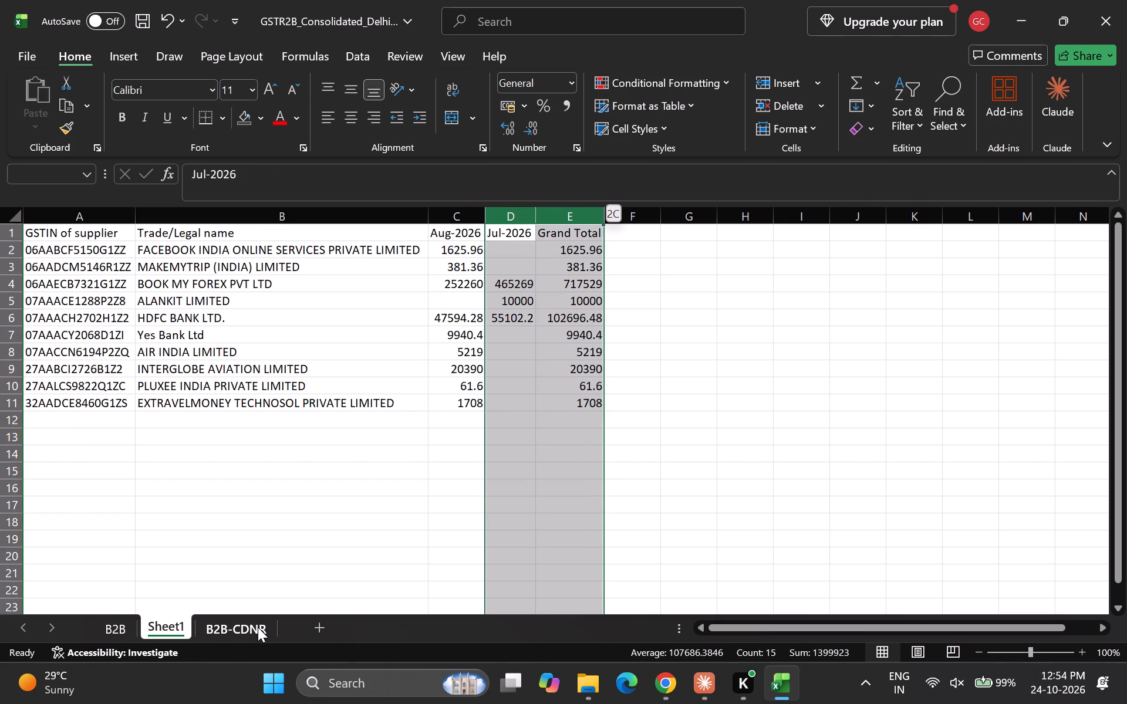
pyautogui.hotkey('ctrl', 'x')
pyautogui.press('Right')
pyautogui.press('Right')
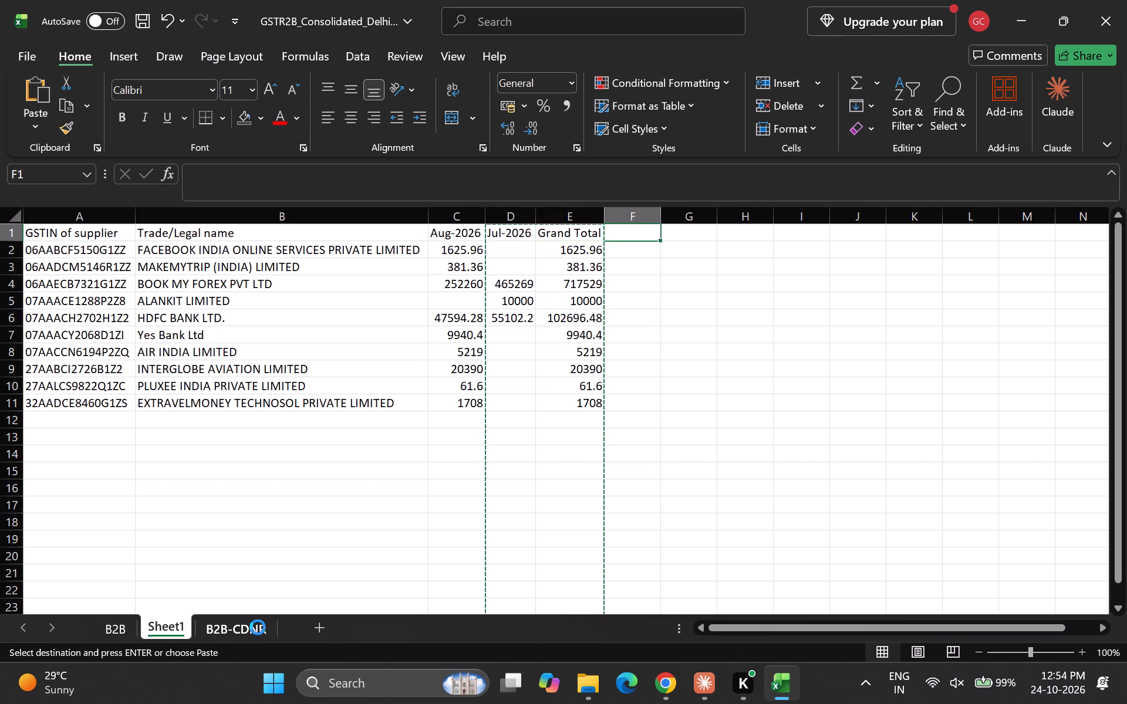
pyautogui.press('Return')
pyautogui.press('Down')
pyautogui.press('Up')
# Move the Aug-2026 column to column E.
pyautogui.press('Left')
pyautogui.press('Left')
pyautogui.press('Left')
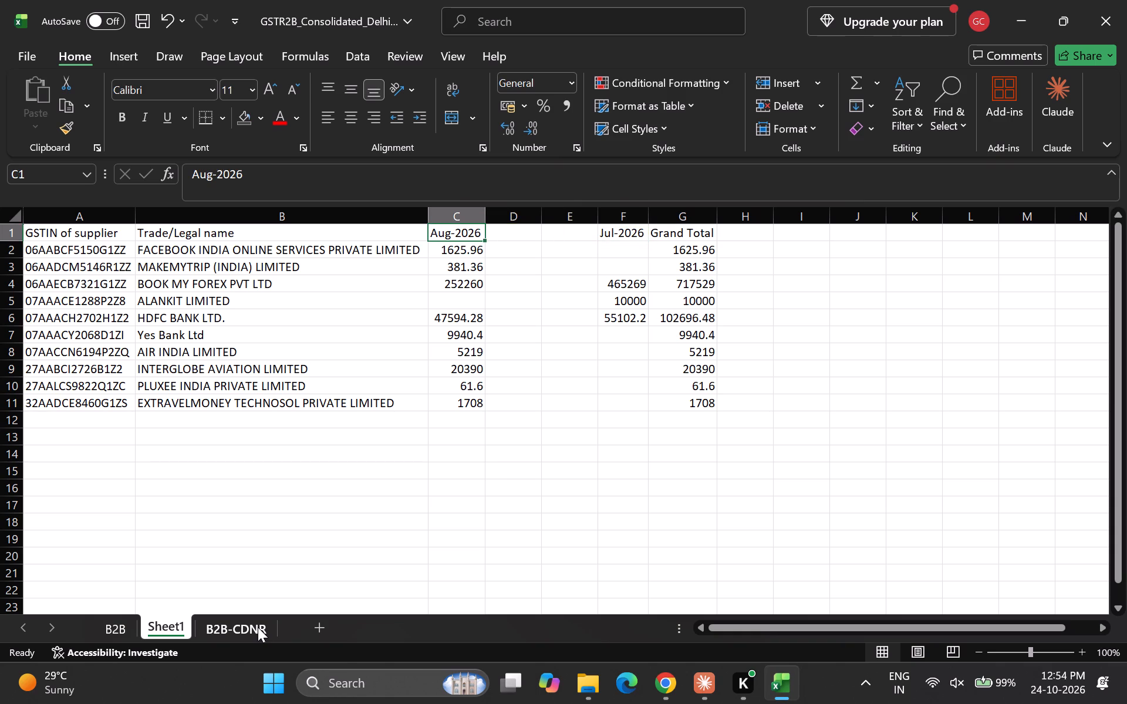
pyautogui.hotkey('ctrl', 'space')
pyautogui.hotkey('ctrl', 'x')
pyautogui.press('Right')
pyautogui.press('Right')
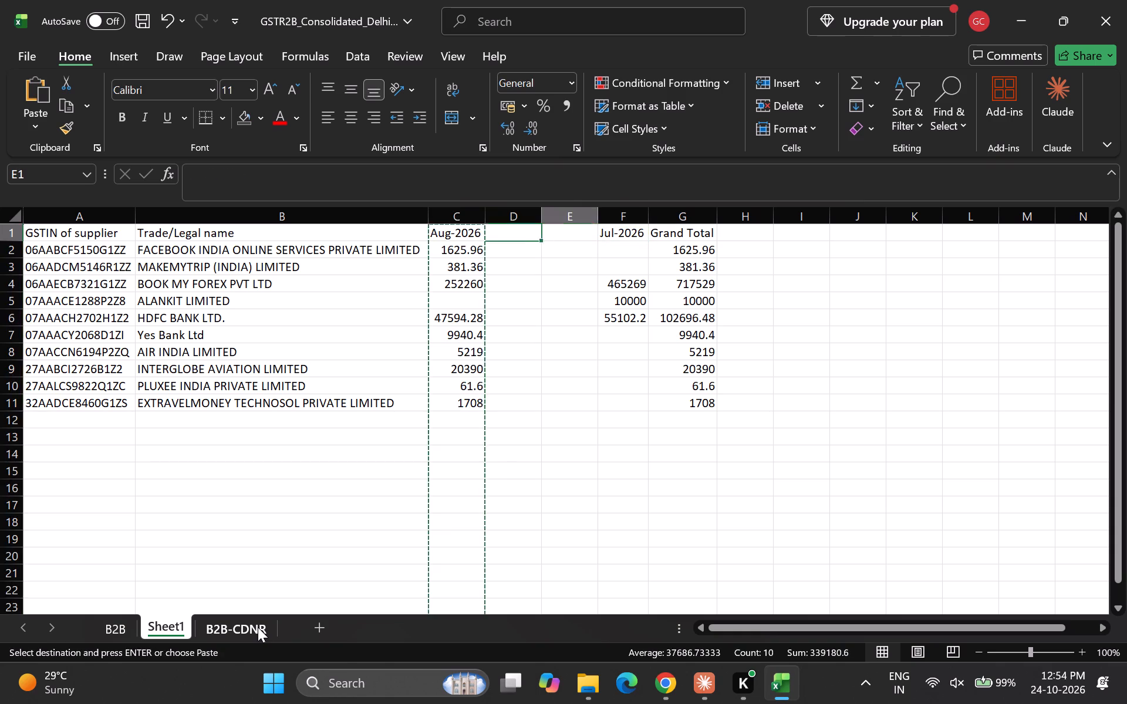
pyautogui.press('Return')
# Move the Jul-2026 column to column D, ahead of Aug-2026.
pyautogui.press('Right')
pyautogui.hotkey('ctrl', 'space')
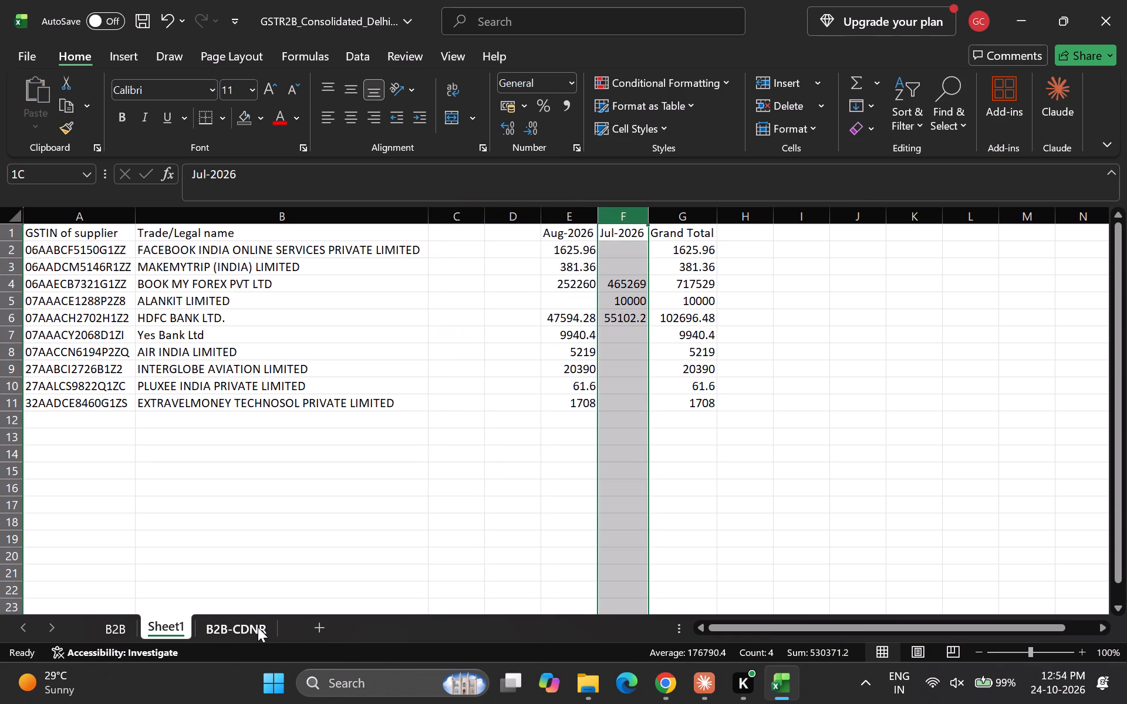
pyautogui.hotkey('ctrl', 'x')
pyautogui.press('Left')
pyautogui.press('Left')
pyautogui.press('Return')
# Move the Grand Total column to column C, directly after Trade/Legal name.
pyautogui.press('Right')
pyautogui.press('Right')
pyautogui.press('Right')
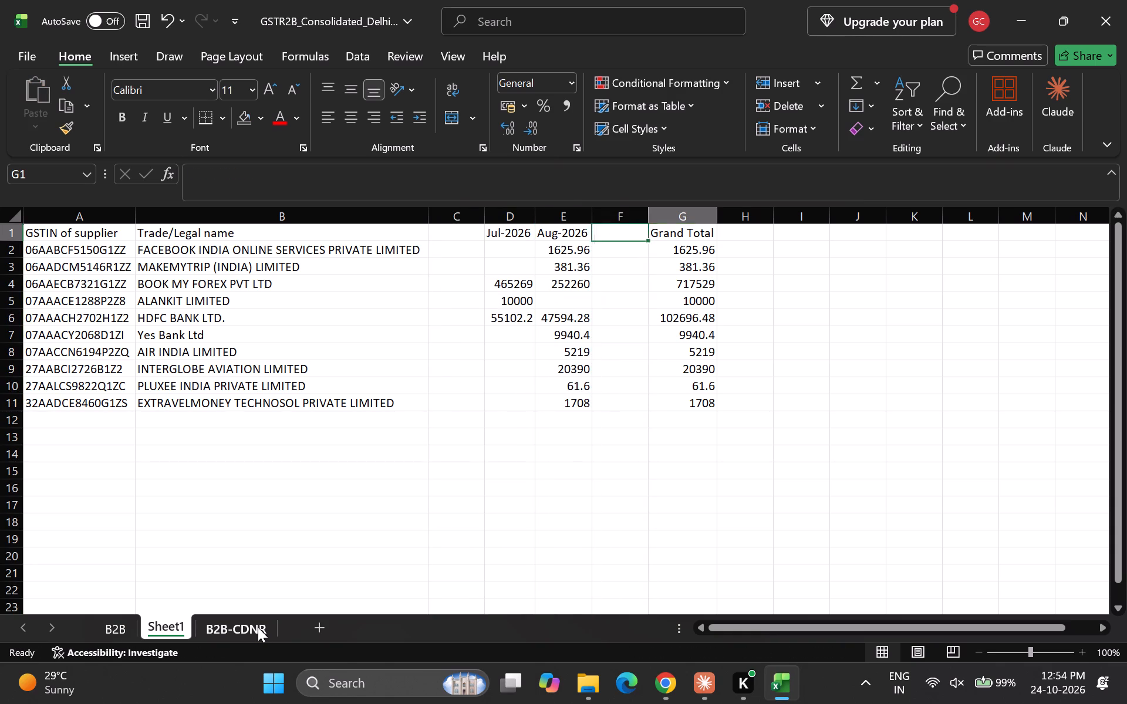
pyautogui.hotkey('ctrl', 'space')
pyautogui.hotkey('ctrl', 'x')
pyautogui.press('Left')
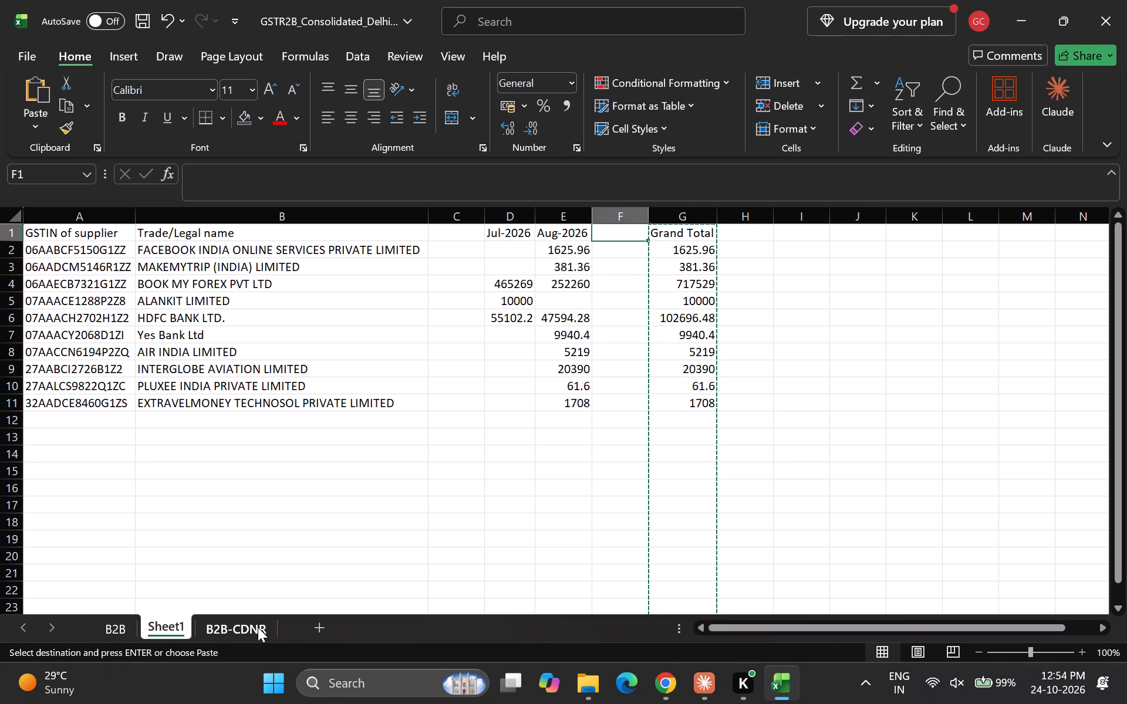
pyautogui.press('Left')
pyautogui.press('Left')
pyautogui.press('Left')
pyautogui.press('Return')
# Rename the Grand Total header in C1 as Total Taxable.
pyautogui.press('Up')
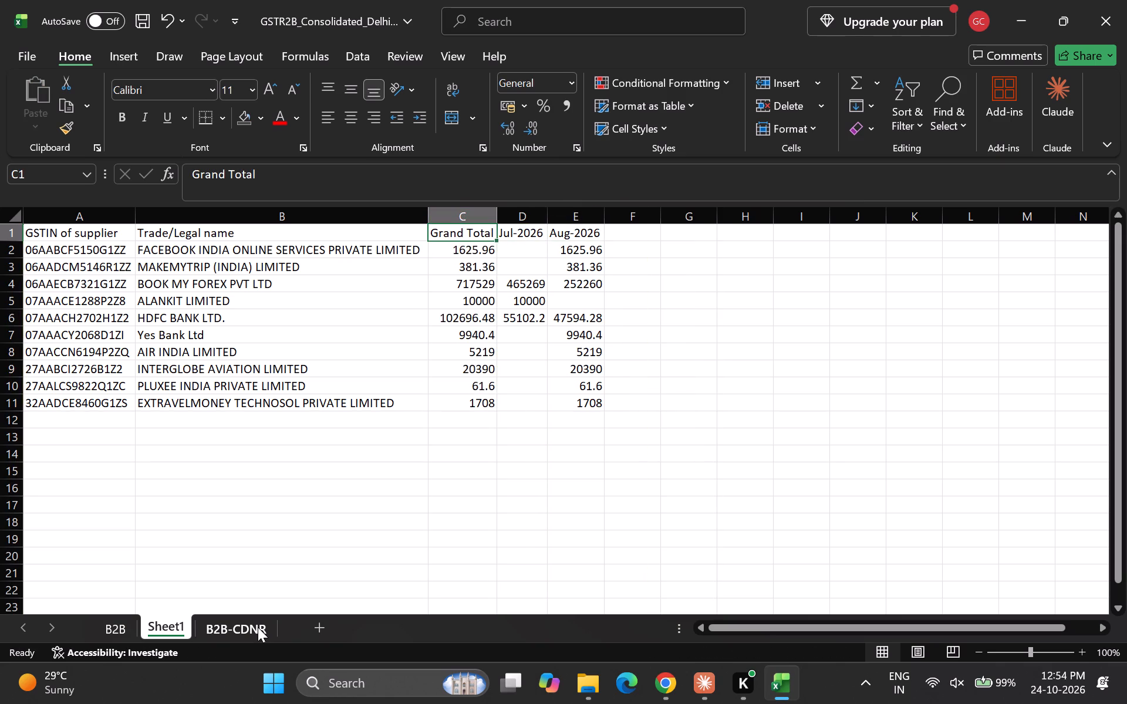
pyautogui.hotkey('shift', 't')
pyautogui.write('otal')
pyautogui.press('space')
pyautogui.write('Tax')
pyautogui.press('a')
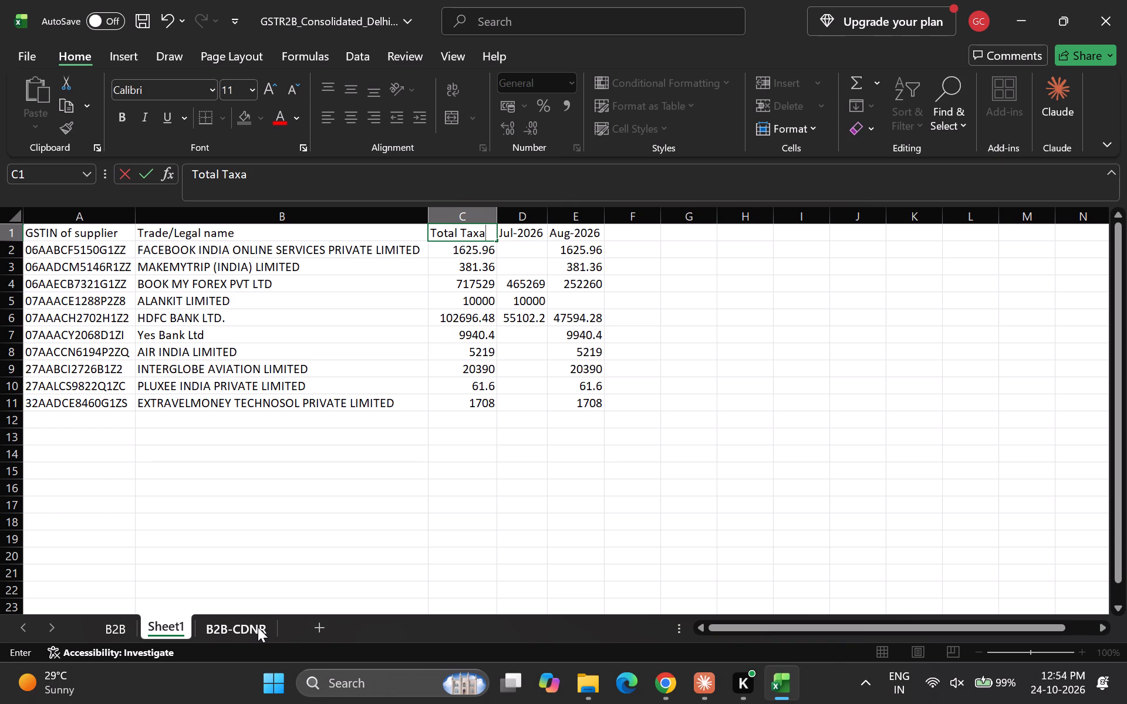
pyautogui.write('ble')
pyautogui.press('Return')
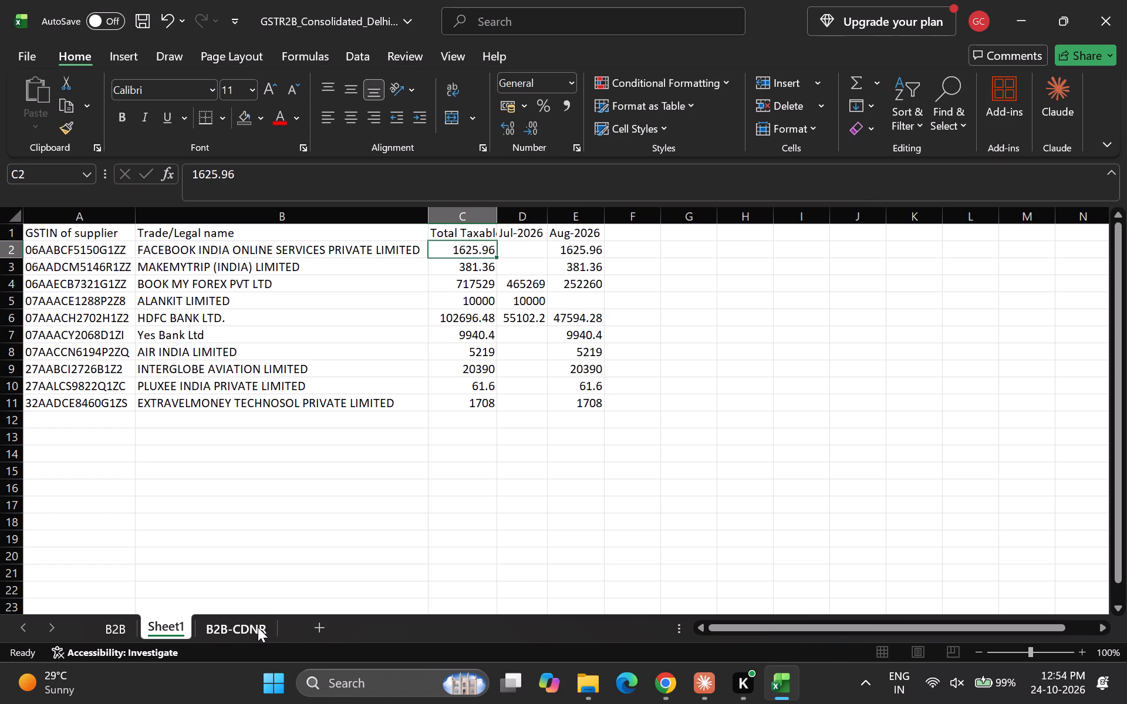
# Make the header row bold from GSTIN of supplier through Aug-2026 (A1:E1).
pyautogui.press('Up')
pyautogui.press('Right')
pyautogui.press('Right')
pyautogui.press('Down')
pyautogui.press('Up')
pyautogui.hotkey('shift', 'Left')
pyautogui.hotkey('shift', 'Left')
pyautogui.hotkey('shift', 'Left')
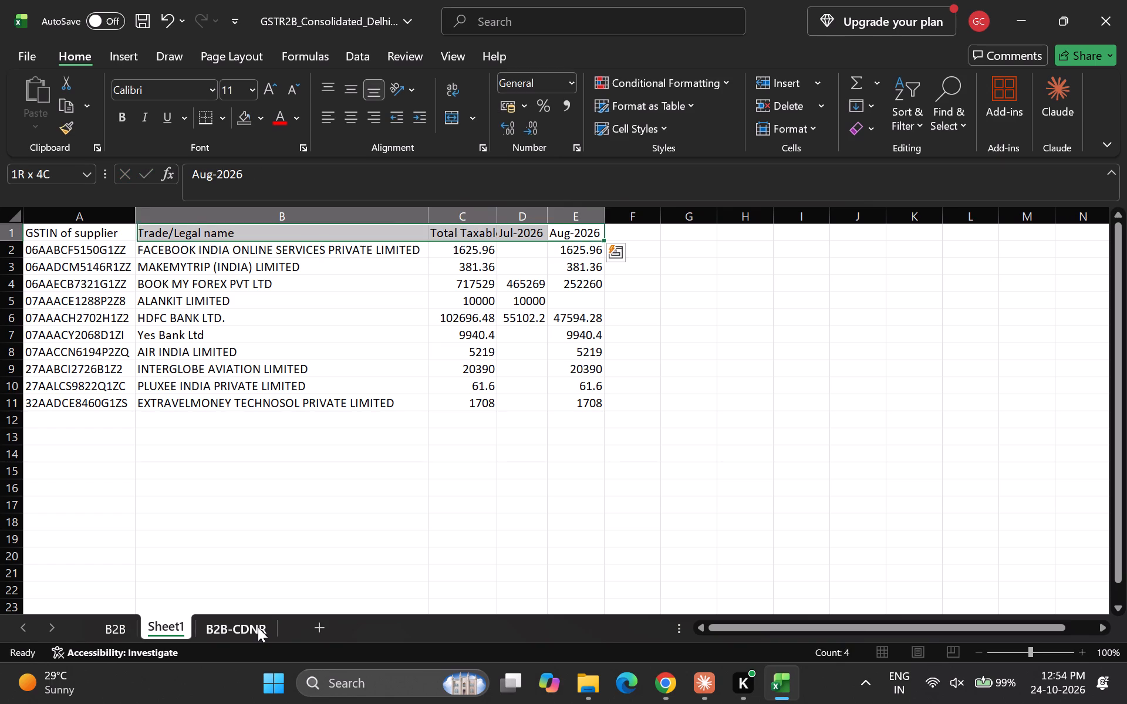
pyautogui.hotkey('shift', 'Left')
pyautogui.press('ctrl+shift+super+b')
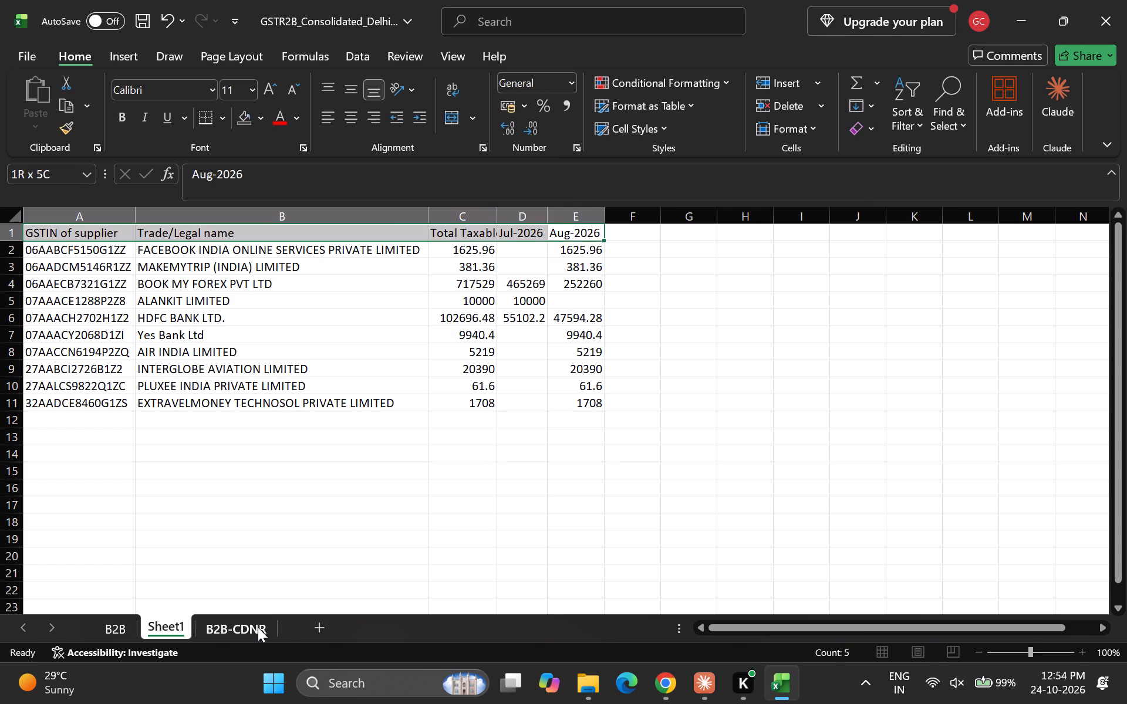
pyautogui.hotkey('ctrl', 'b')
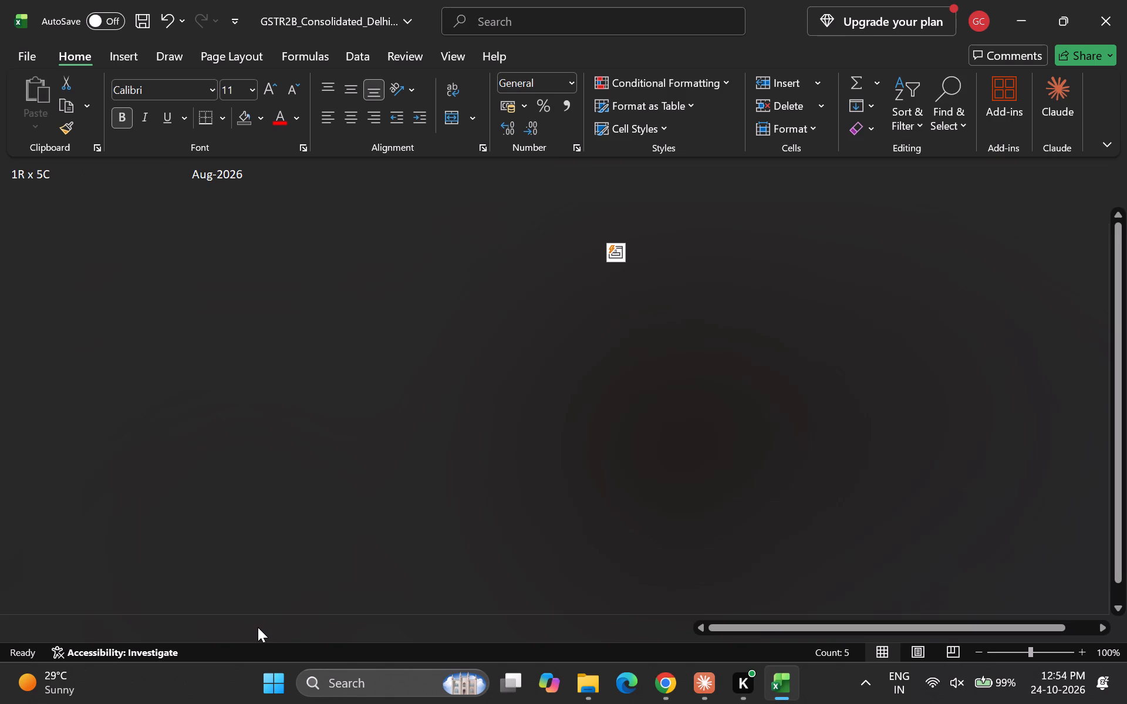
# Format the Total Taxable, Jul-2026 and Aug-2026 amounts (C2:E11) with comma separators and no decimals.
pyautogui.press('Down')
pyautogui.press('Up')
pyautogui.press('Down')
pyautogui.press('Up')
pyautogui.press('Left')
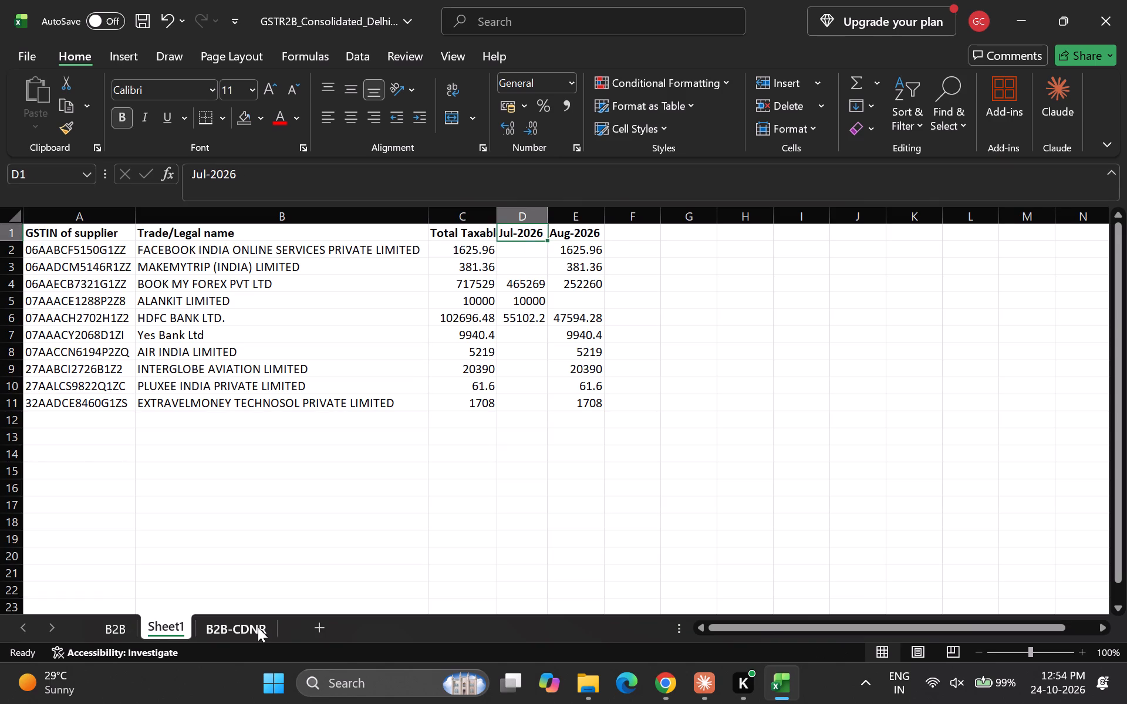
pyautogui.press('Down')
pyautogui.press('Left')
pyautogui.hotkey('shift', 'Right')
pyautogui.hotkey('shift', 'Right')
pyautogui.hotkey('shift', 'Down')
pyautogui.hotkey('shift', 'Down')
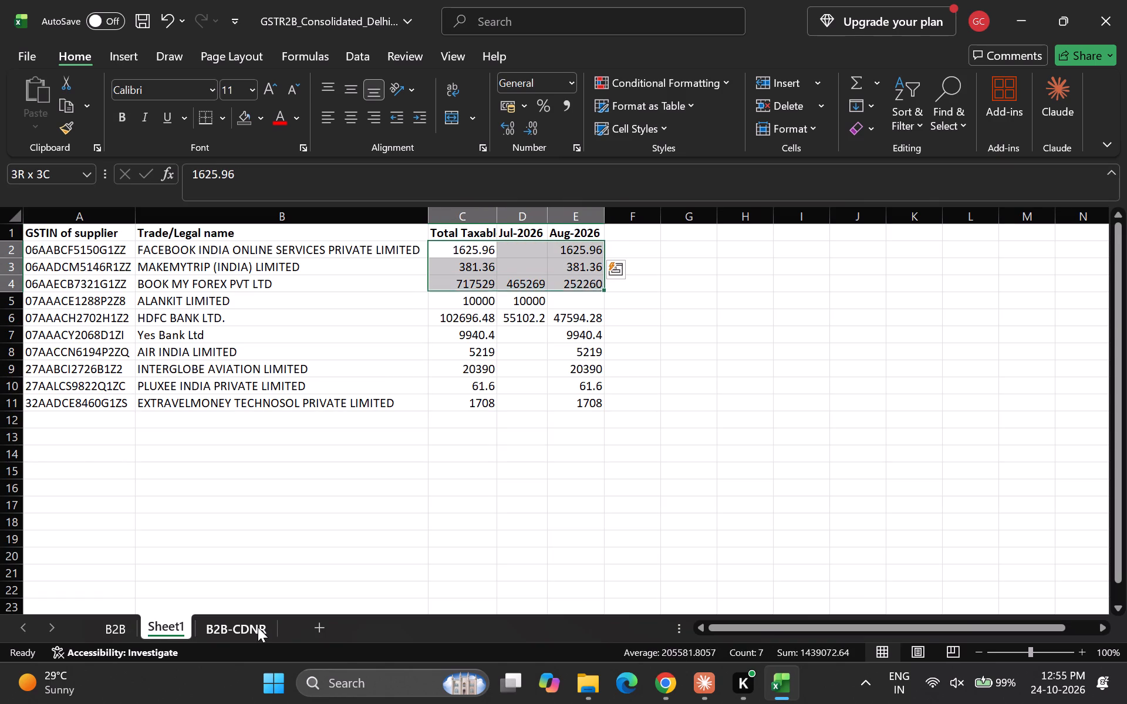
pyautogui.hotkey('shift', 'Down')
pyautogui.hotkey('shift', 'Down')
pyautogui.hotkey('shift', 'Down')
pyautogui.hotkey('shift', 'Down')
pyautogui.hotkey('shift', 'Down')
pyautogui.hotkey('shift', 'Down')
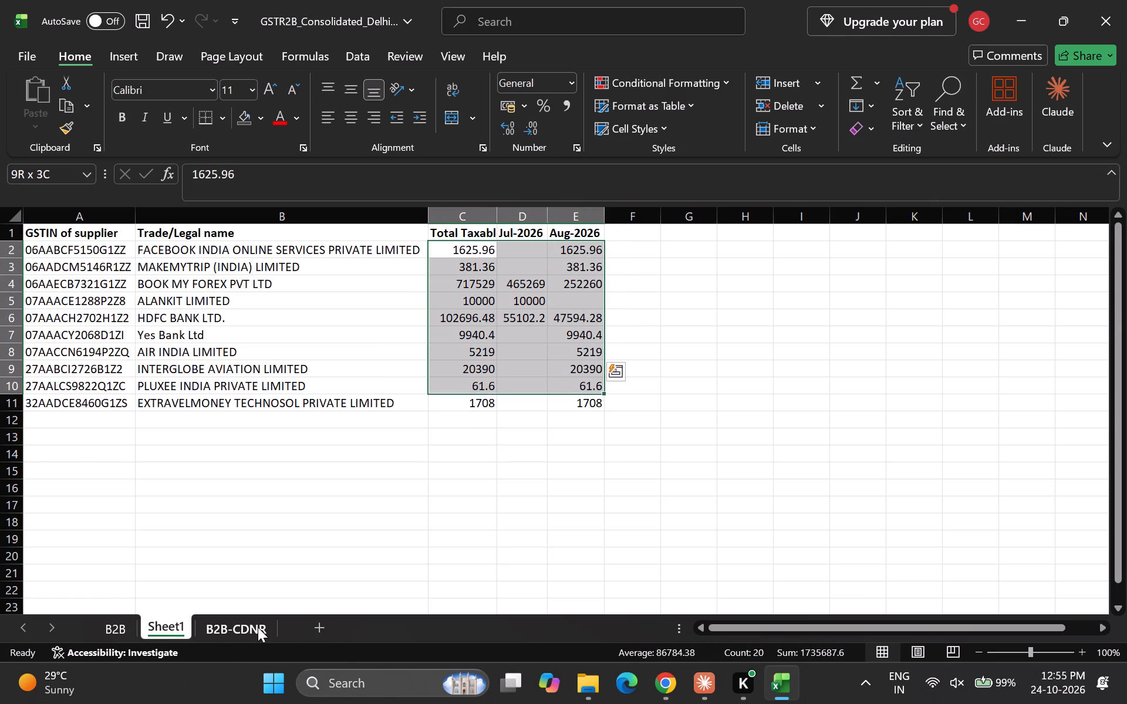
pyautogui.hotkey('shift', 'Down')
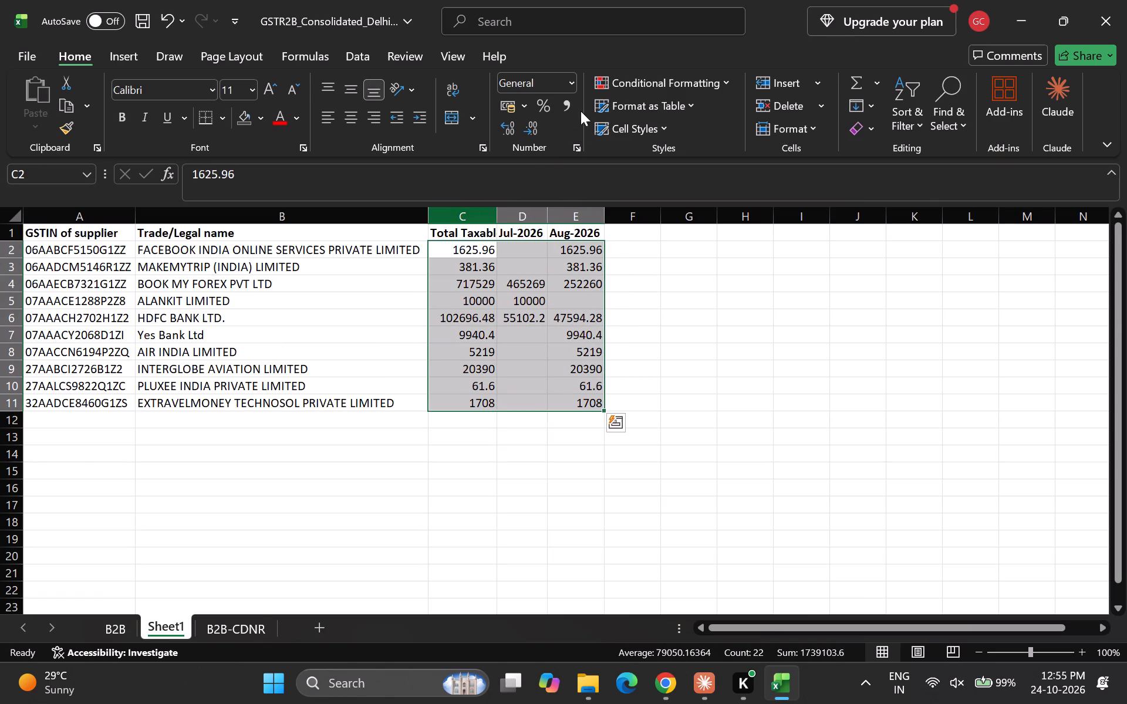
pyautogui.click(572, 103)
pyautogui.doubleClick(537, 126)
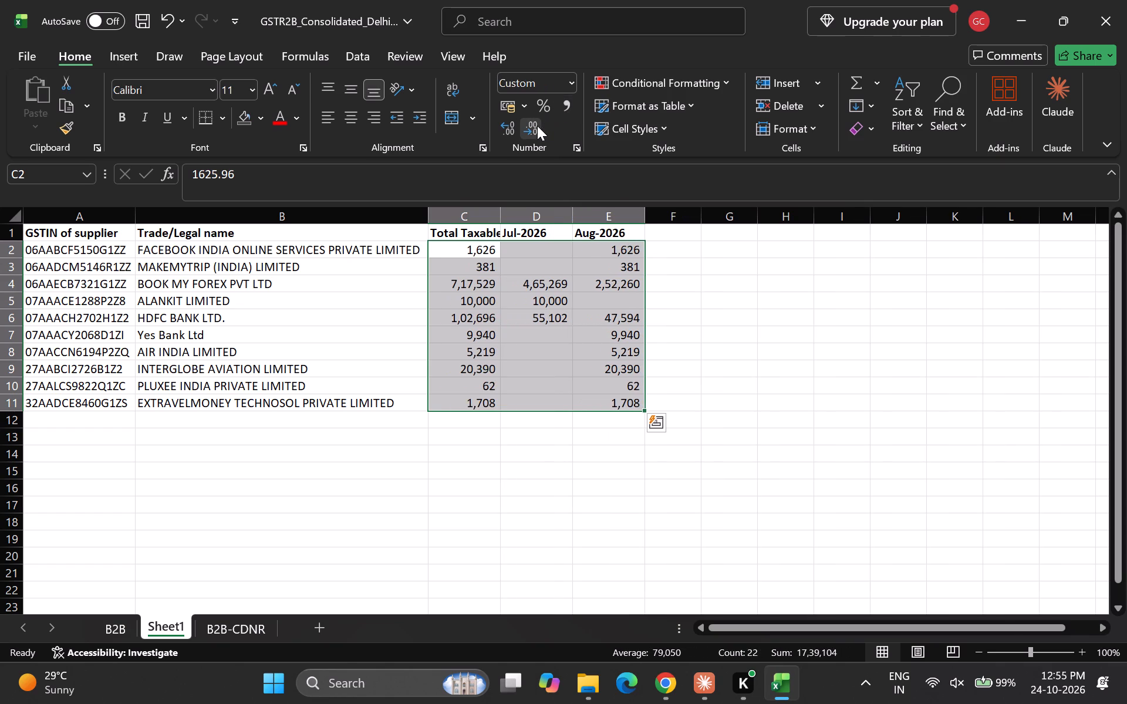
# Apply all borders to the whole supplier summary table, A1:E11.
pyautogui.press('Down')
pyautogui.press('Up')
pyautogui.press('Right')
pyautogui.press('Down')
pyautogui.press('Up')
pyautogui.press('Left')
pyautogui.press('Up')
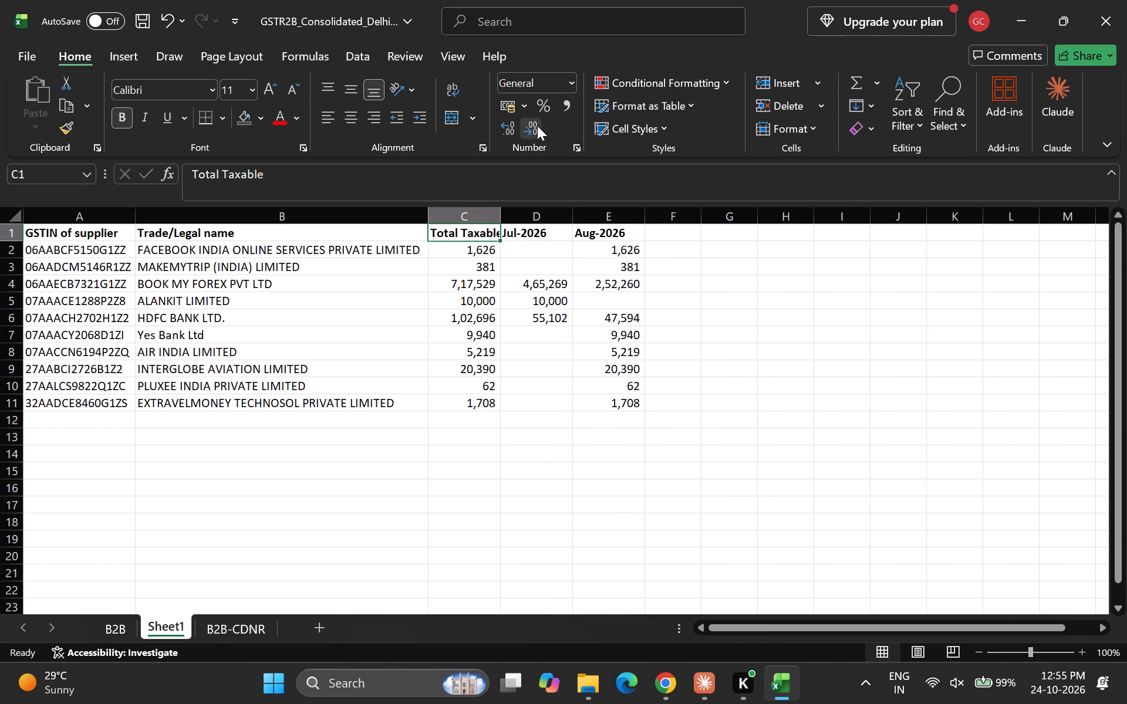
pyautogui.press('Left')
pyautogui.press('Left')
pyautogui.press('Up')
pyautogui.hotkey('ctrl', 'a')
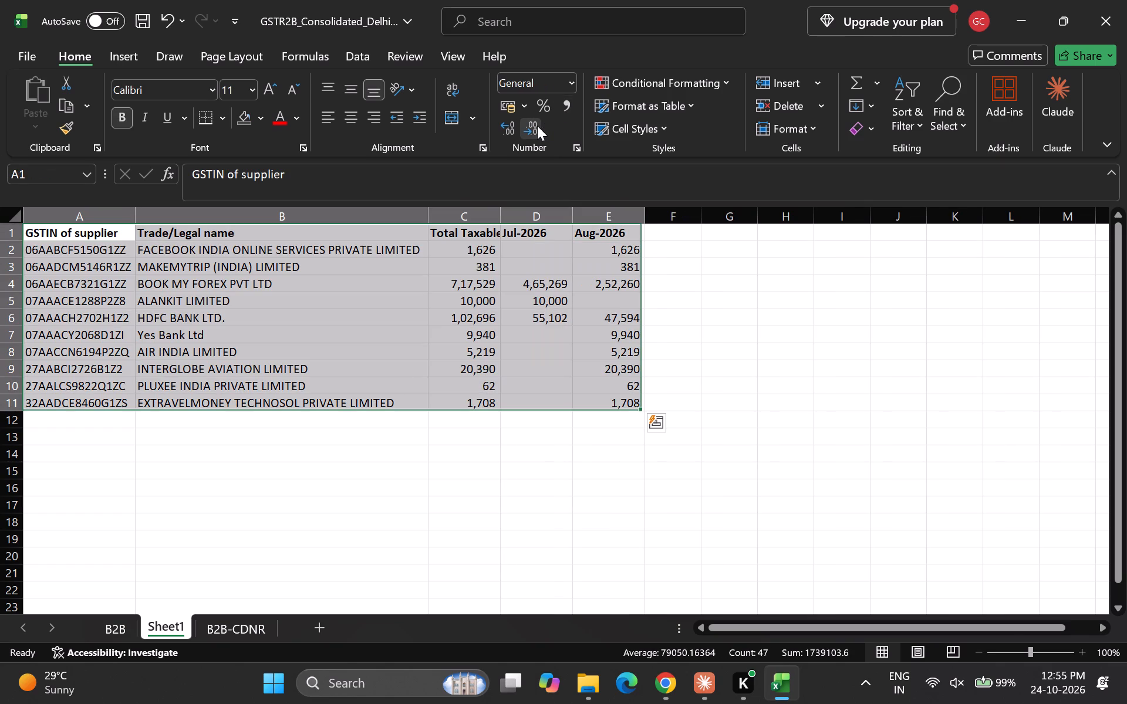
pyautogui.write('hba')
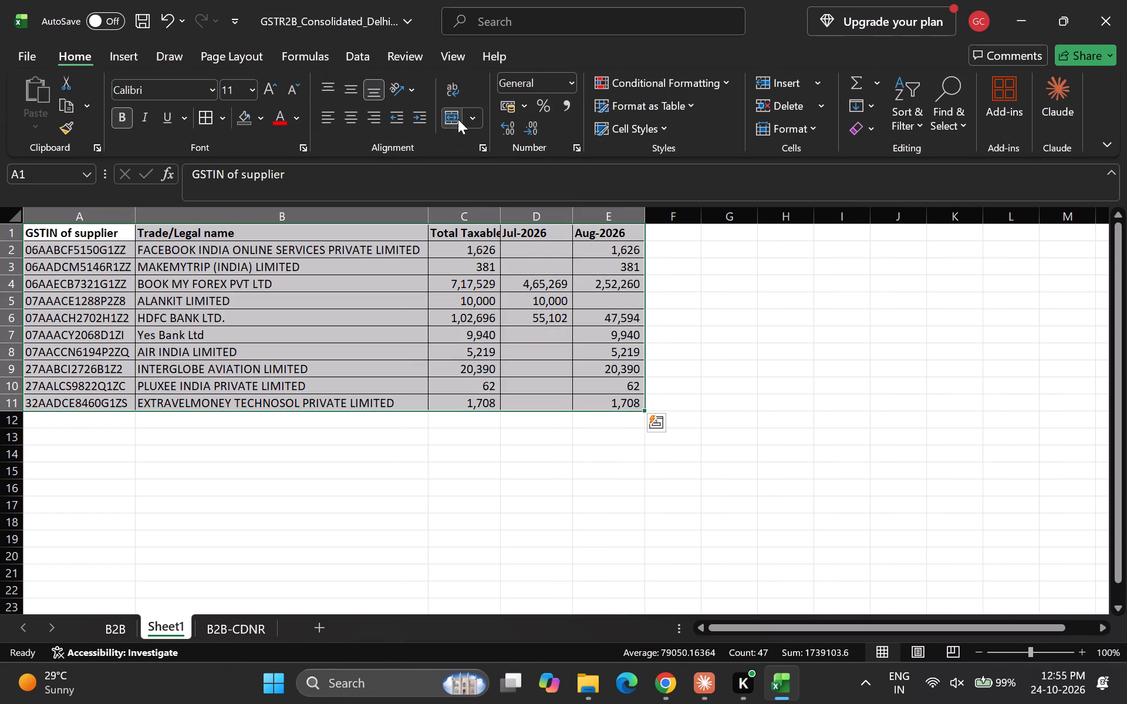
# Add filters to the summary table's header row and save the workbook.
pyautogui.hotkey('ctrl', 'shift', 'l')
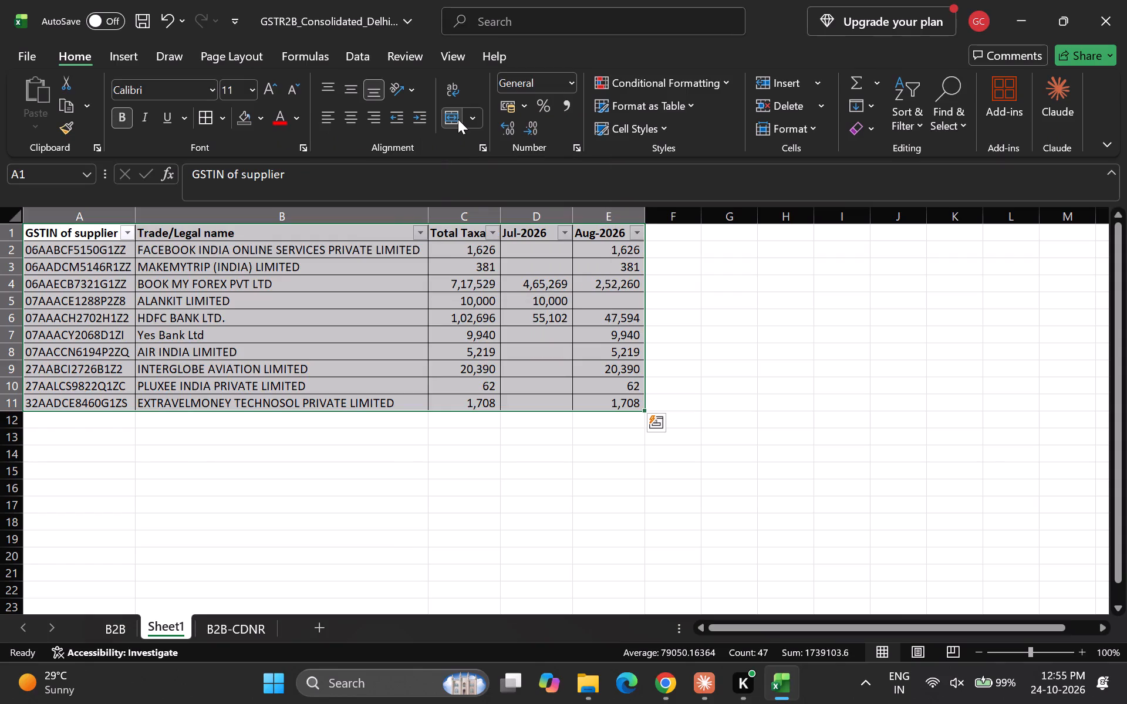
pyautogui.press('Up')
pyautogui.press('Down')
pyautogui.press('Up')
pyautogui.hotkey('ctrl', 's')
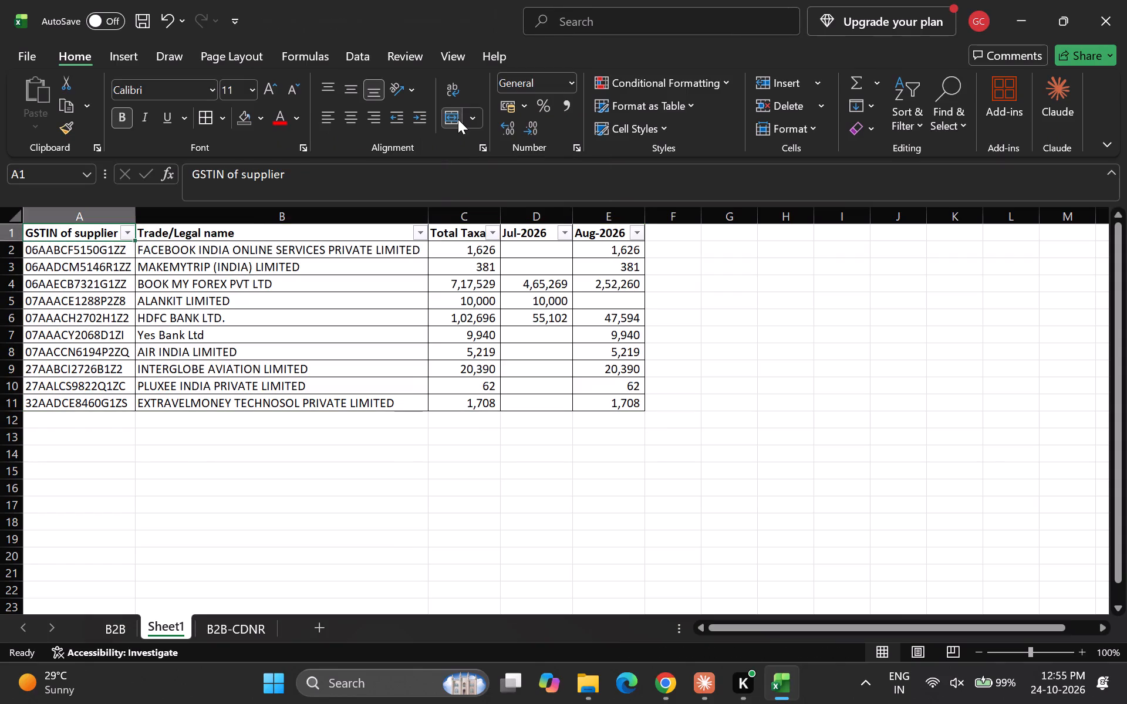
# Glance at the B2B-CDNR sheet, and rename Sheet1 as B2B Analysis.
pyautogui.hotkey('ctrl', 'pagedown')
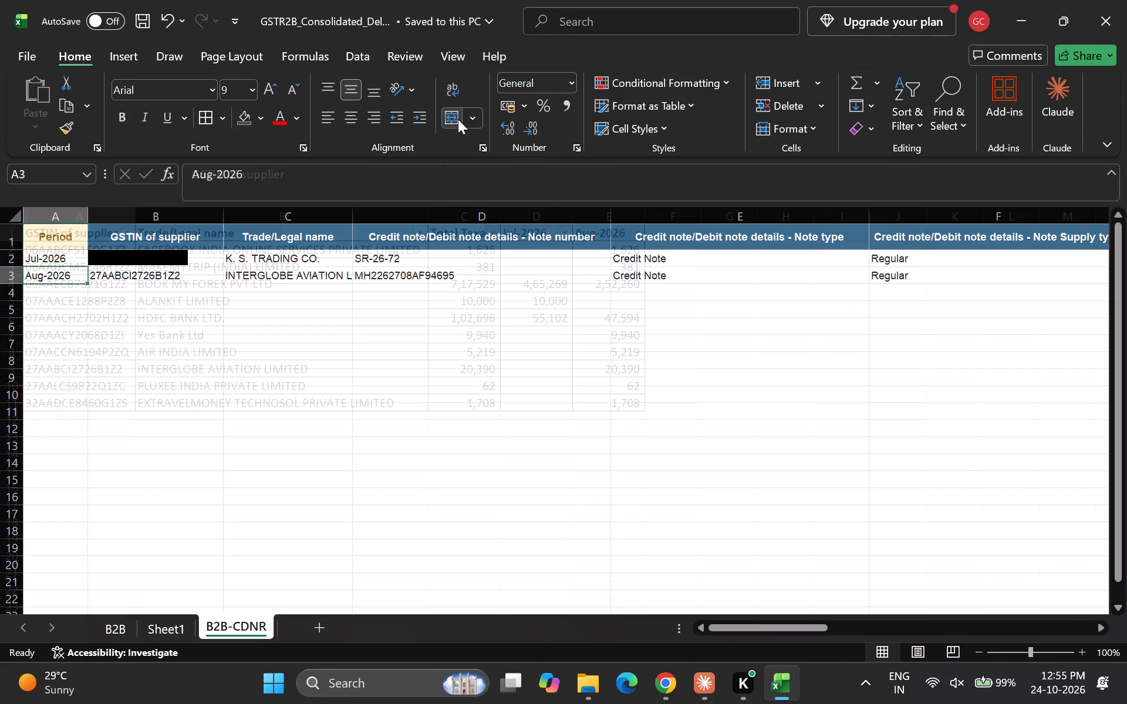
pyautogui.hotkey('ctrl', 'pageup')
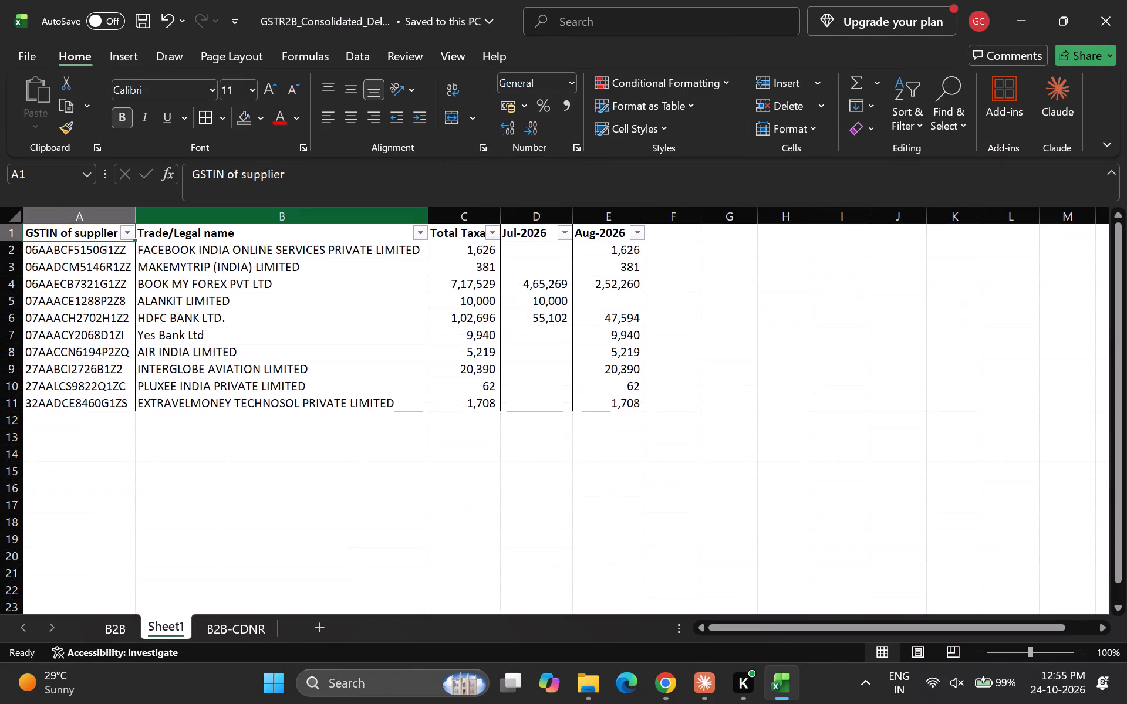
pyautogui.doubleClick(164, 622)
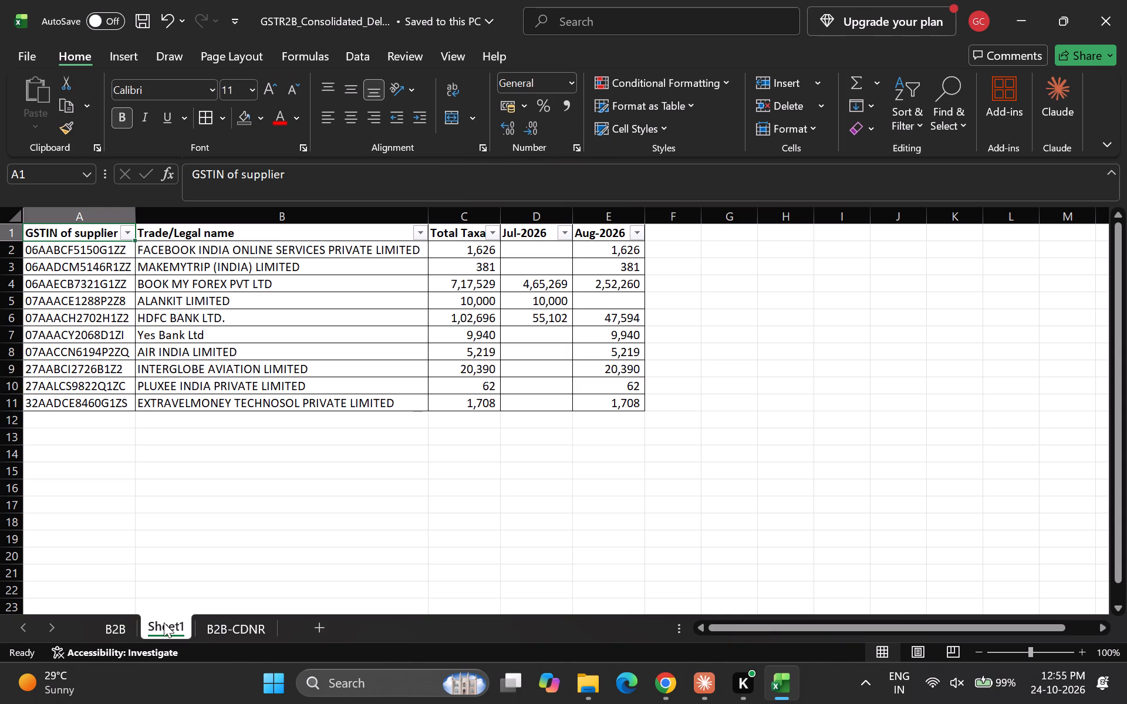
pyautogui.write('B2B An')
pyautogui.write('alt')
pyautogui.press('BackSpace')
pyautogui.write('ysis')
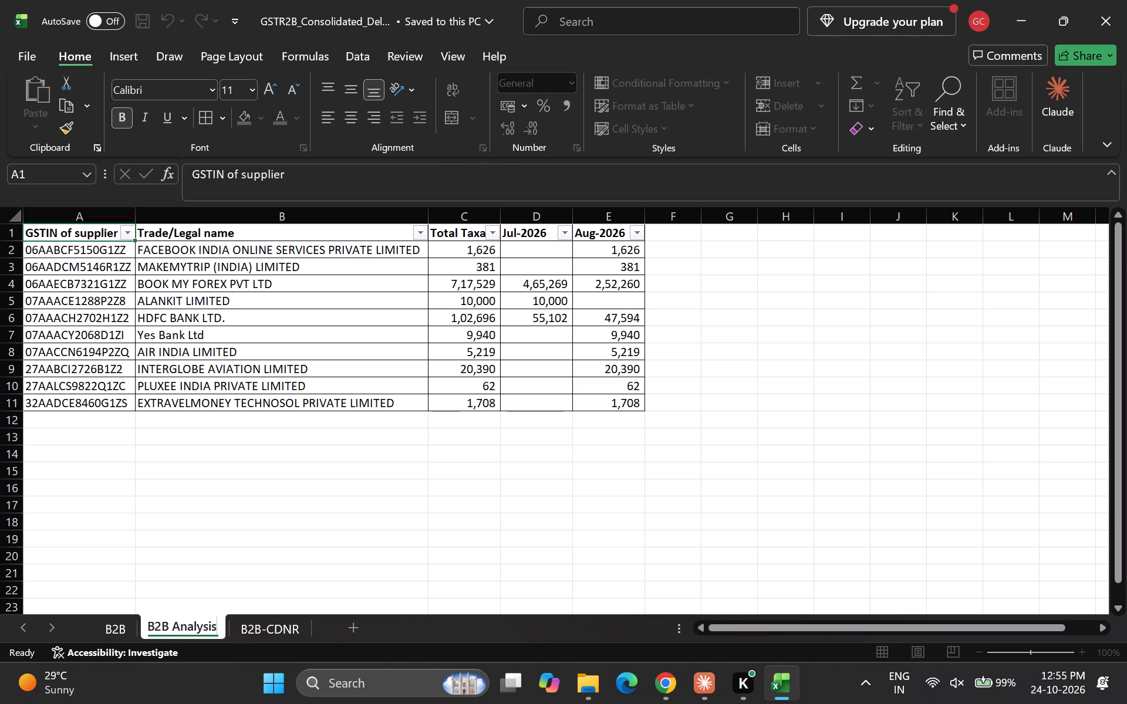
pyautogui.press('Return')
# Move the B2B Analysis sheet to the first position, ahead of B2B.
pyautogui.moveTo(187, 622); pyautogui.dragTo(102, 623)
pyautogui.click(178, 568)
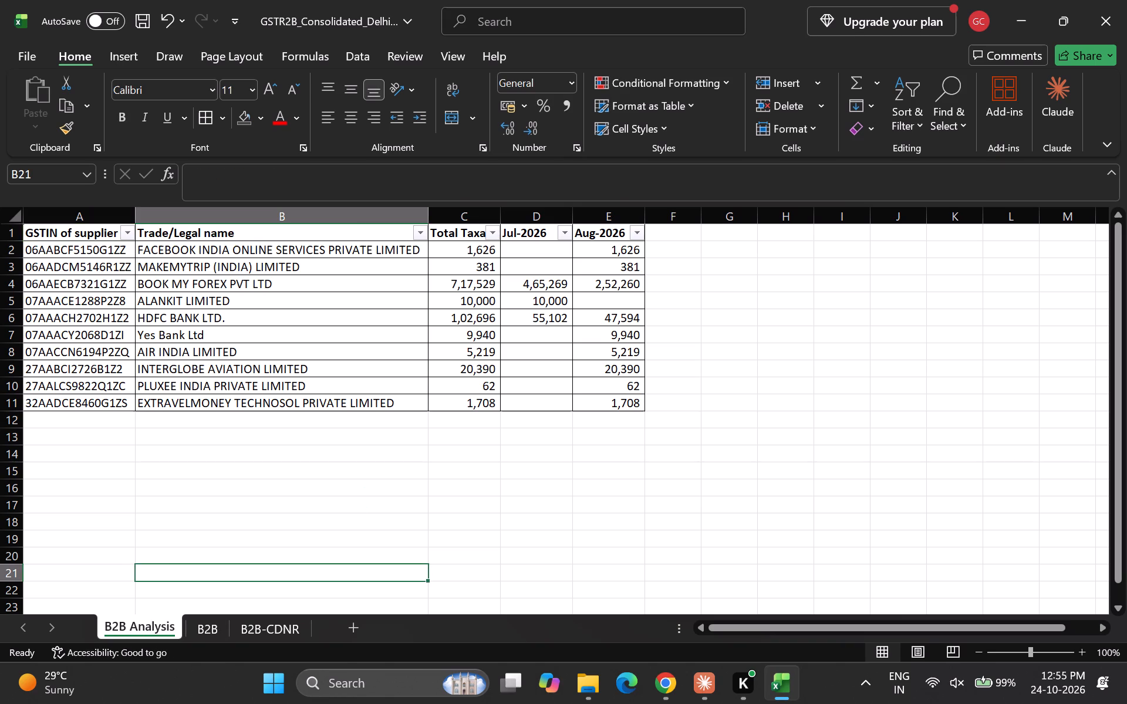
# Save the consolidated GSTR-2B workbook and close it.
pyautogui.hotkey('ctrl', 's')
pyautogui.press('Up')
pyautogui.press('Left')
pyautogui.press('Up')
pyautogui.press('Up')
pyautogui.press('Up')
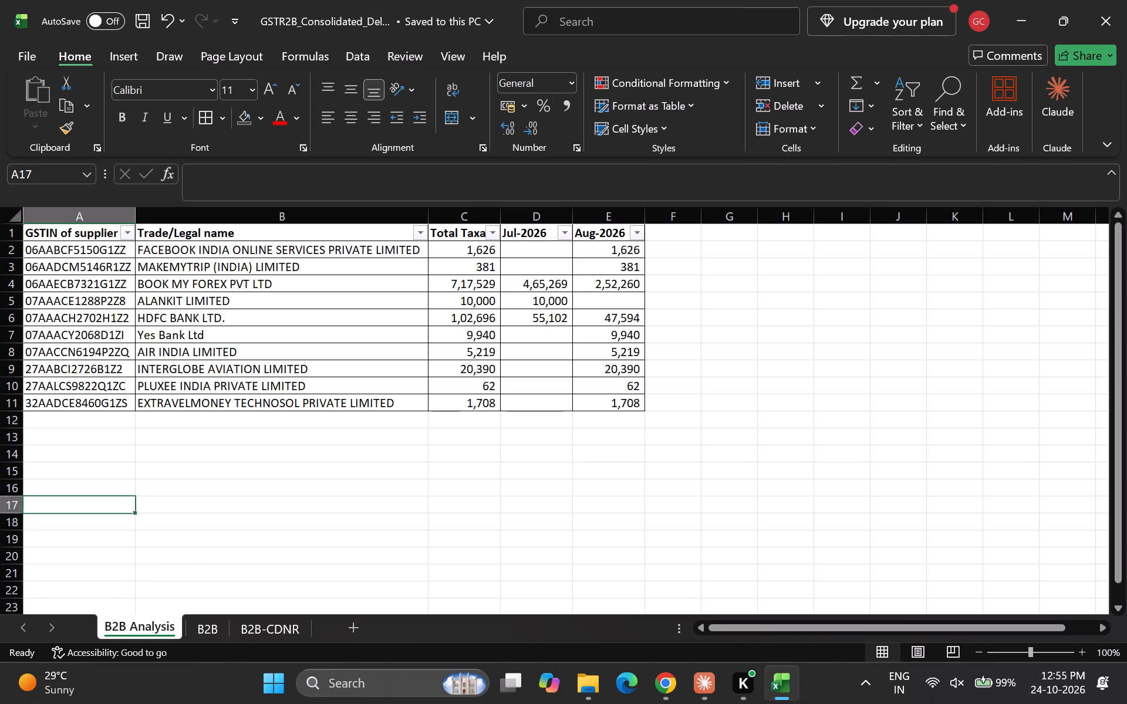
pyautogui.press('Up')
pyautogui.press('Up')
pyautogui.press('Up')
pyautogui.hotkey('ctrl', 's')
pyautogui.click(1126, 0)
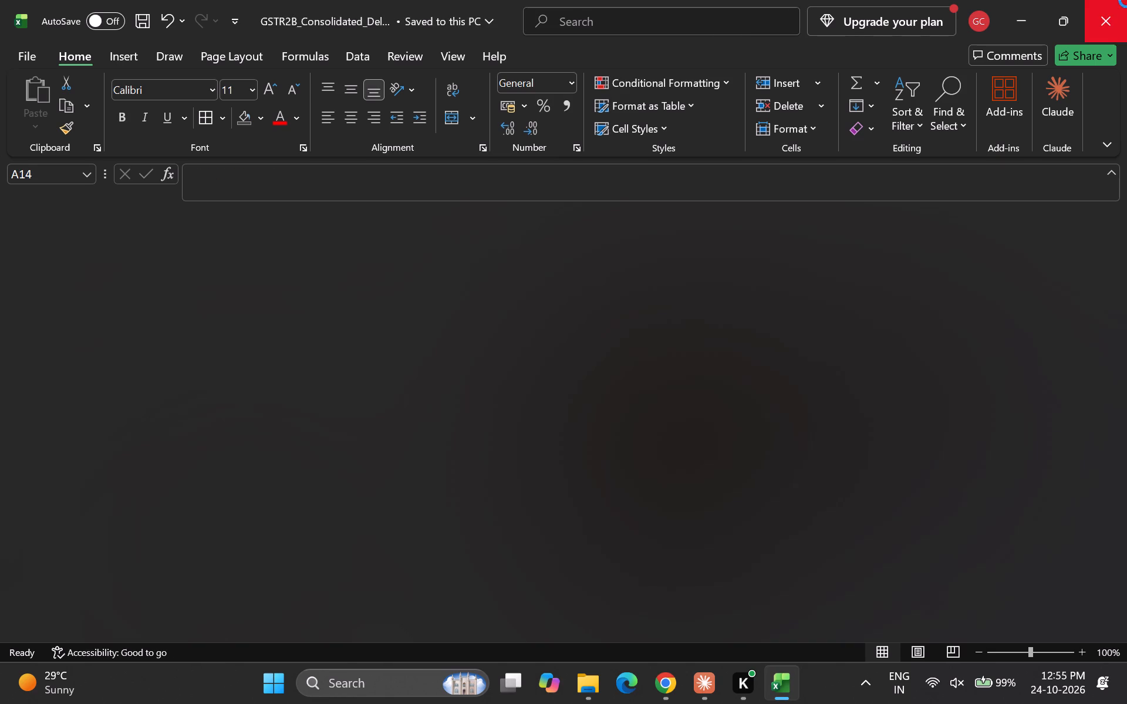
# In File Explorer, look through Alankit Forex's Q2 DELHI GST folder and check the files in its GSTR-3B subfolder.
pyautogui.click(706, 347)
pyautogui.hotkey('alt', 'Up')
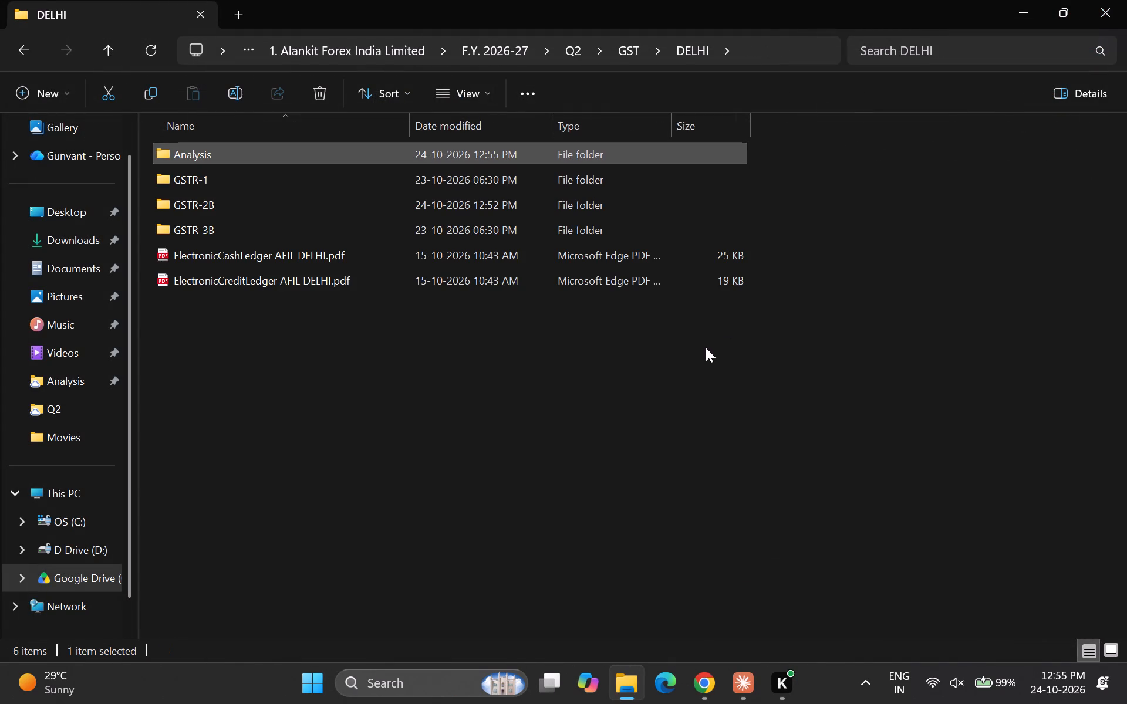
pyautogui.press('Down')
pyautogui.press('Up')
pyautogui.press('Down')
pyautogui.press('Down')
pyautogui.press('Down')
pyautogui.press('Up')
pyautogui.press('Down')
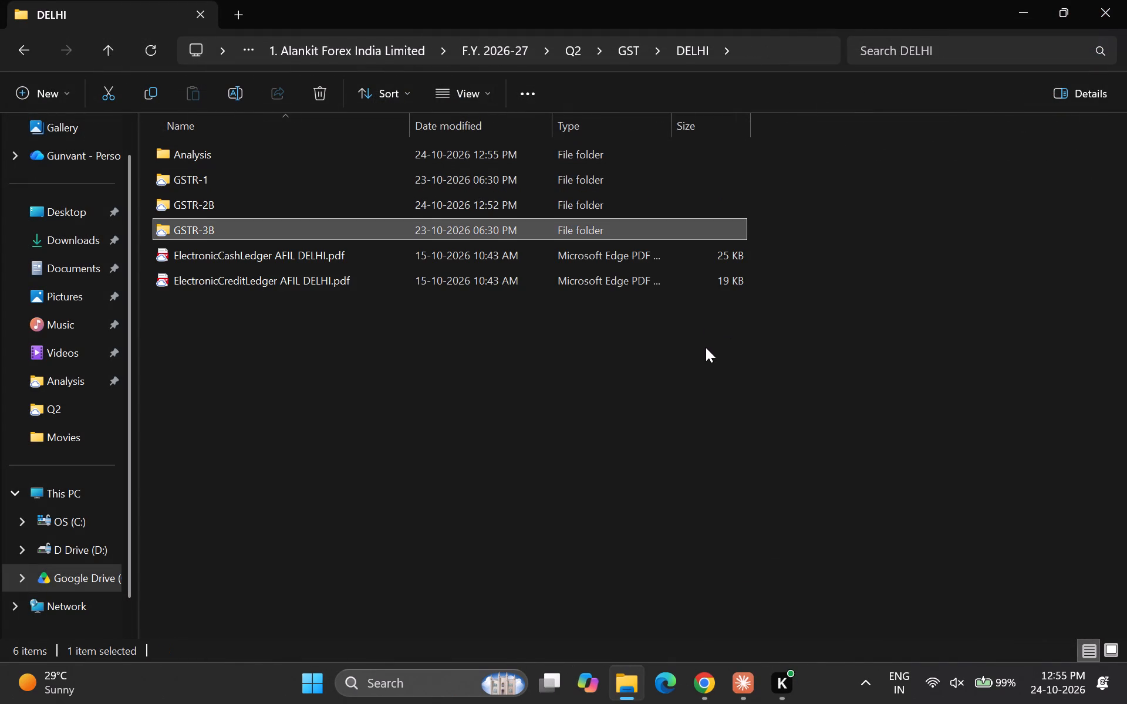
pyautogui.press('Up')
pyautogui.press('Up')
pyautogui.press('Down')
pyautogui.press('Up')
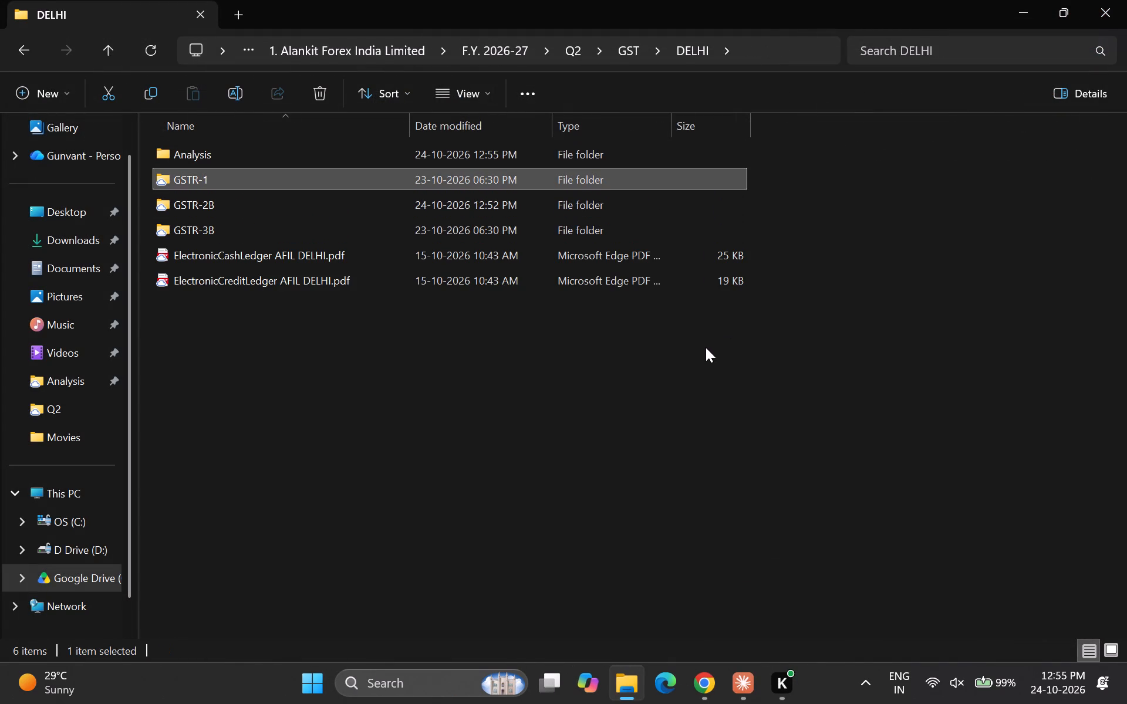
pyautogui.press('Down')
pyautogui.press('Down')
pyautogui.press('Up')
pyautogui.press('Down')
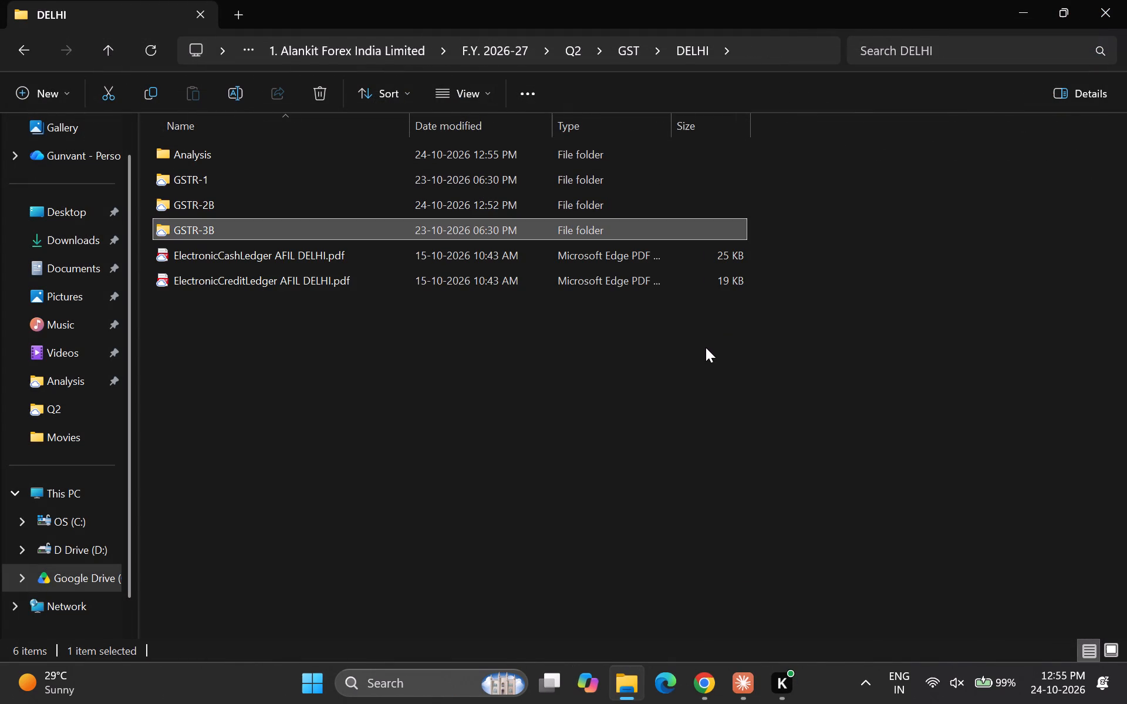
pyautogui.press('Return')
pyautogui.press('Down')
pyautogui.press('Up')
pyautogui.press('Down')
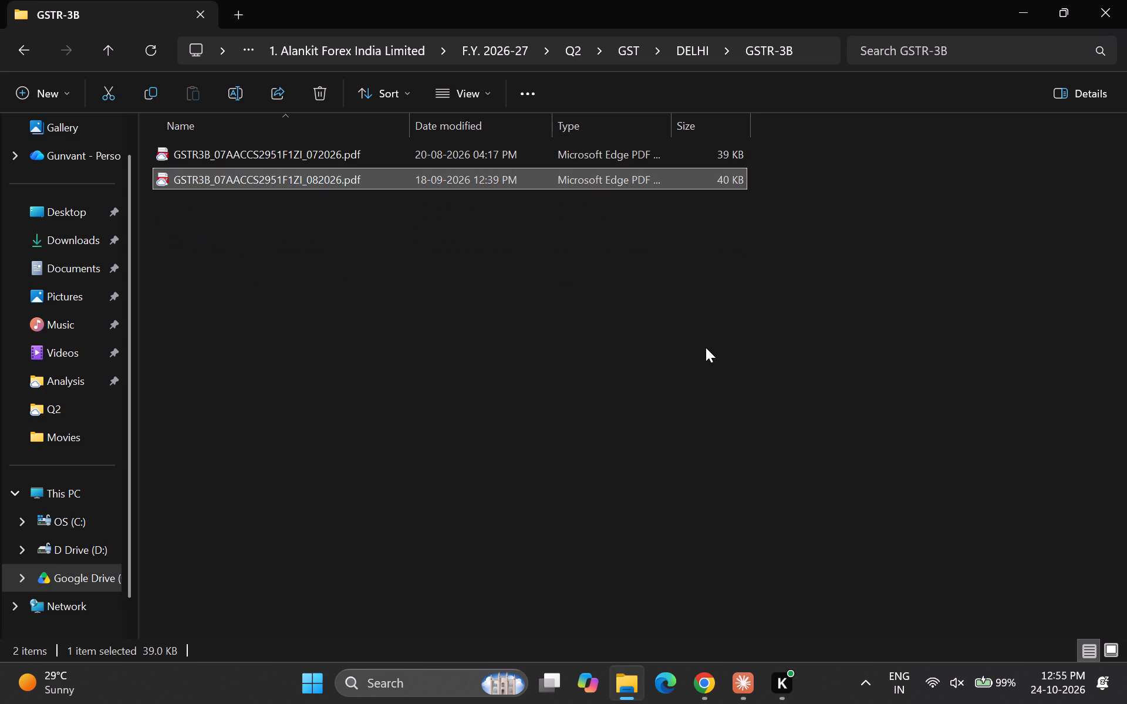
# Browse the Q2 GST BRANCHES folder, checking the contents of its GSTR-1 and GSTR-2B subfolders.
pyautogui.hotkey('alt', 'Up')
pyautogui.press('Down')
pyautogui.press('Up')
pyautogui.press('Up')
pyautogui.press('Up')
pyautogui.press('Down')
pyautogui.press('Down')
pyautogui.hotkey('alt', 'Up')
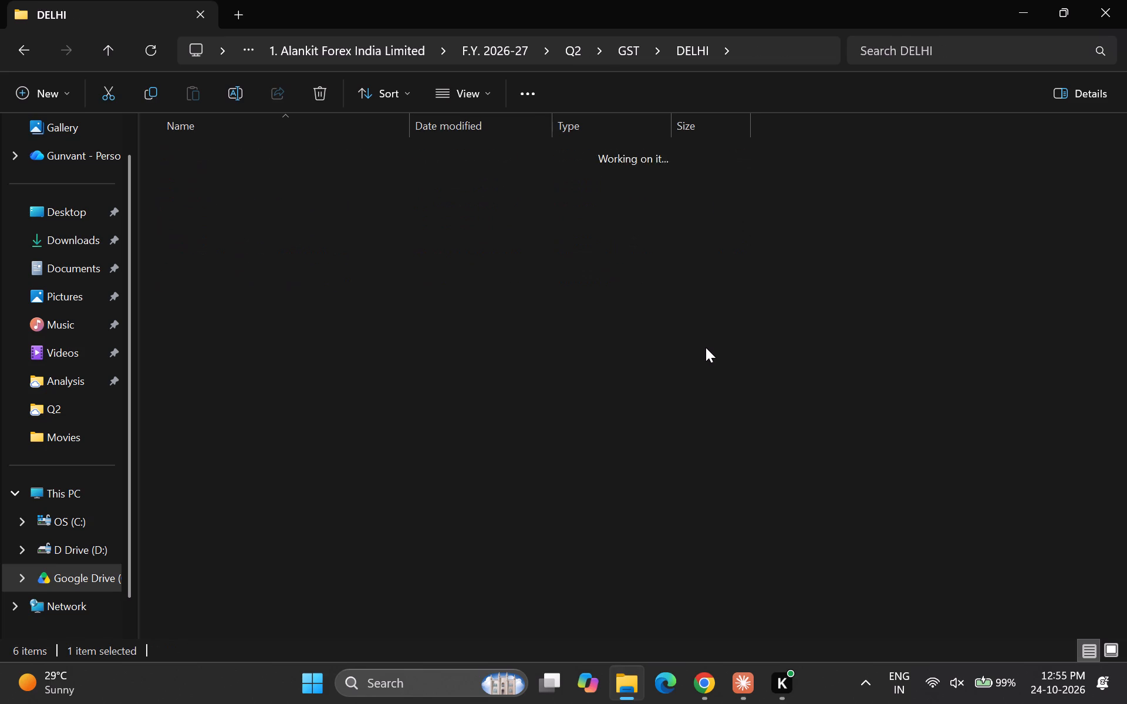
pyautogui.press('Down')
pyautogui.press('Up')
pyautogui.press('Down')
pyautogui.press('Up')
pyautogui.press('Down')
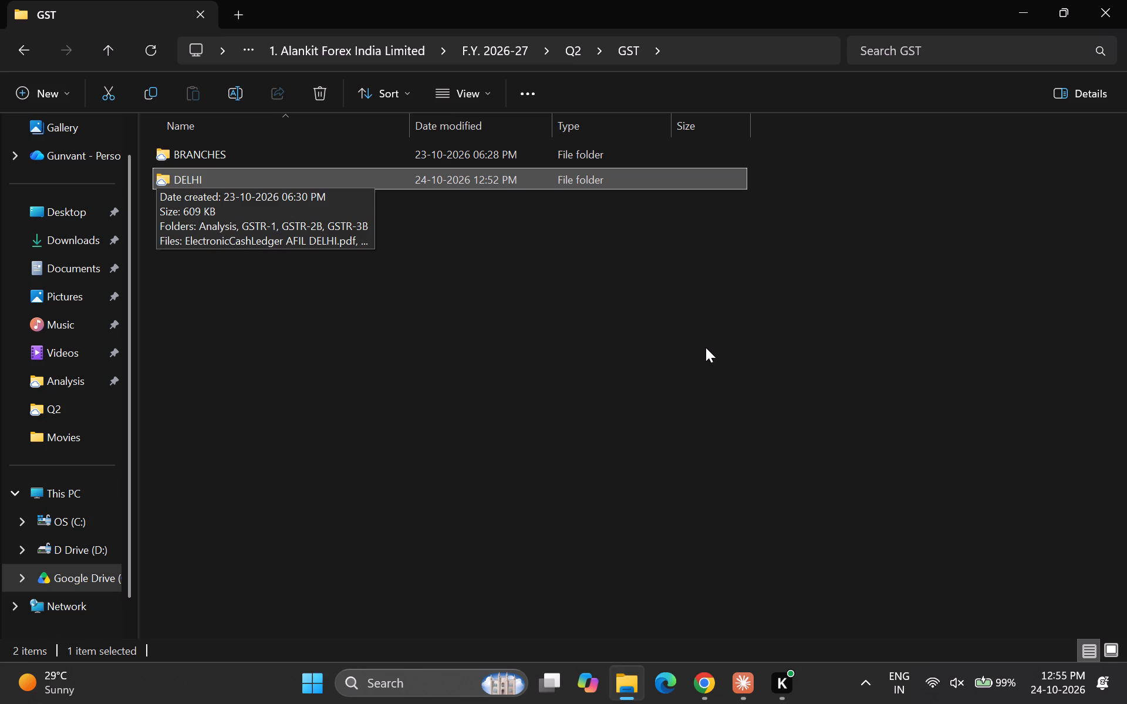
pyautogui.press('Up')
pyautogui.press('Return')
pyautogui.press('Down')
pyautogui.press('Down')
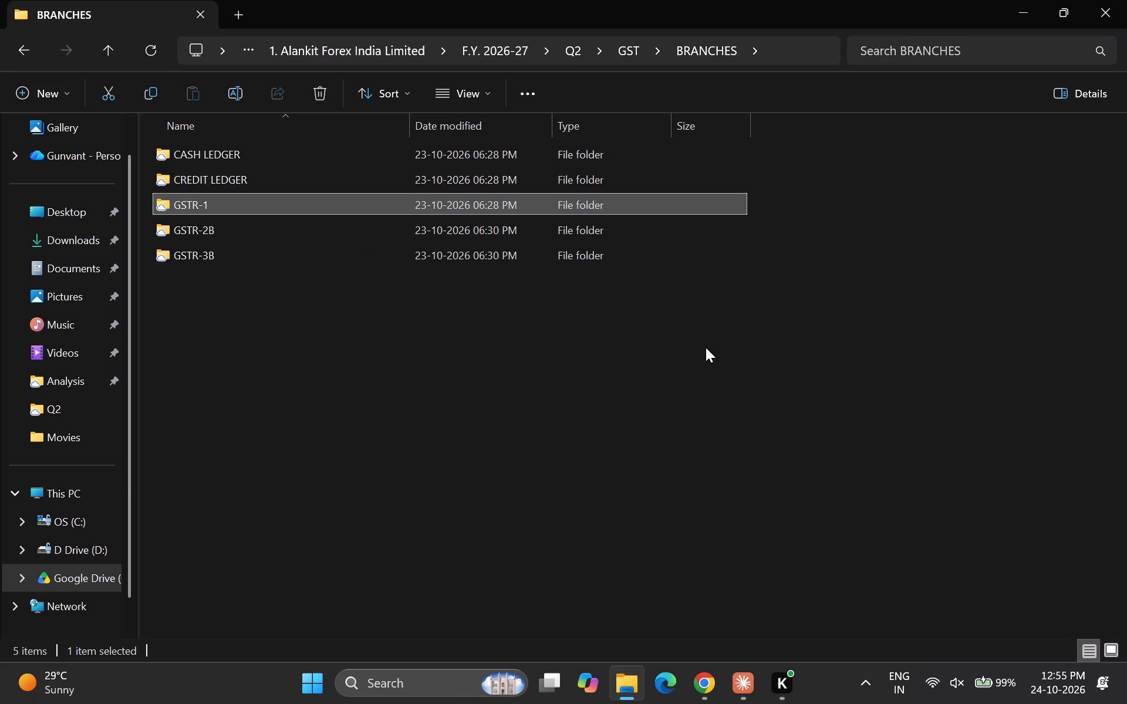
pyautogui.press('Return')
pyautogui.press('Down')
pyautogui.press('Down')
pyautogui.press('Down')
pyautogui.press('Down')
pyautogui.hotkey('alt', 'Up')
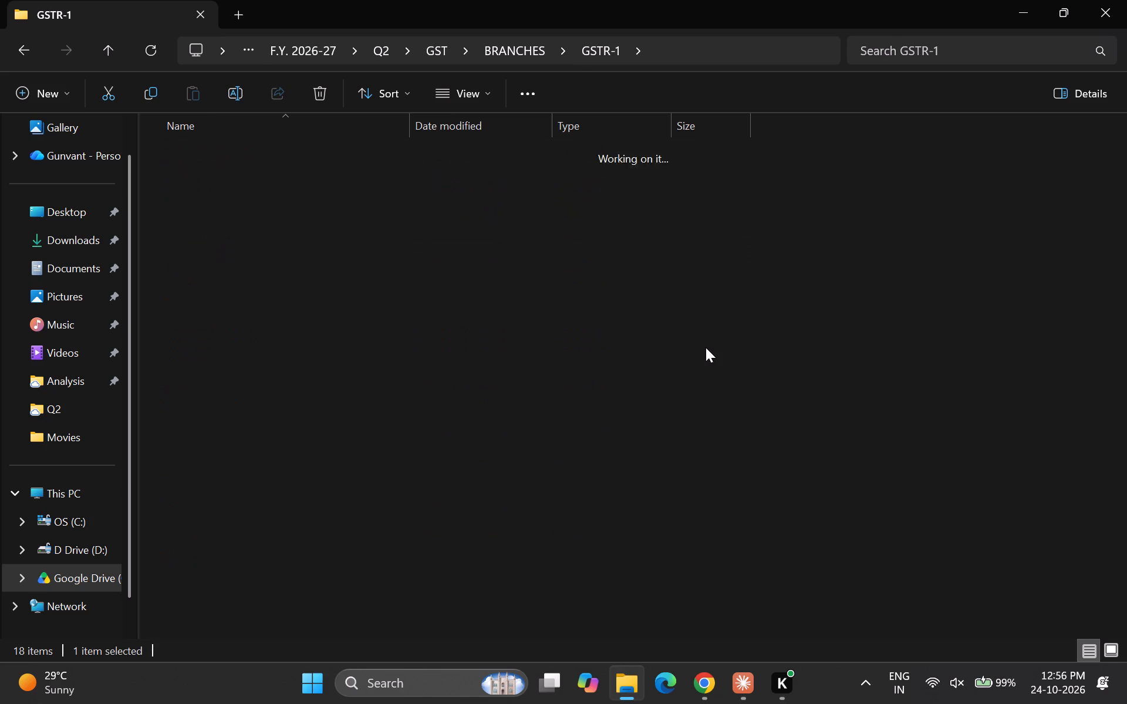
pyautogui.press('Down')
pyautogui.press('Return')
pyautogui.press('Down')
pyautogui.press('Up')
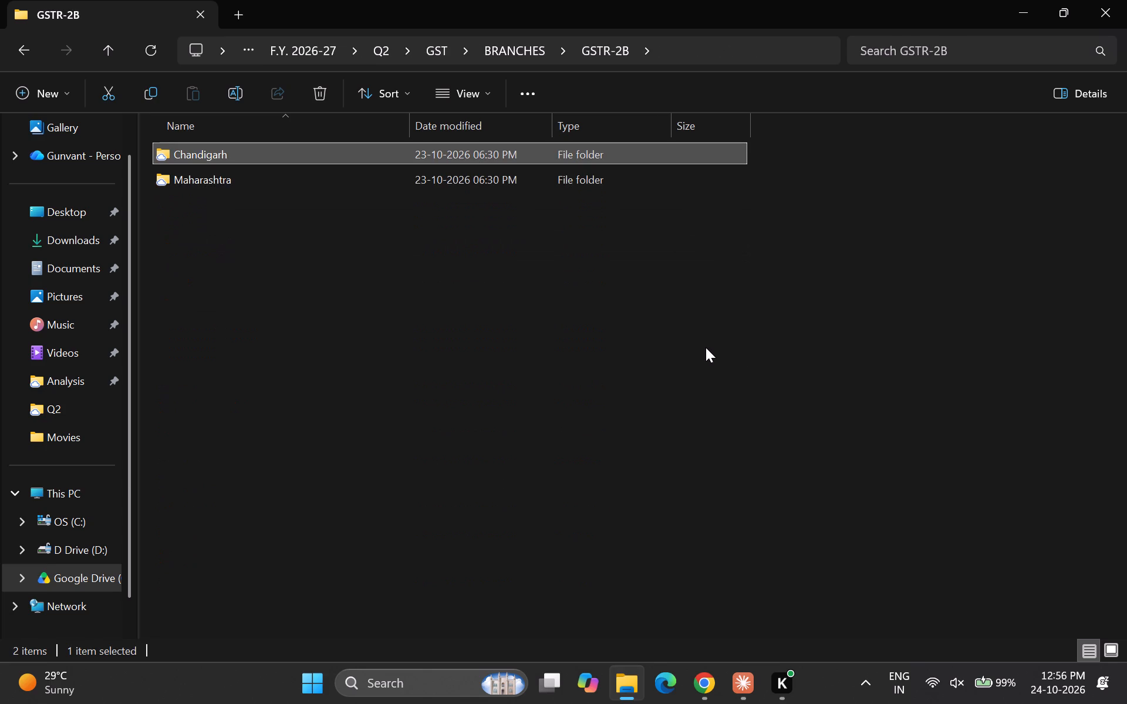
# Go back up the folder tree from the branch GSTR-2B folder to Alankit's Other Companies.
pyautogui.hotkey('alt', 'Up')
pyautogui.hotkey('alt', 'Up')
pyautogui.hotkey('alt', 'Up')
pyautogui.press('Down')
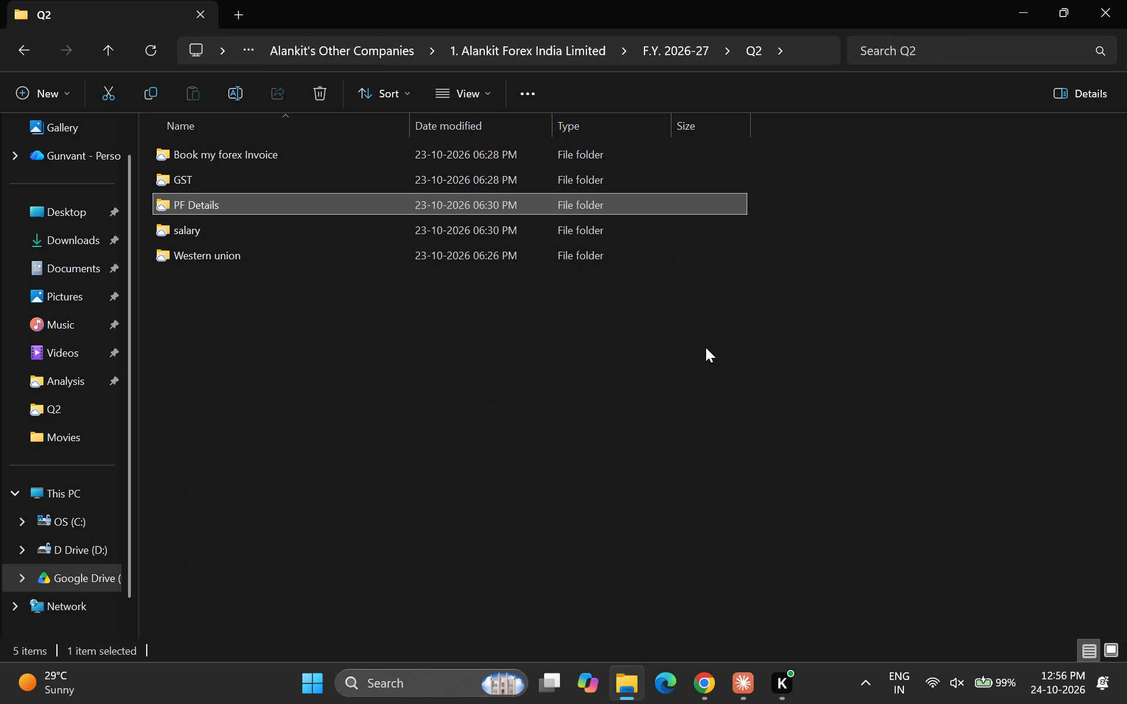
pyautogui.hotkey('alt', 'Up')
pyautogui.press('Down')
pyautogui.press('Up')
pyautogui.hotkey('alt', 'Up')
pyautogui.press('Down')
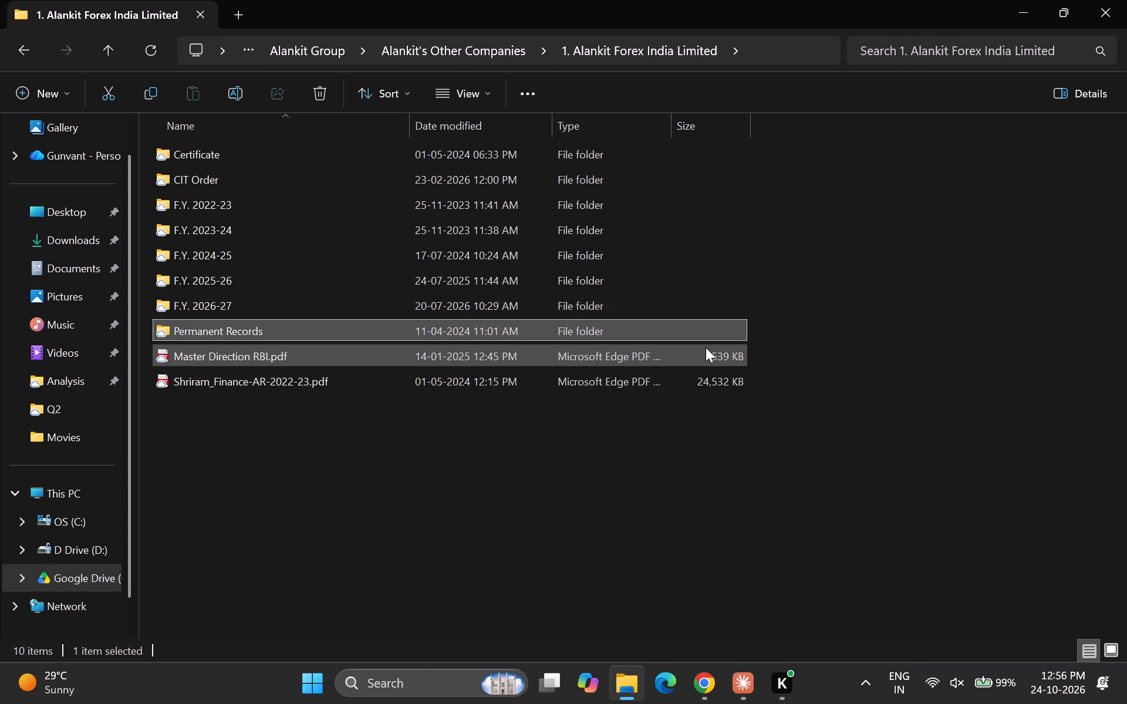
pyautogui.press('Up')
pyautogui.hotkey('alt', 'Up')
# Open the Analysis folder inside Alankit Insurance Brokers Limited's F.Y. 2026-27 Q2 GST folder.
pyautogui.press('Down')
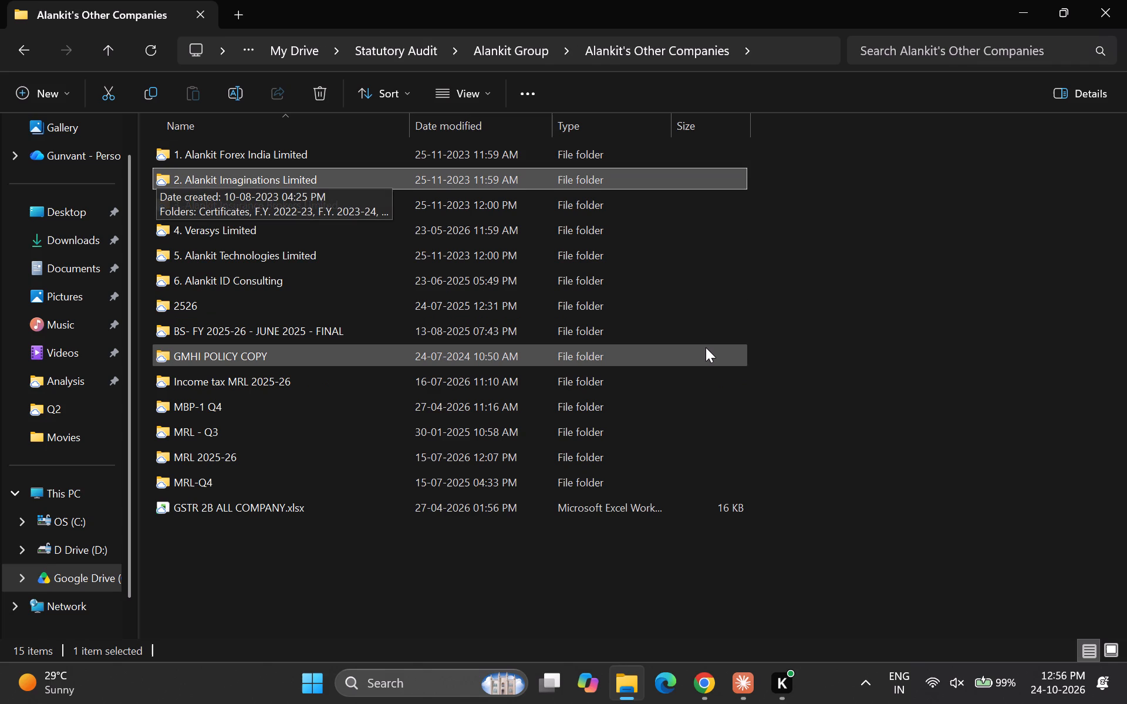
pyautogui.press('Down')
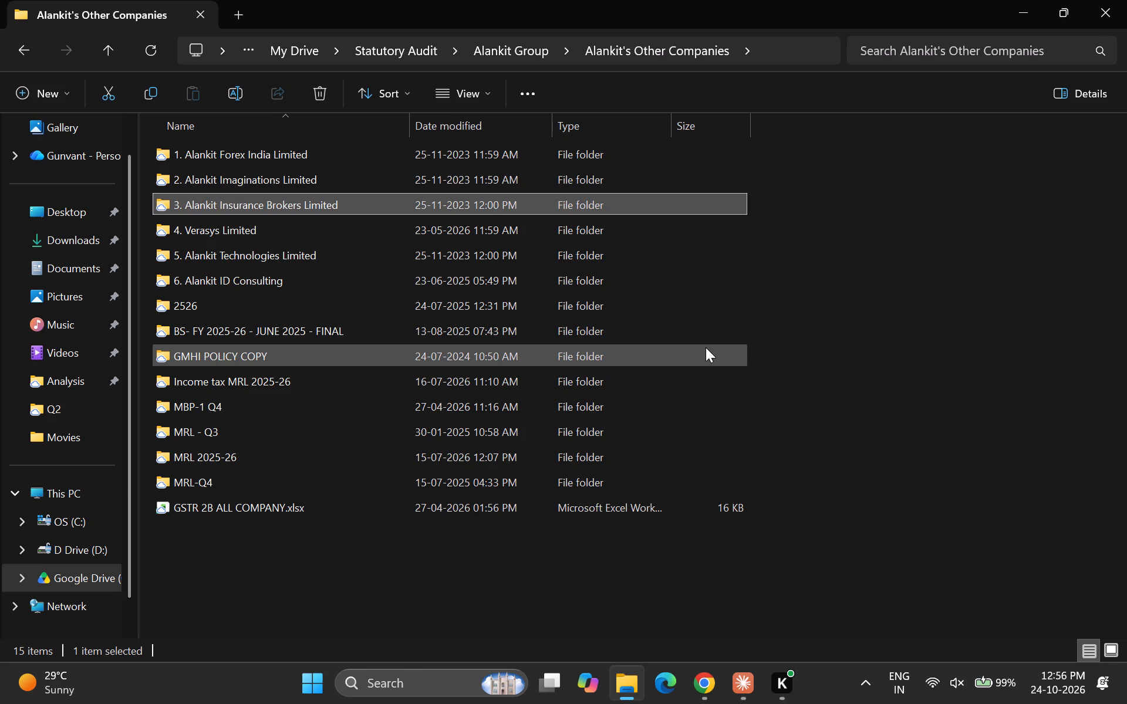
pyautogui.press('Return')
pyautogui.press('Down')
pyautogui.press('Down')
pyautogui.press('Down')
pyautogui.press('Down')
pyautogui.press('Down')
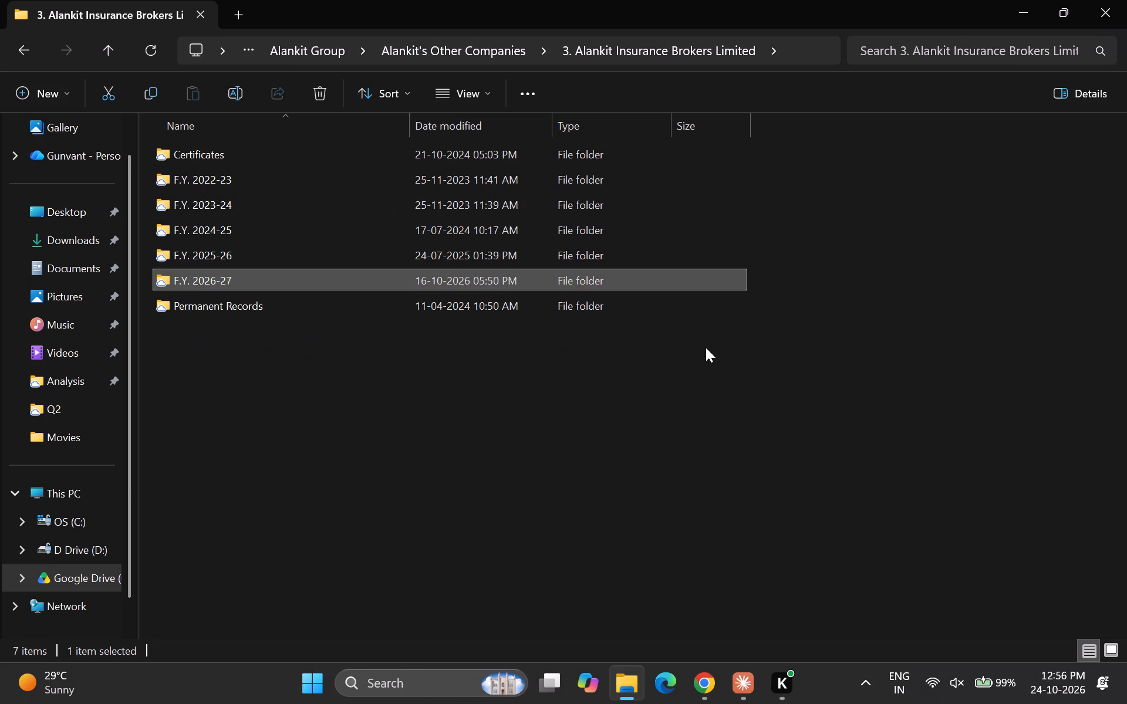
pyautogui.press('Return')
pyautogui.press('Down')
pyautogui.press('Return')
pyautogui.press('Down')
pyautogui.press('Down')
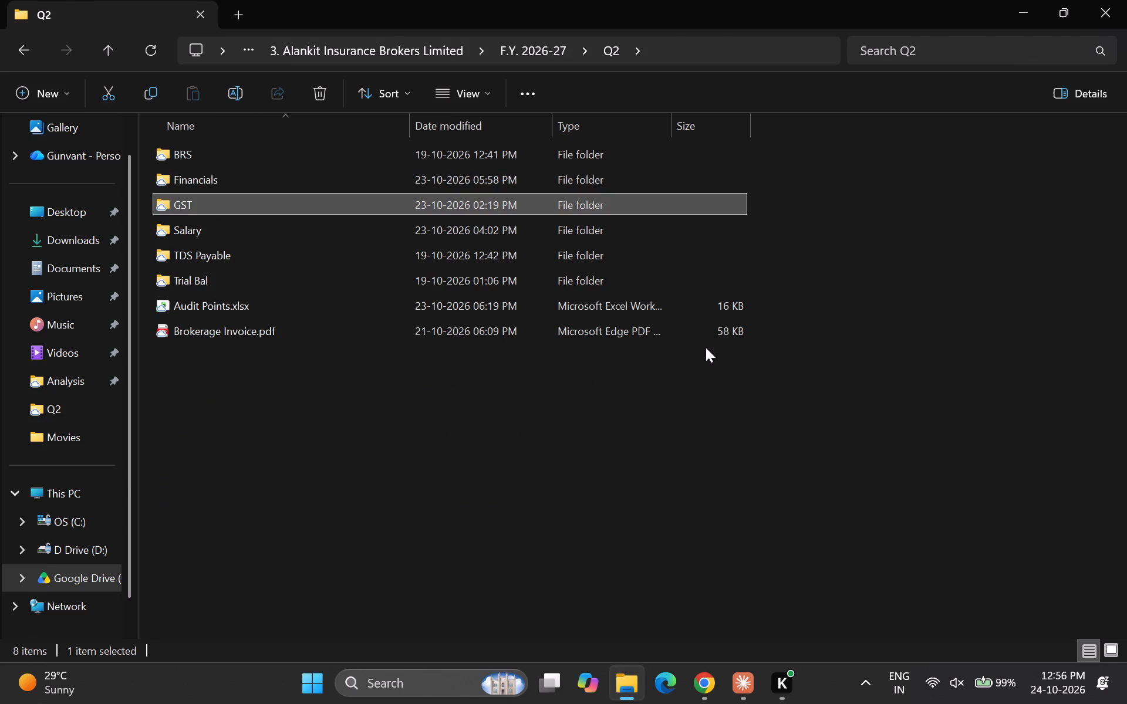
pyautogui.press('Return')
pyautogui.press('Down')
pyautogui.press('Up')
pyautogui.press('Return')
# Look through the consolidated GSTR-1 and GSTR-2B workbooks in Alankit Insurance Brokers Limited's Q2 GST Analysis folder.
pyautogui.press('Down')
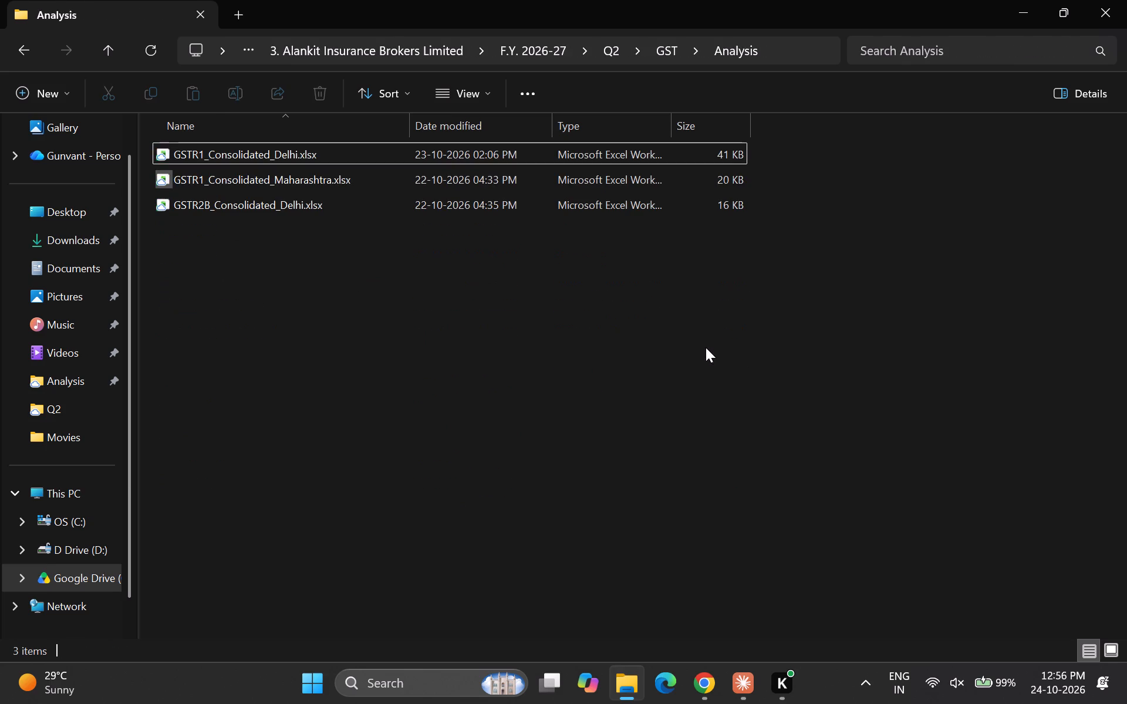
pyautogui.press('Up')
pyautogui.press('Down')
pyautogui.press('Down')
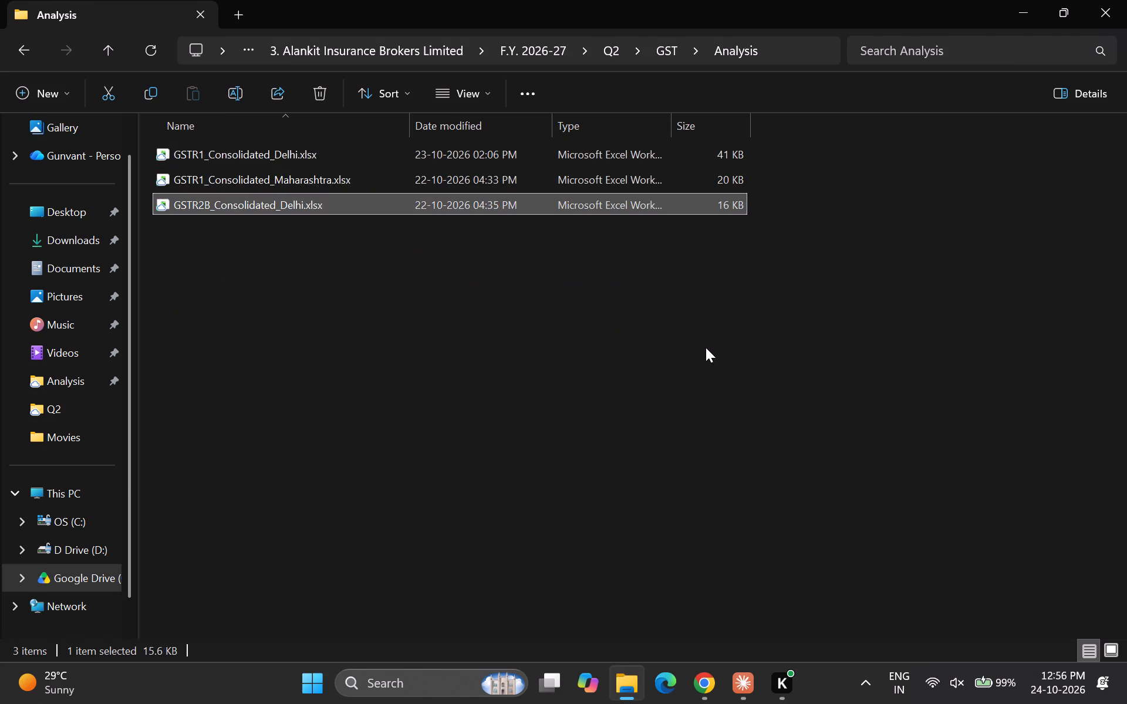
pyautogui.hotkey('alt', 'Up')
pyautogui.press('Down')
pyautogui.press('Up')
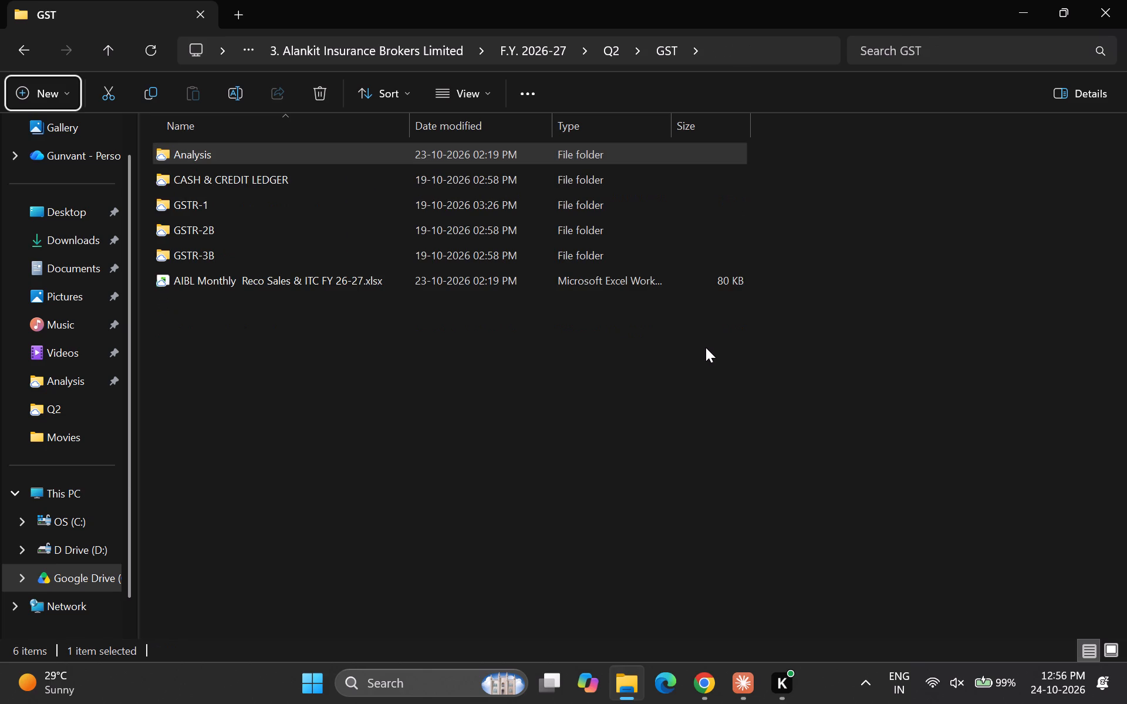
pyautogui.press('Down')
pyautogui.press('Up')
pyautogui.press('Return')
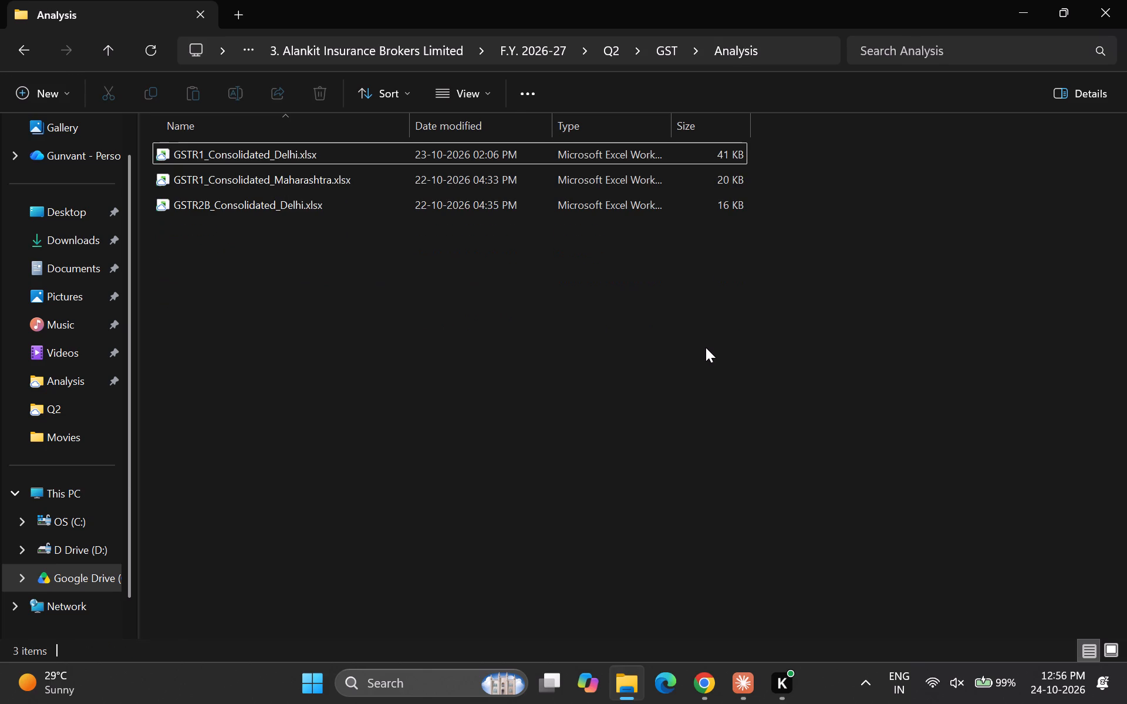
pyautogui.press('Down')
pyautogui.press('Down')
pyautogui.press('Up')
pyautogui.press('Up')
# Go back up the folder tree from the Insurance Brokers Analysis folder to Alankit's Other Companies.
pyautogui.hotkey('alt', 'Up')
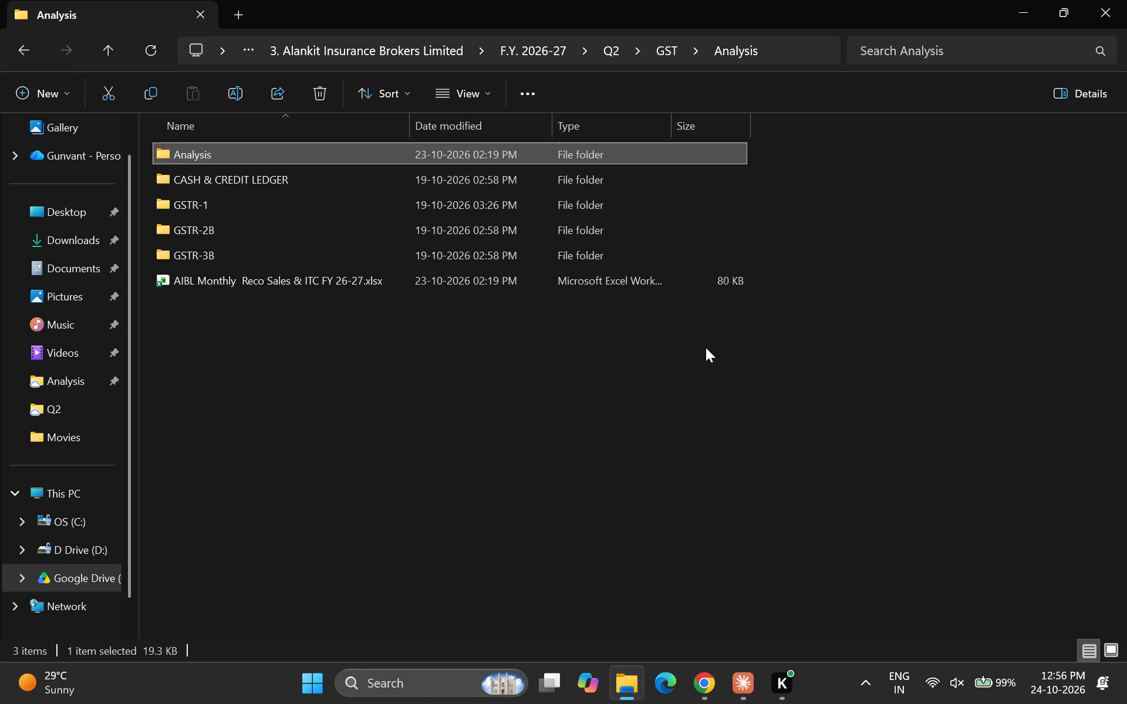
pyautogui.hotkey('alt', 'Up')
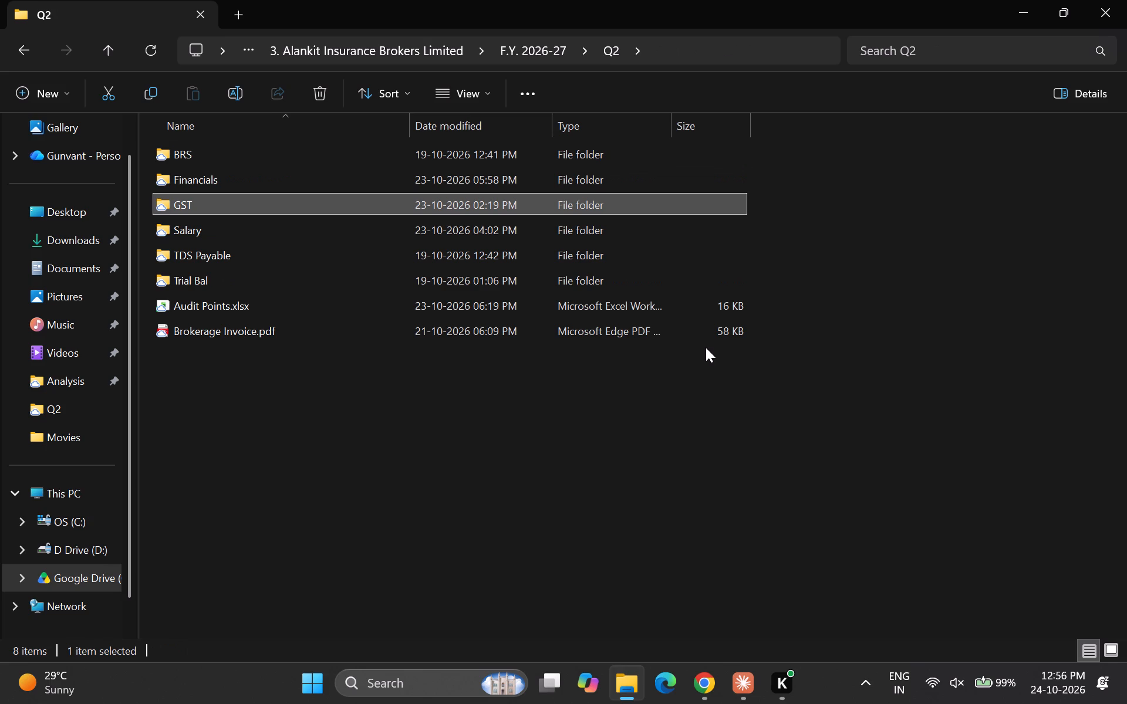
pyautogui.hotkey('alt', 'Up')
pyautogui.hotkey('alt', 'Up')
pyautogui.hotkey('alt', 'Up')
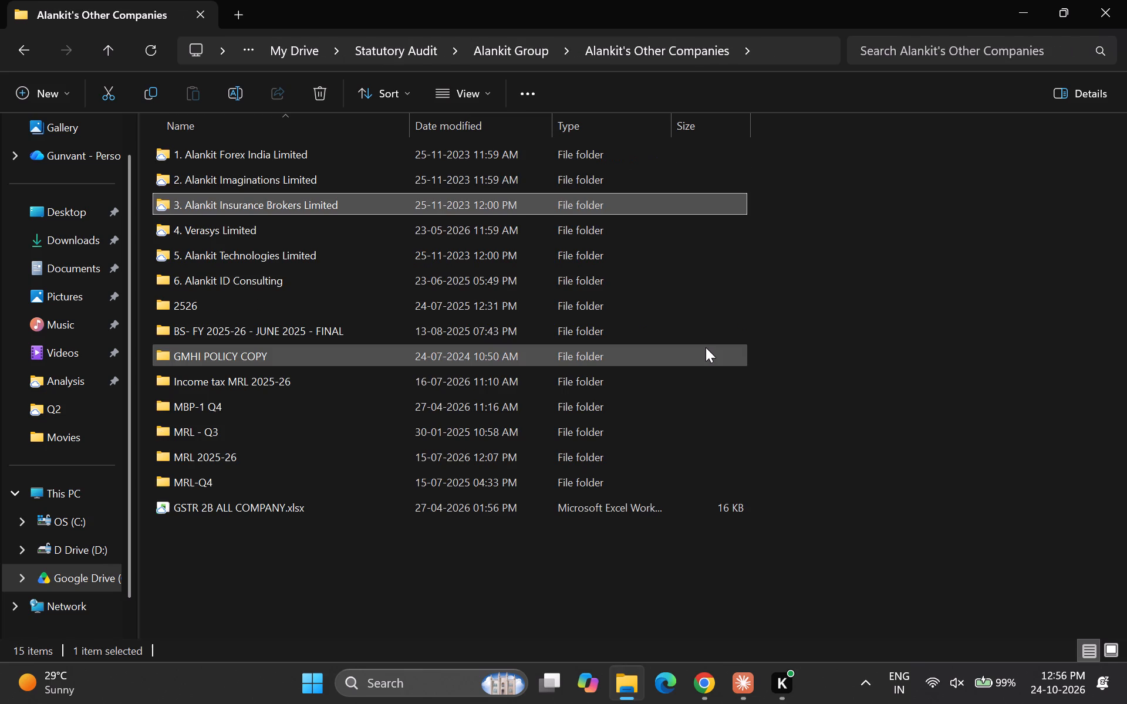
# Open the GST folder inside Alankit Imaginations Limited's F.Y. 2026-27 Q2 folder.
pyautogui.press('Up')
pyautogui.press('Return')
pyautogui.press('Down')
pyautogui.press('Down')
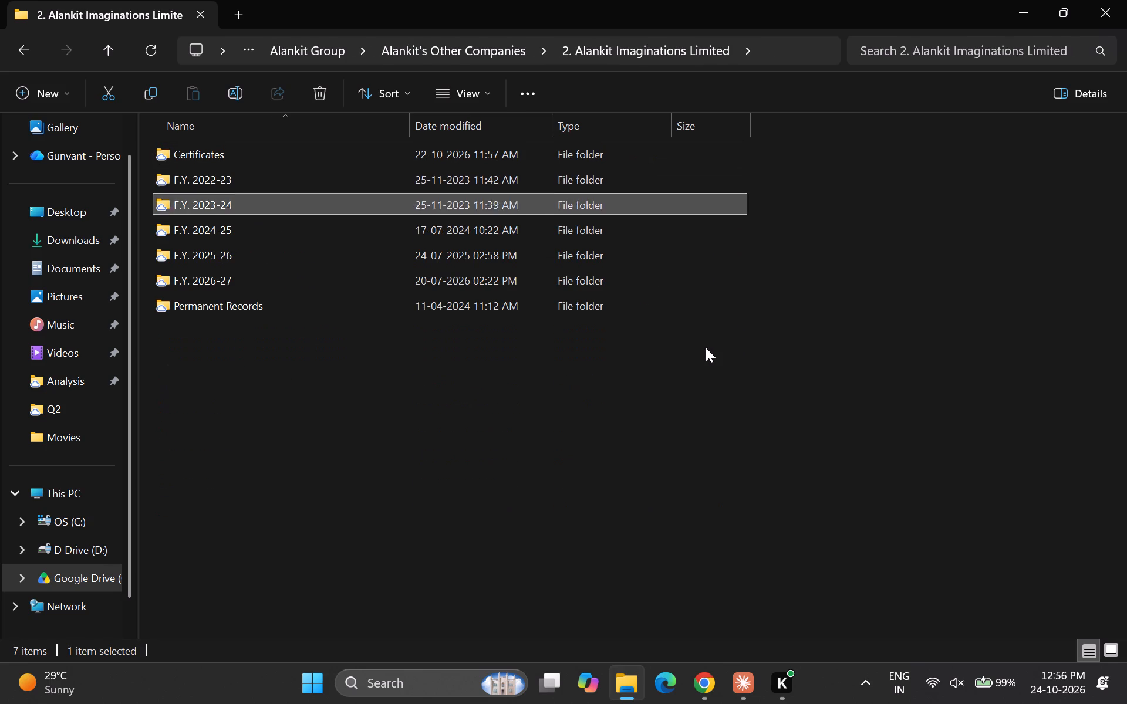
pyautogui.press('Down')
pyautogui.press('Down')
pyautogui.press('Down')
pyautogui.press('Return')
pyautogui.press('Down')
pyautogui.press('Return')
pyautogui.press('Down')
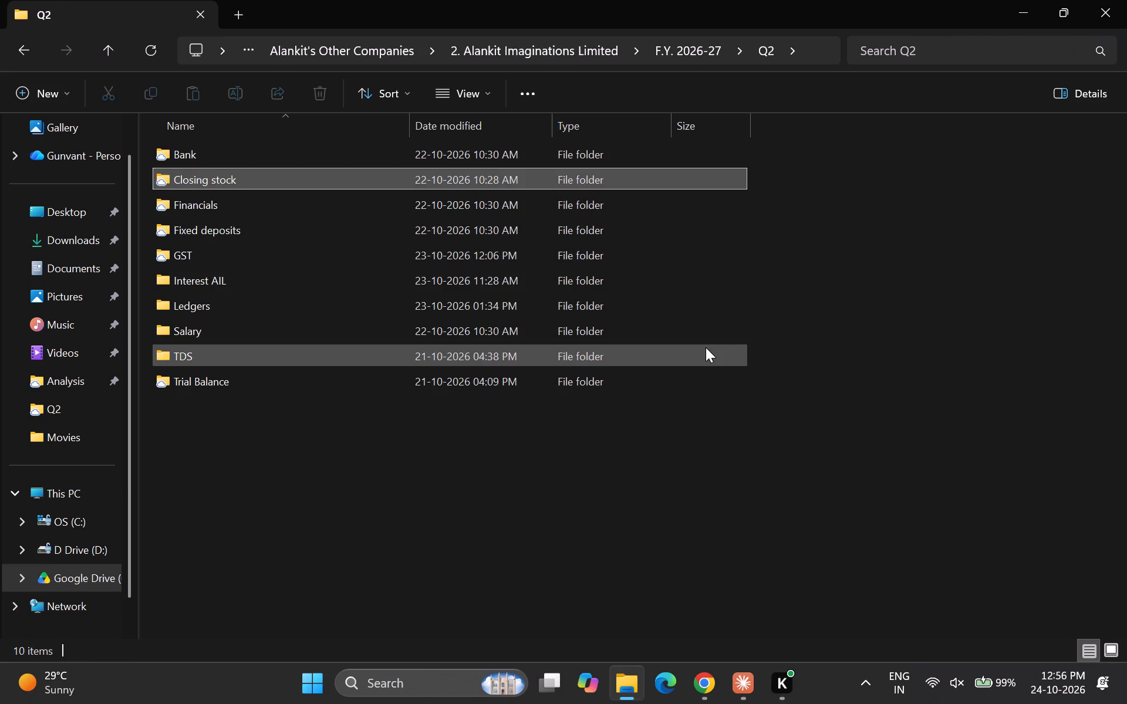
pyautogui.press('Down')
pyautogui.press('Down')
pyautogui.press('Down')
pyautogui.press('Return')
# Check the contents of the HO and Branch subfolders in Alankit Imaginations' Analysis folder, returning to the GST folder.
pyautogui.press('Down')
pyautogui.press('Up')
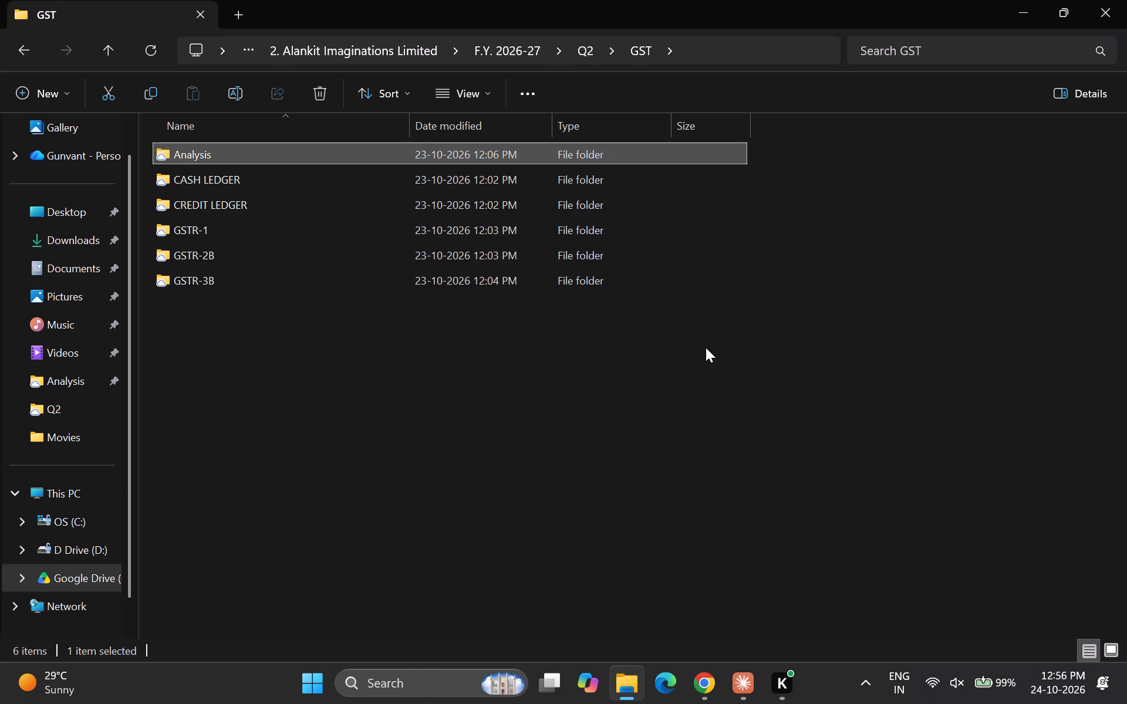
pyautogui.press('Up')
pyautogui.press('Return')
pyautogui.press('Down')
pyautogui.press('Return')
pyautogui.press('Down')
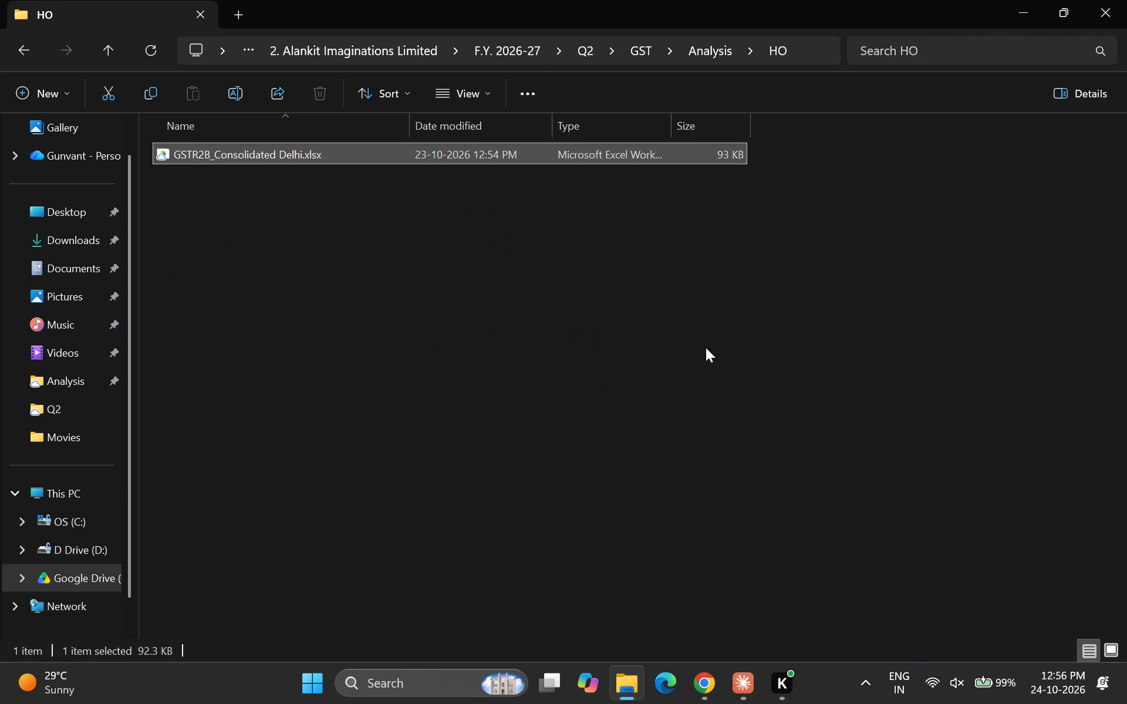
pyautogui.hotkey('alt', 'Up')
pyautogui.press('Up')
pyautogui.press('Return')
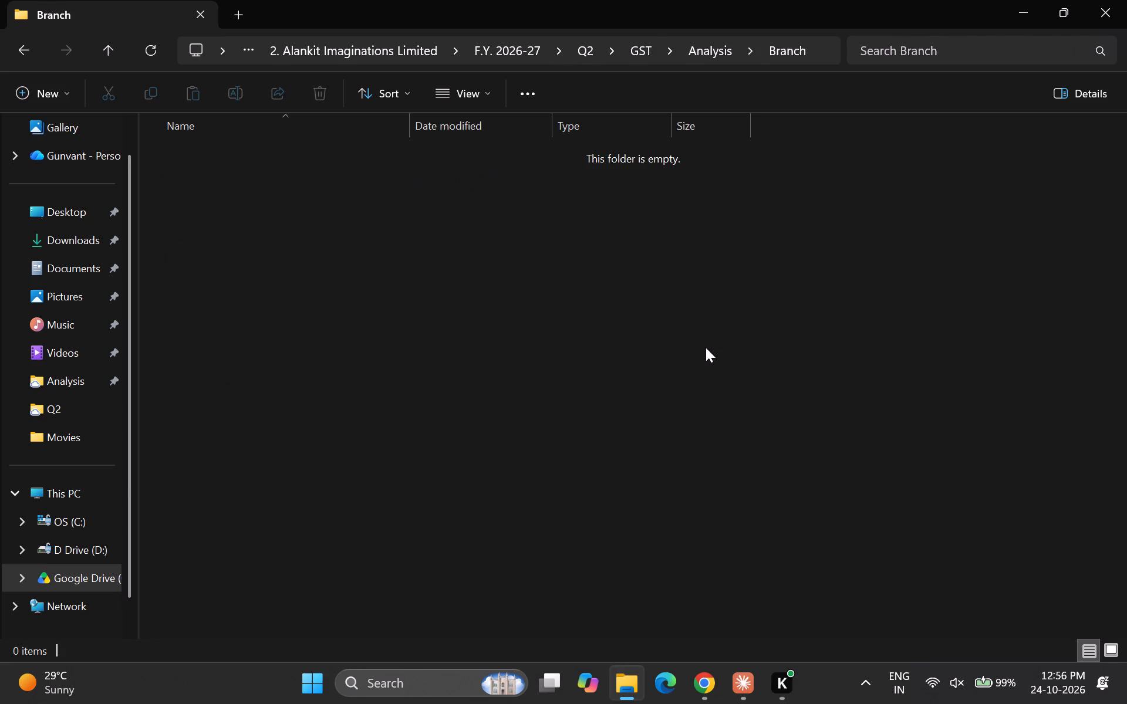
pyautogui.hotkey('alt', 'Up')
pyautogui.hotkey('alt', 'Up')
pyautogui.press('Down')
pyautogui.press('Up')
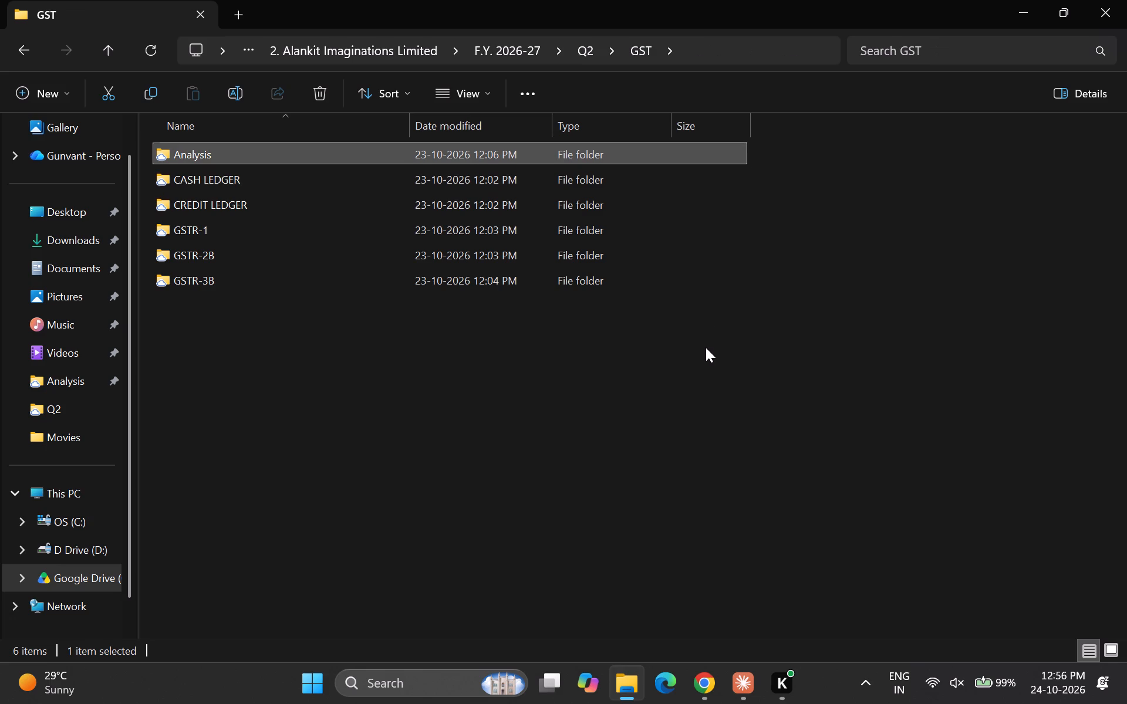
pyautogui.press('Return')
pyautogui.press('Down')
pyautogui.press('Return')
pyautogui.hotkey('alt', 'Up')
pyautogui.hotkey('alt', 'Up')
# Open the Delhi subfolder of the GSTR-1 folder and look through its return PDFs and zipped files.
pyautogui.press('Down')
pyautogui.press('Down')
pyautogui.press('Down')
pyautogui.press('Down')
pyautogui.press('Up')
pyautogui.press('Return')
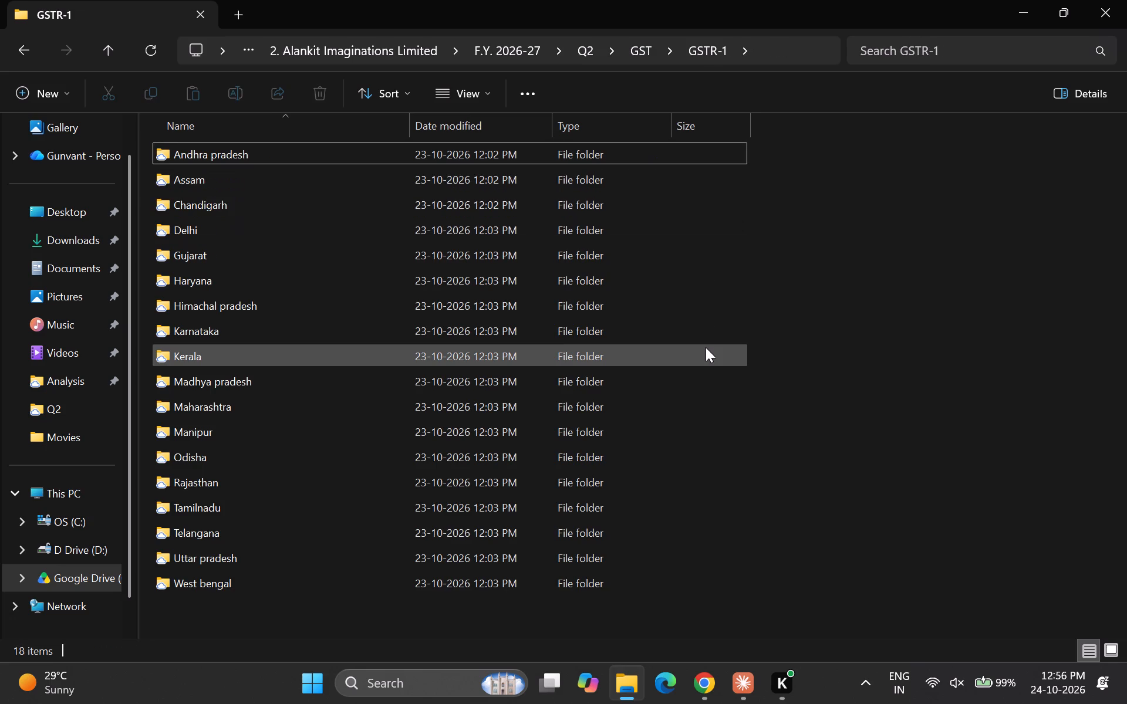
pyautogui.press('Down')
pyautogui.press('Down')
pyautogui.press('Down')
pyautogui.press('Return')
pyautogui.press('Down')
pyautogui.press('Down')
pyautogui.press('Down')
pyautogui.press('Down')
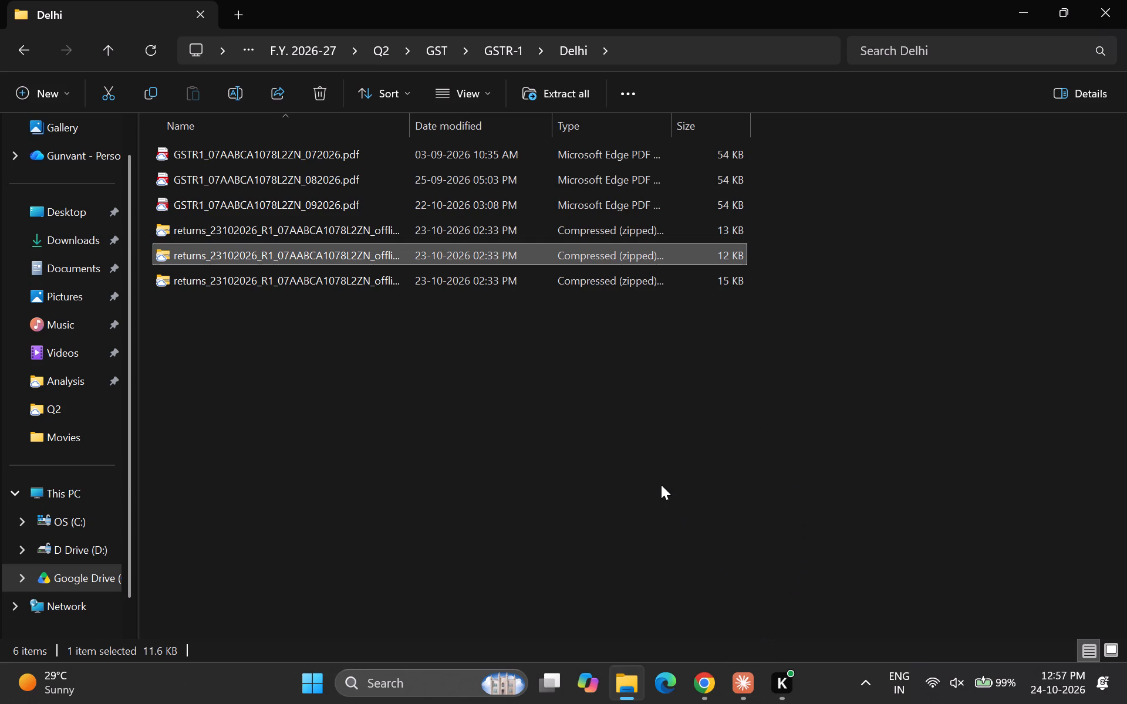
# Delete the Branch subfolder from Alankit Imaginations' Q2 GST Analysis folder.
pyautogui.hotkey('alt', 'Up')
pyautogui.hotkey('alt', 'Up')
pyautogui.press('Up')
pyautogui.press('Up')
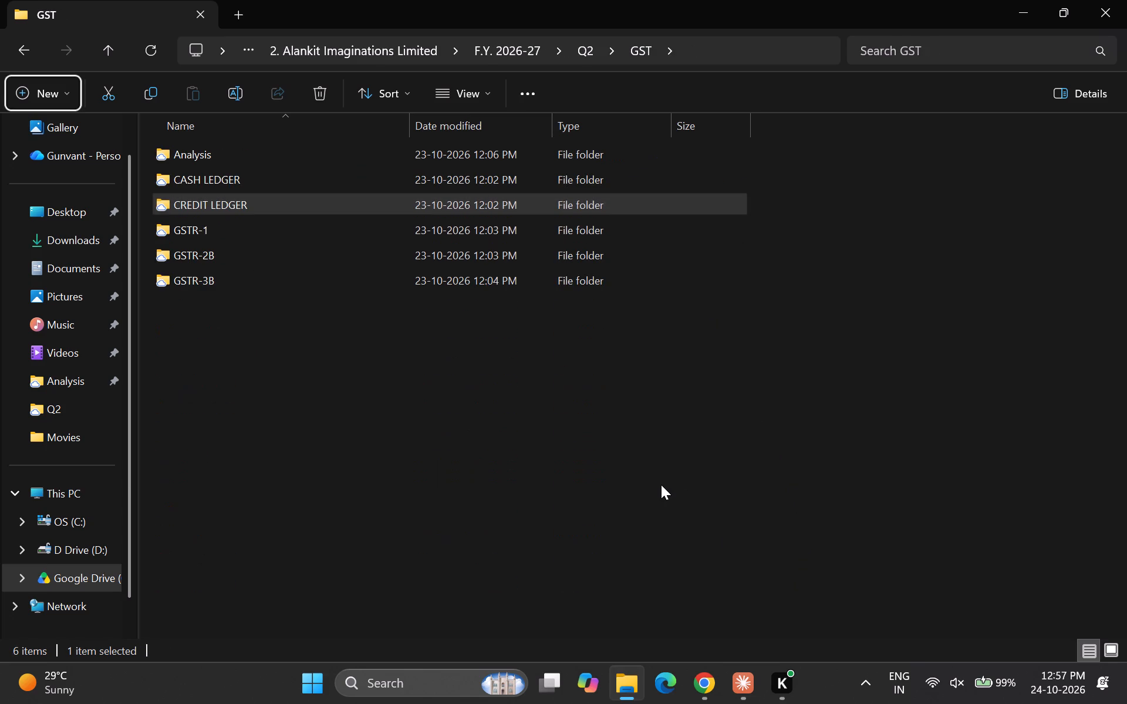
pyautogui.press('Up')
pyautogui.press('Up')
pyautogui.press('Return')
pyautogui.press('Down')
pyautogui.press('Up')
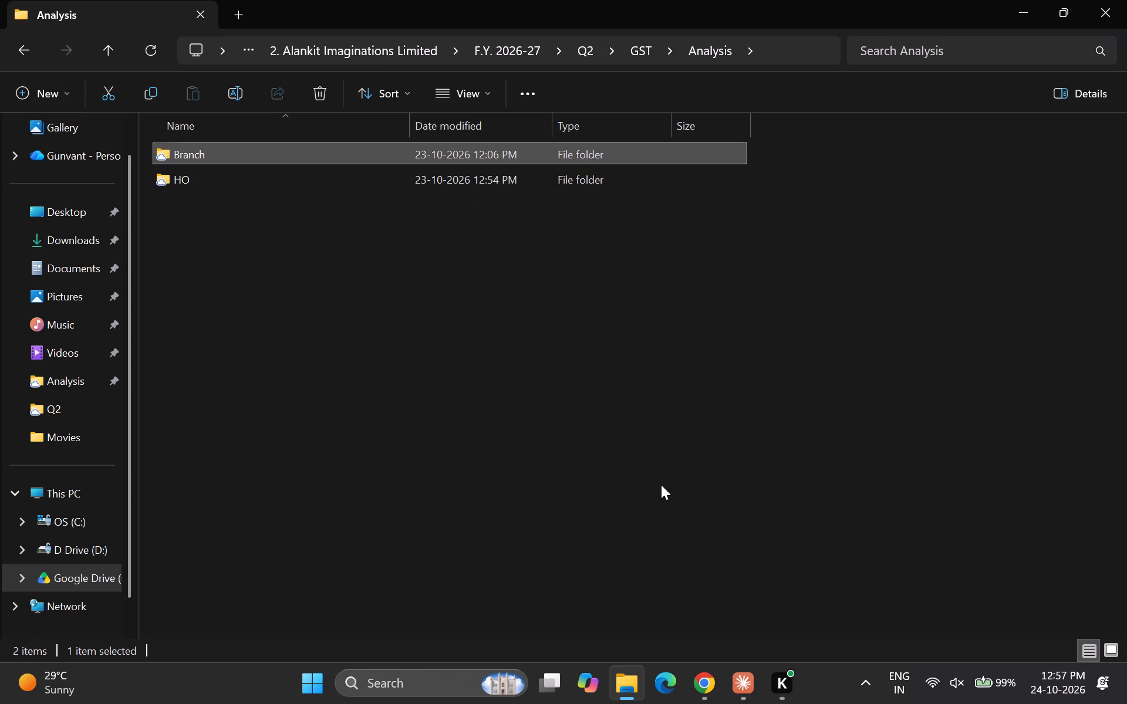
pyautogui.press('Delete')
# Go back to Alankit Imaginations' Q2 GST folder and move through its subfolders.
pyautogui.hotkey('alt', 'Up')
pyautogui.press('Down')
pyautogui.press('Down')
pyautogui.press('Down')
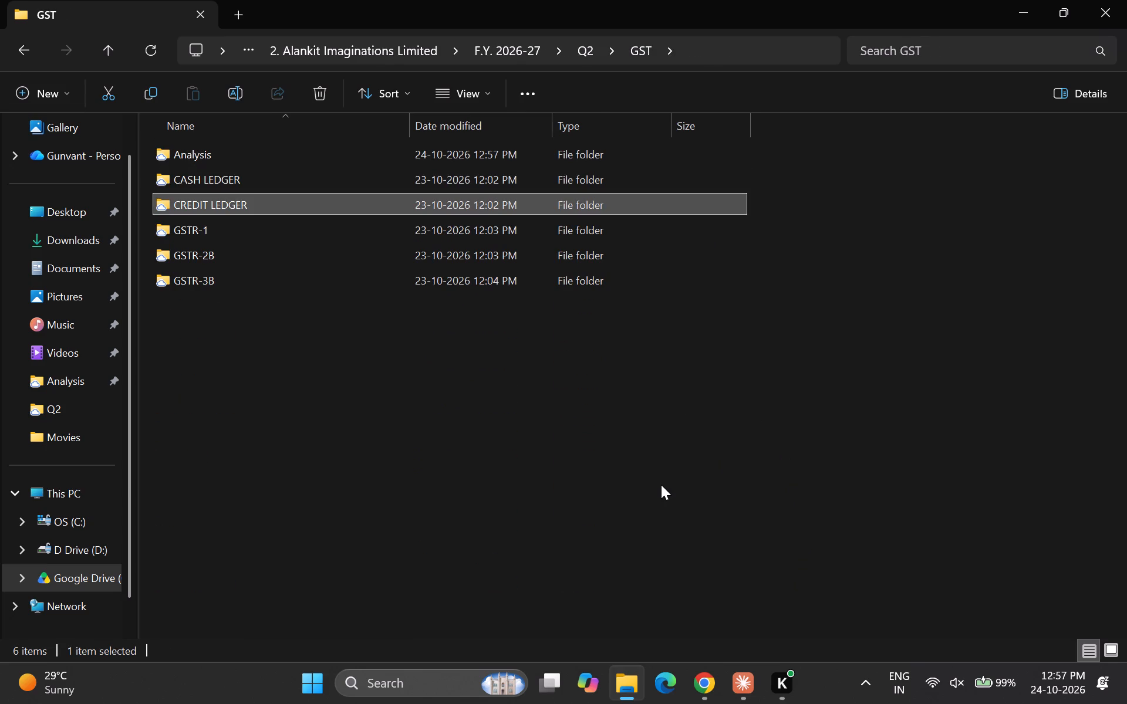
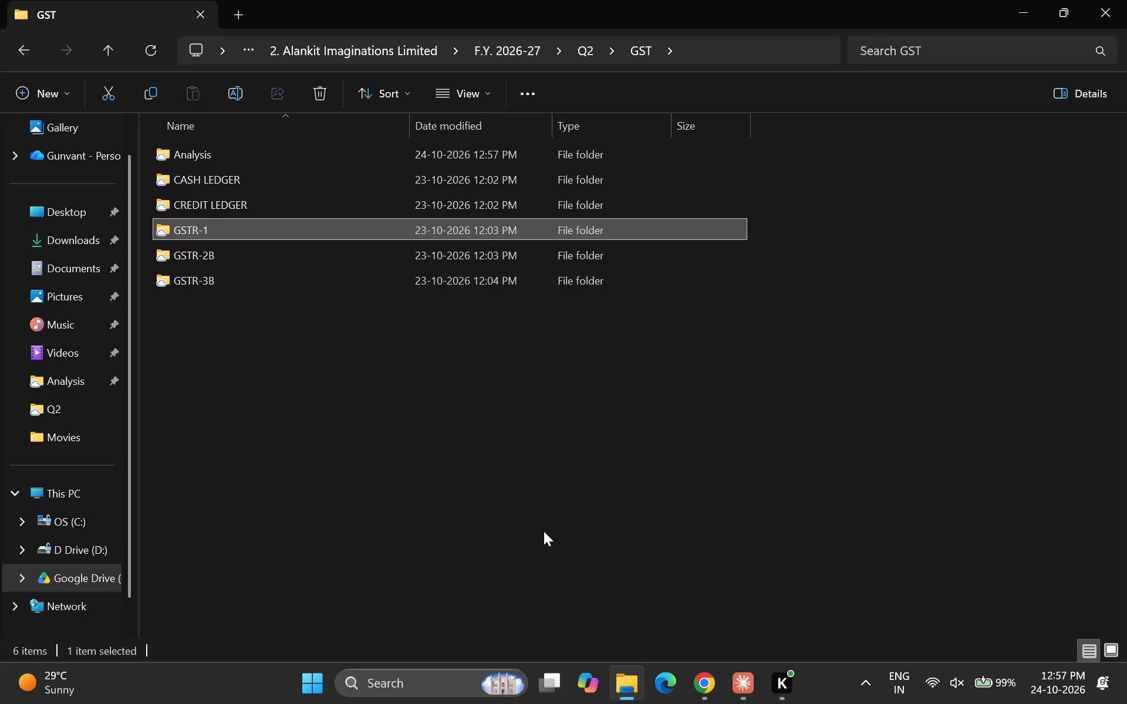
# Move the consolidated GSTR-1 workbook from the CONSOLIDATED folder under GSTR-1's Delhi folder into the HO subfolder of Analysis.
pyautogui.press('Return')
pyautogui.press('Down')
pyautogui.press('Down')
pyautogui.press('Down')
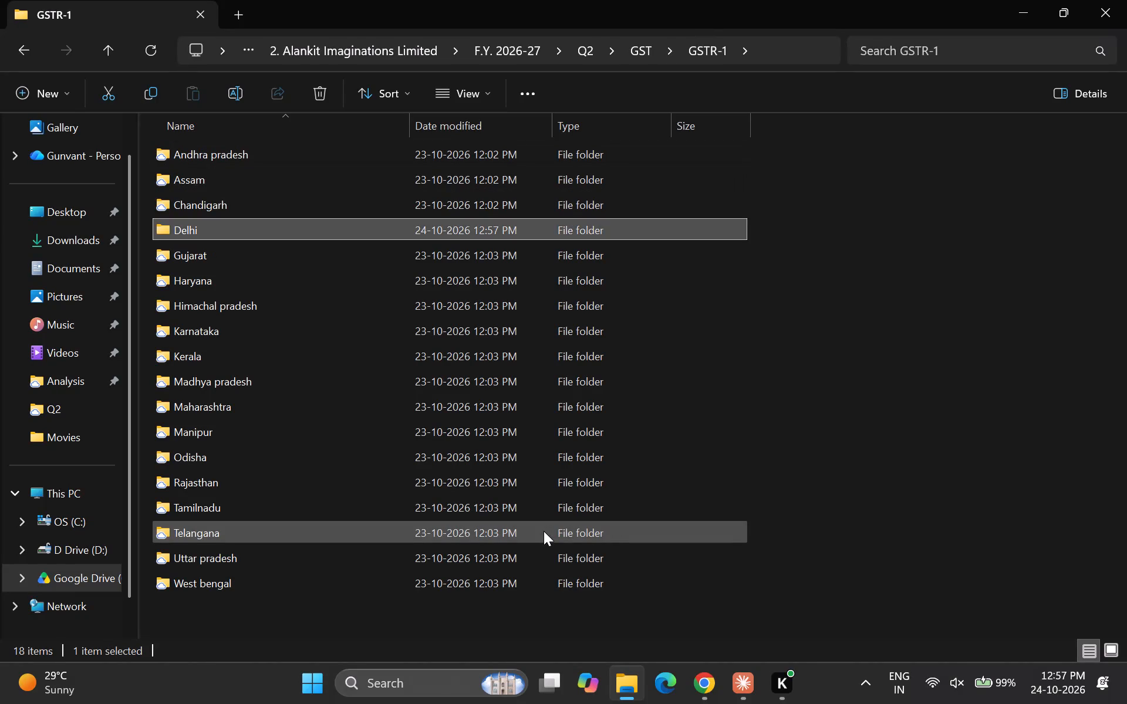
pyautogui.press('Down')
pyautogui.press('Up')
pyautogui.press('Return')
pyautogui.press('Up')
pyautogui.press('Down')
pyautogui.press('Up')
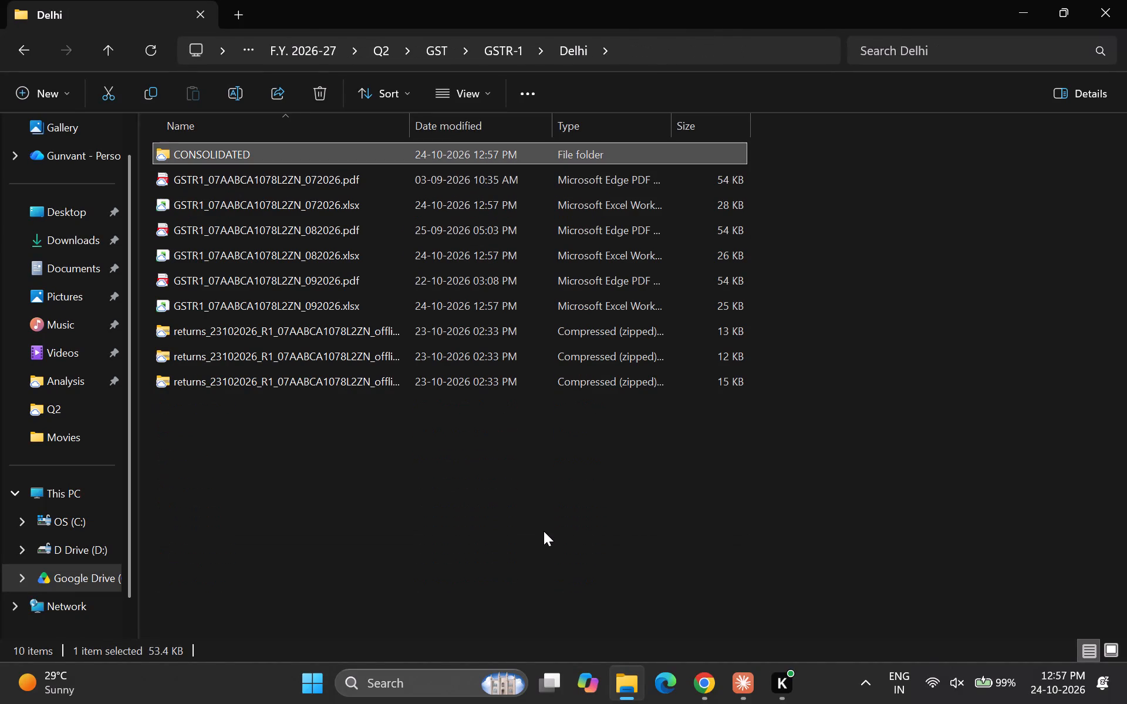
pyautogui.press('Return')
pyautogui.press('Down')
pyautogui.hotkey('ctrl', 'x')
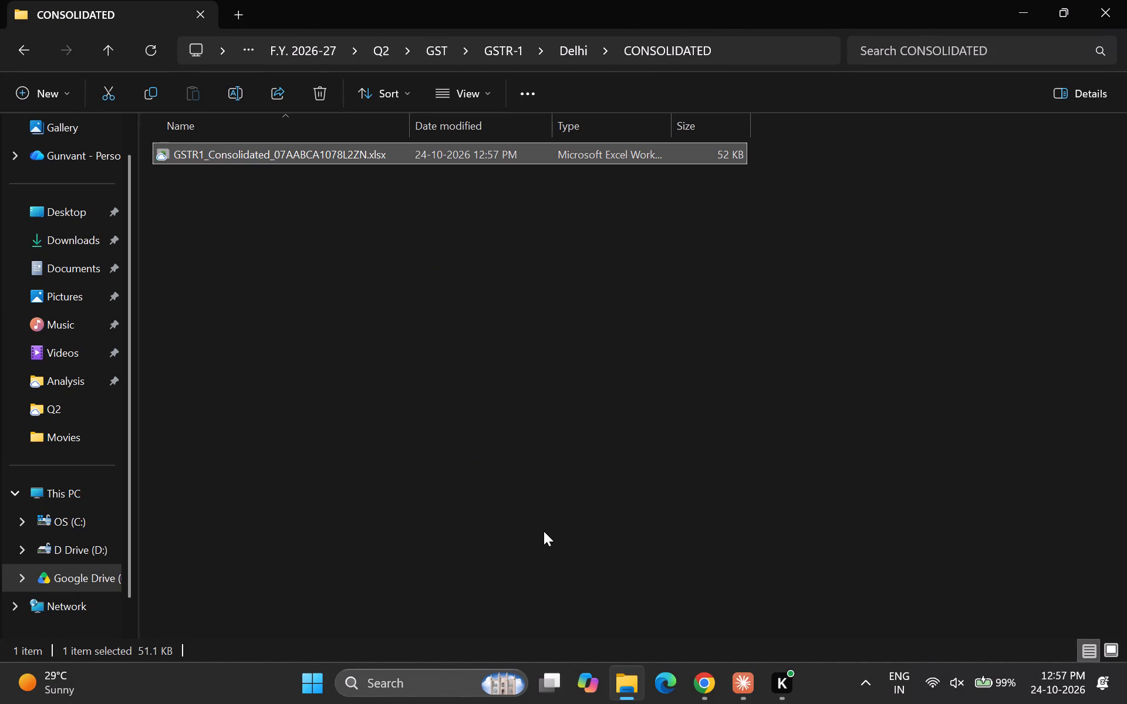
pyautogui.hotkey('alt', 'Up')
pyautogui.hotkey('alt', 'Up')
pyautogui.hotkey('alt', 'Up')
pyautogui.press('Up')
pyautogui.press('Up')
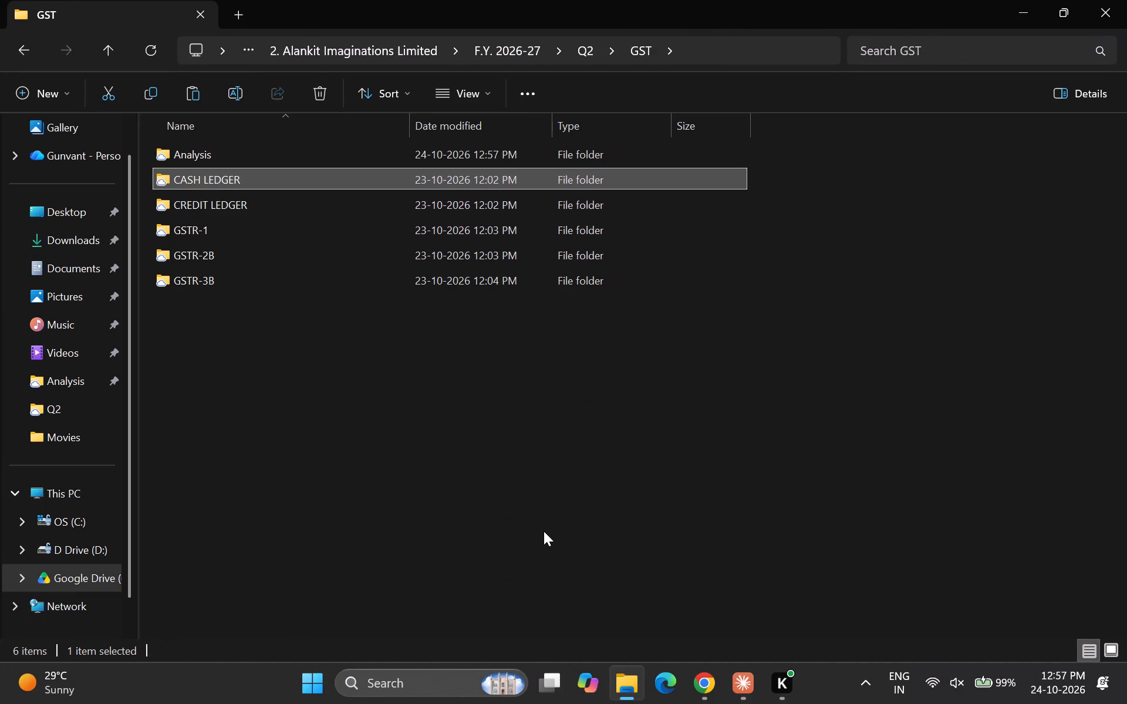
pyautogui.press('Up')
pyautogui.press('Return')
pyautogui.press('Down')
pyautogui.press('Return')
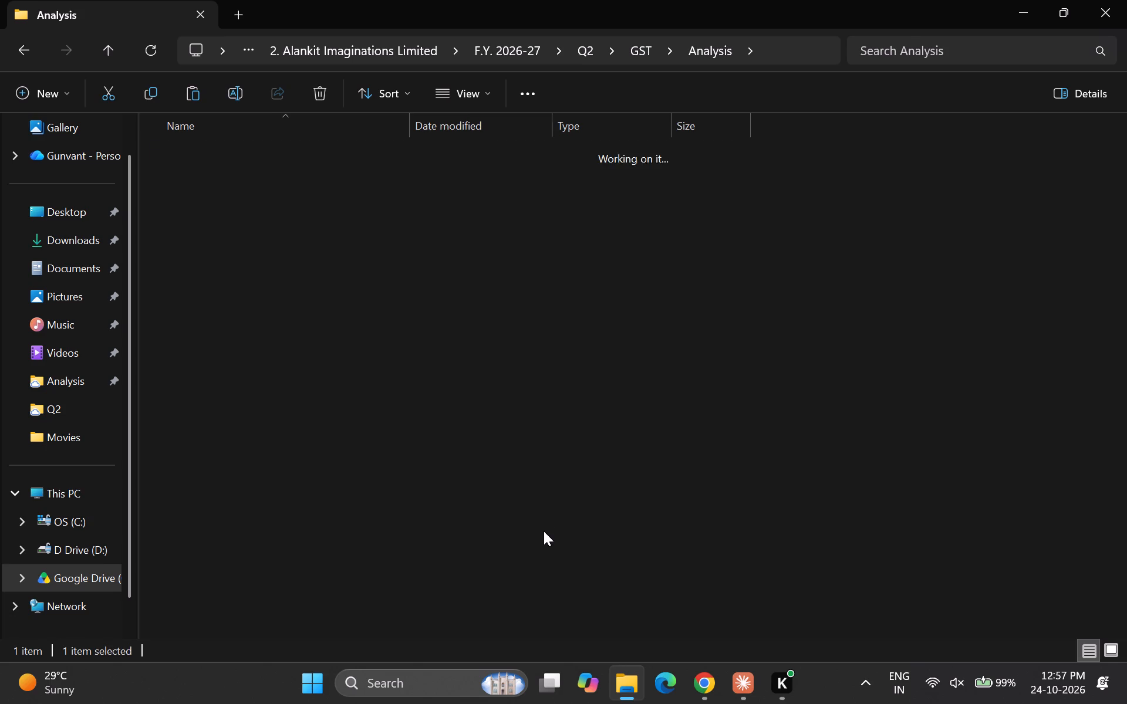
pyautogui.hotkey('ctrl', 'v')
# Rename the moved GSTR-1 workbook as GSTR1_Consolidated_Delhi, replacing the GSTIN at the end of its name.
pyautogui.press('Down')
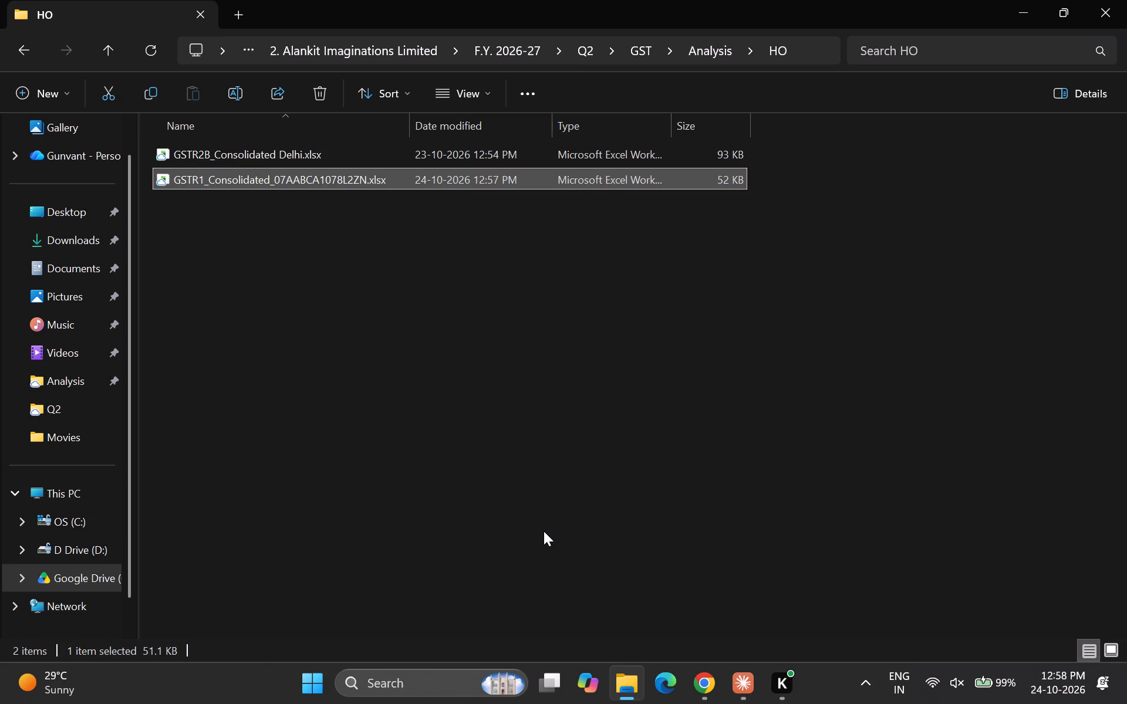
pyautogui.press('Up')
pyautogui.press('Down')
pyautogui.press('F2')
pyautogui.press('Right')
pyautogui.press('BackSpace')
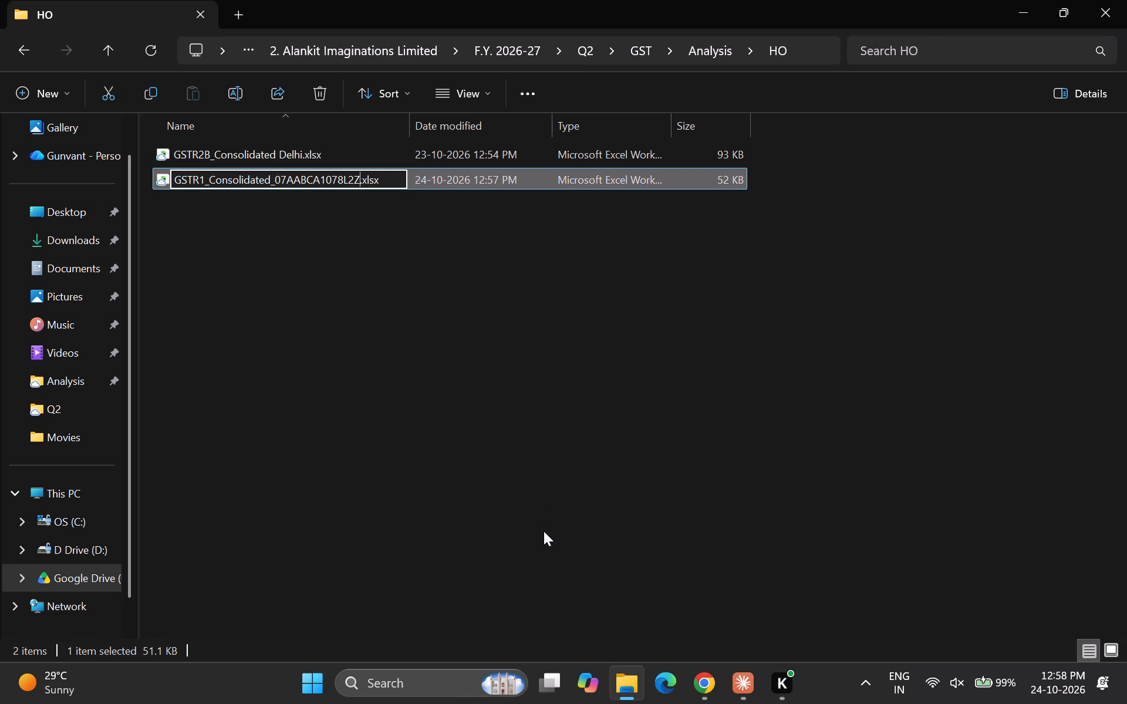
pyautogui.press('BackSpace')
pyautogui.press('BackSpace')
pyautogui.press('BackSpace')
pyautogui.press('BackSpace')
pyautogui.press('BackSpace')
pyautogui.press('BackSpace')
pyautogui.press('BackSpace')
pyautogui.press('BackSpace')
pyautogui.press('BackSpace')
pyautogui.press('BackSpace')
pyautogui.press('BackSpace')
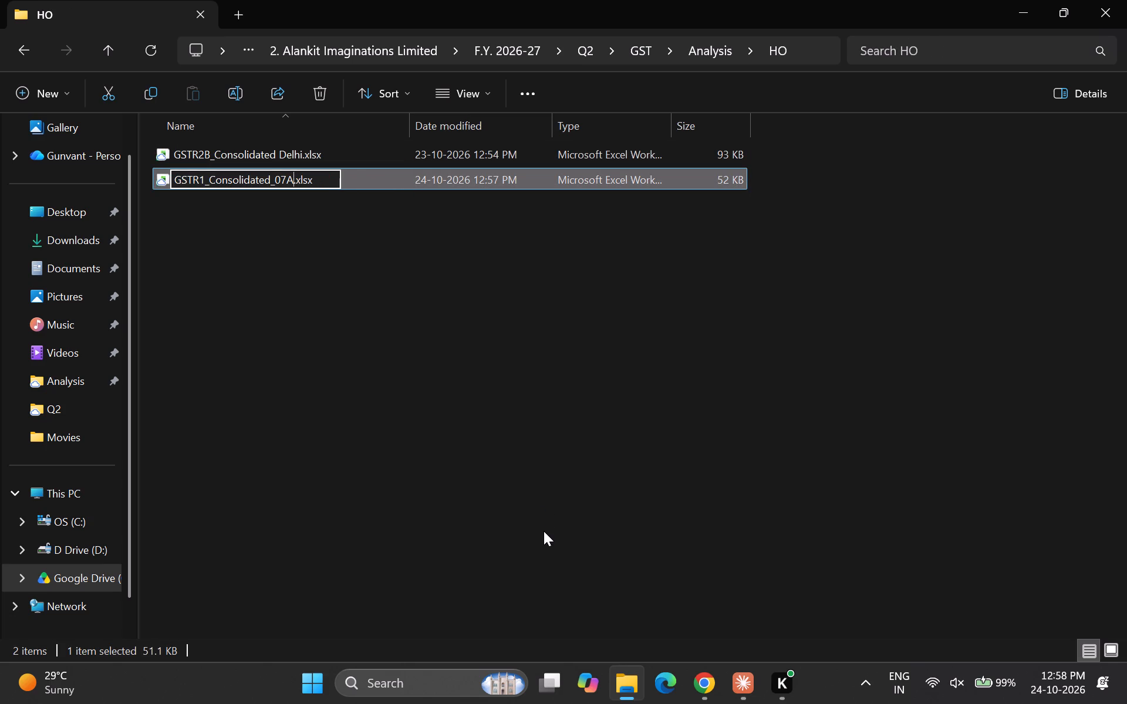
pyautogui.press('BackSpace')
pyautogui.press('BackSpace')
pyautogui.press('BackSpace')
pyautogui.write('Del')
pyautogui.write('hi')
pyautogui.press('Return')
# Move both consolidated Delhi workbooks, GSTR1 and GSTR2B, from the HO subfolder up into the Analysis folder.
pyautogui.press('Up')
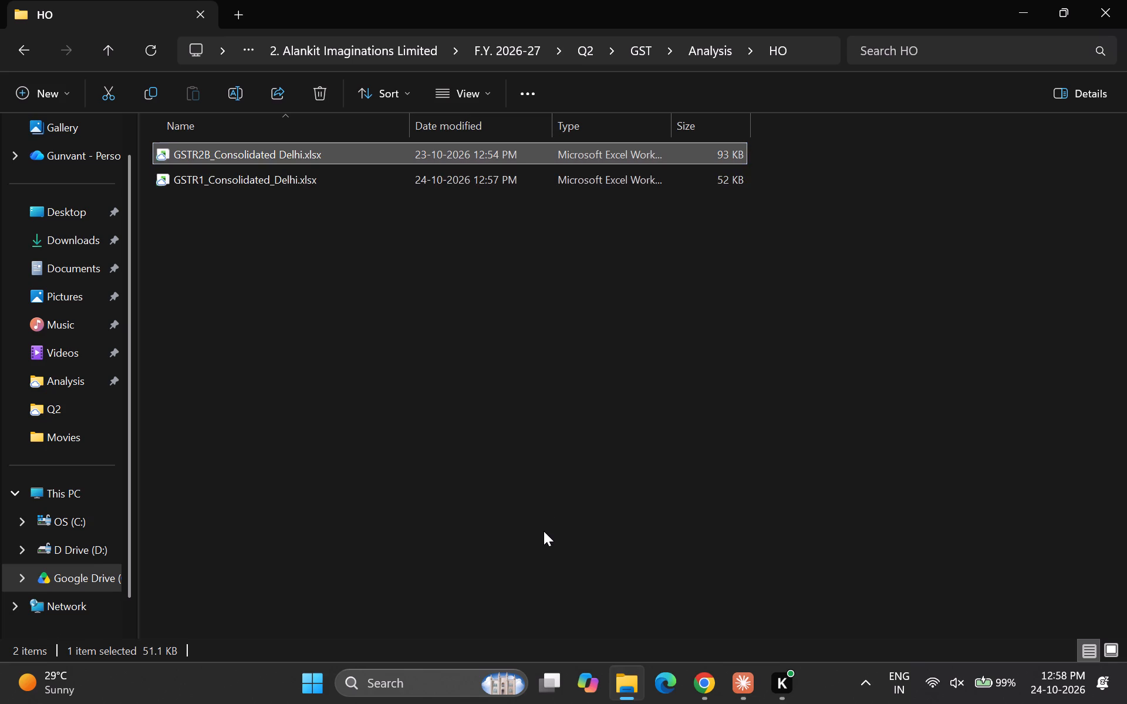
pyautogui.hotkey('shift', 'Down')
pyautogui.hotkey('ctrl', 'x')
pyautogui.hotkey('alt', 'Up')
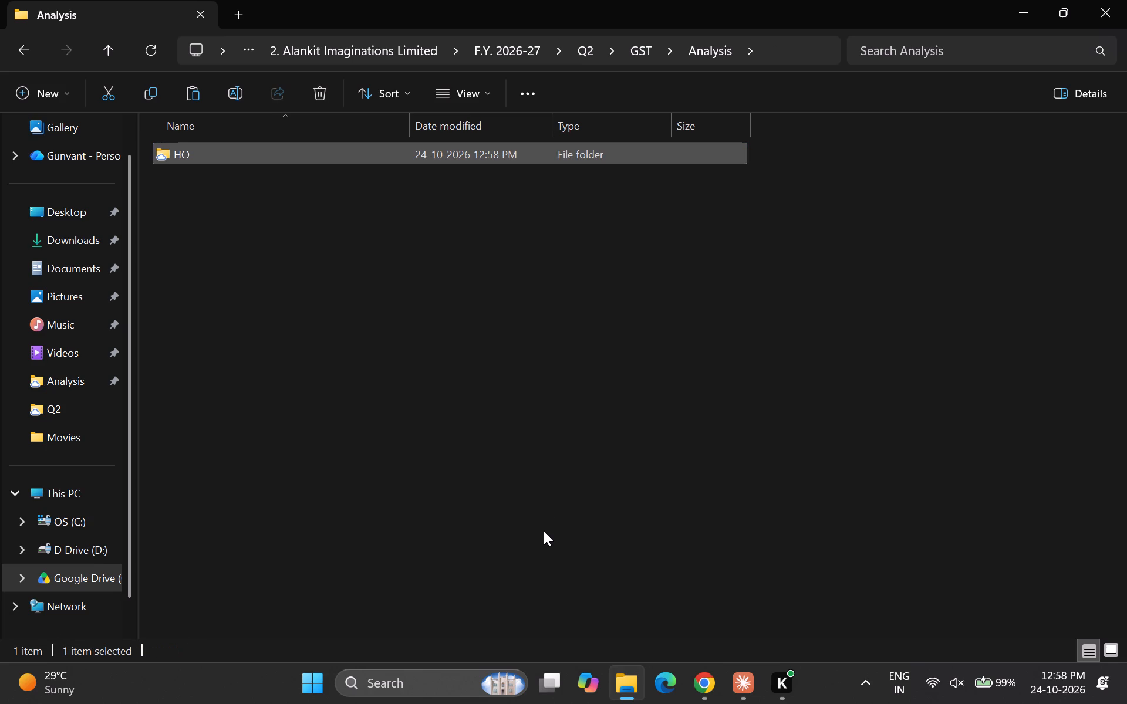
pyautogui.press('Down')
pyautogui.hotkey('ctrl', 'v')
# Delete the HO subfolder from the Analysis folder.
pyautogui.press('Down')
pyautogui.press('Up')
pyautogui.press('Up')
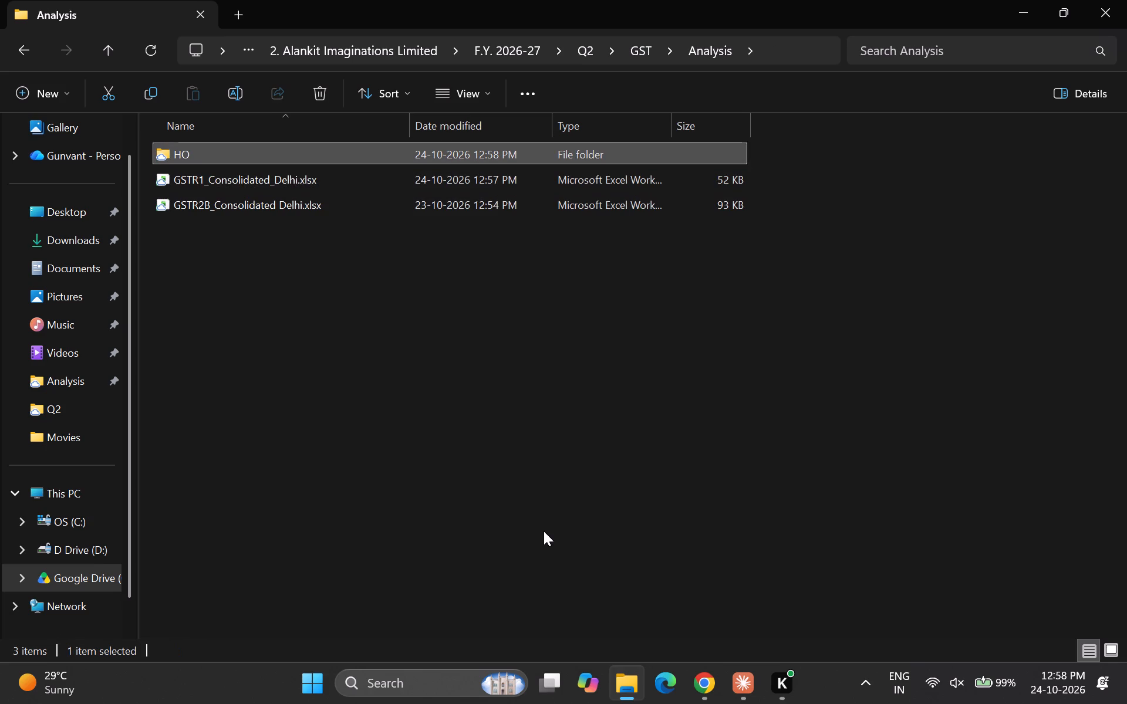
pyautogui.press('Delete')
# Open the GSTR1_Consolidated_Delhi.xlsx workbook from the Analysis folder in Excel.
pyautogui.press('Down')
pyautogui.press('Down')
pyautogui.press('Up')
pyautogui.press('Down')
pyautogui.press('Up')
pyautogui.press('Return')
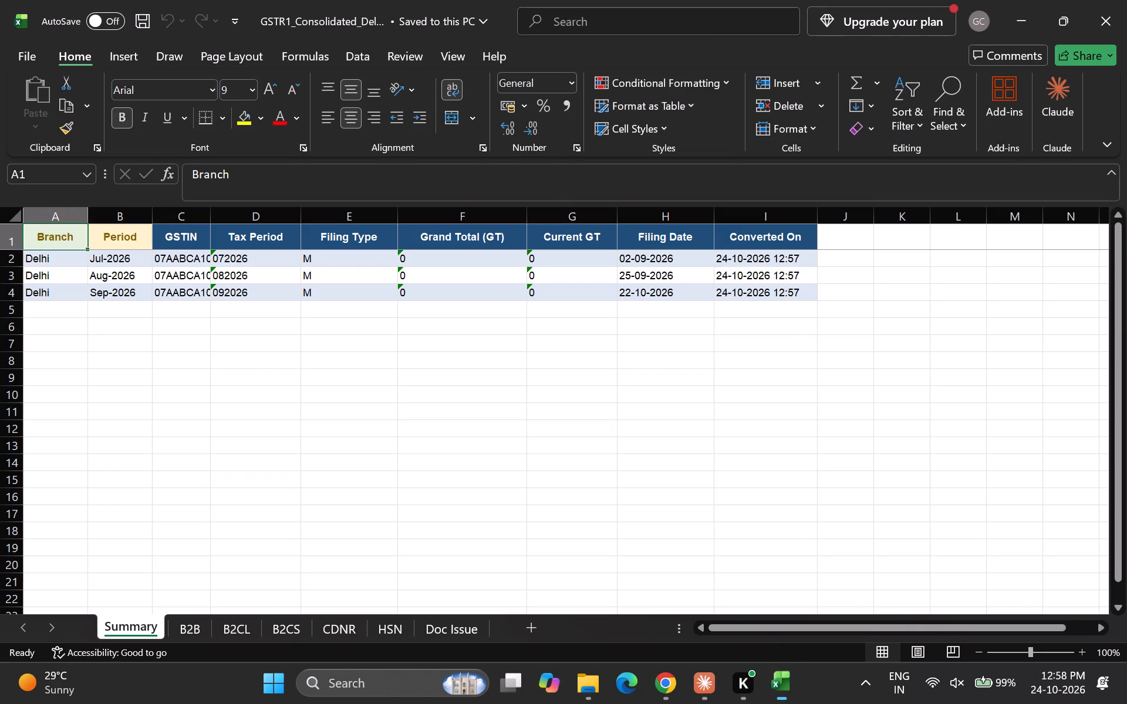
# Delete the Summary and Doc Issue sheets from the GSTR1_Consolidated_Delhi workbook.
pyautogui.press('Down')
pyautogui.press('Up')
pyautogui.write('hds')
pyautogui.press('Return')
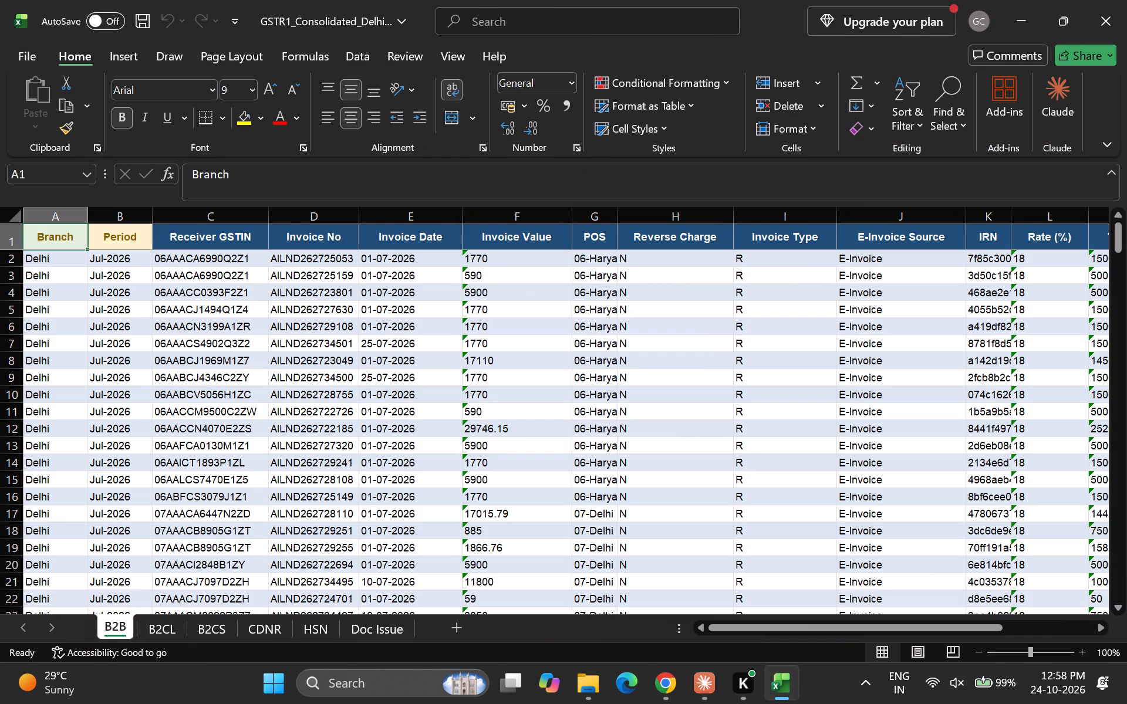
pyautogui.hotkey('ctrl', 'pagedown')
pyautogui.hotkey('ctrl', 'pagedown')
pyautogui.hotkey('ctrl', 'pagedown')
pyautogui.hotkey('ctrl', 'pagedown')
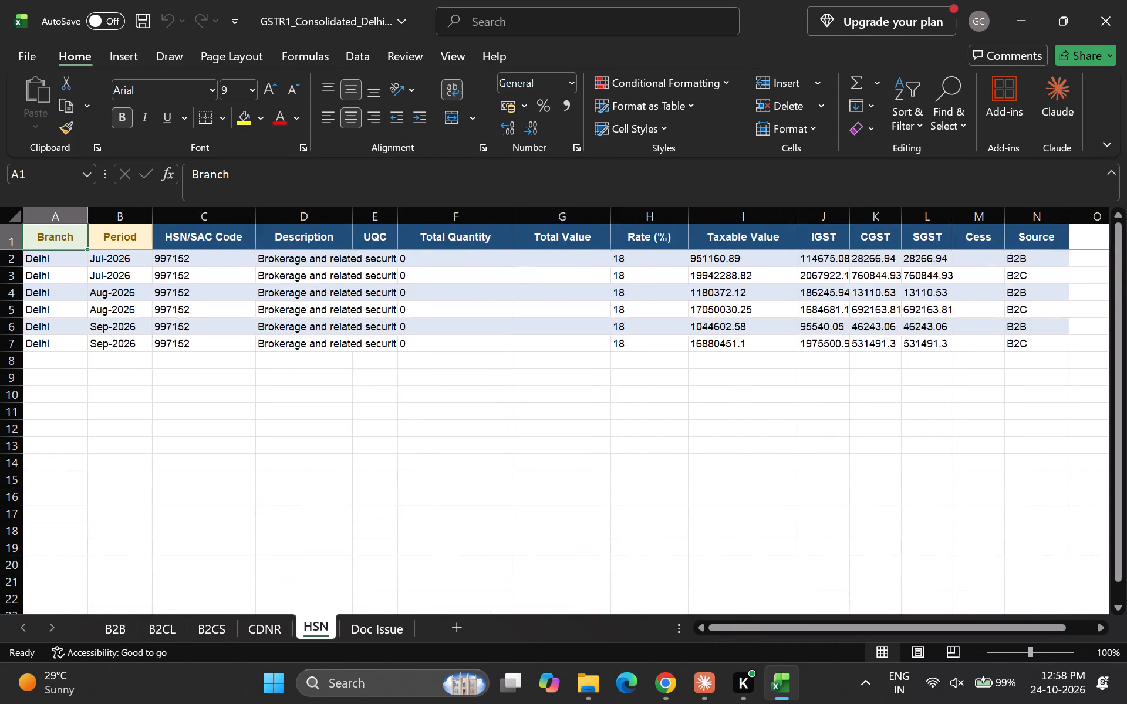
pyautogui.hotkey('ctrl', 'pagedown')
pyautogui.write('hds')
pyautogui.press('Return')
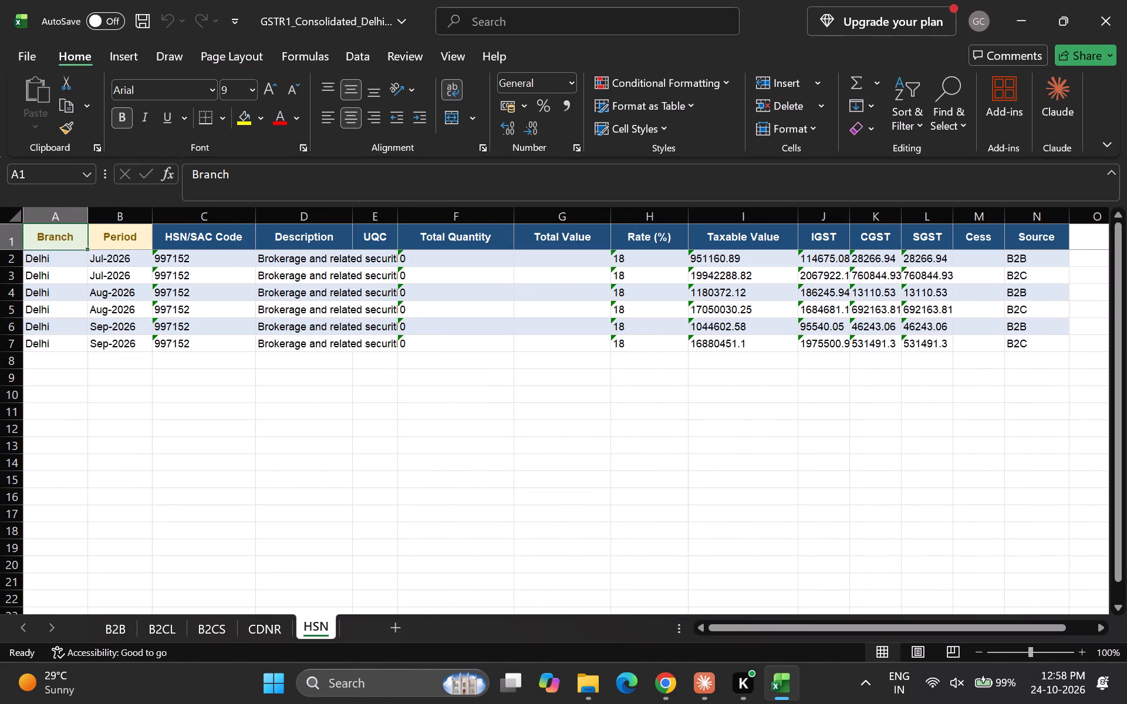
# Delete the Branch column from the B2B and B2CL sheets.
pyautogui.hotkey('ctrl', 'pageup')
pyautogui.hotkey('ctrl', 'pageup')
pyautogui.hotkey('ctrl', 'pageup')
pyautogui.hotkey('ctrl', 'pageup')
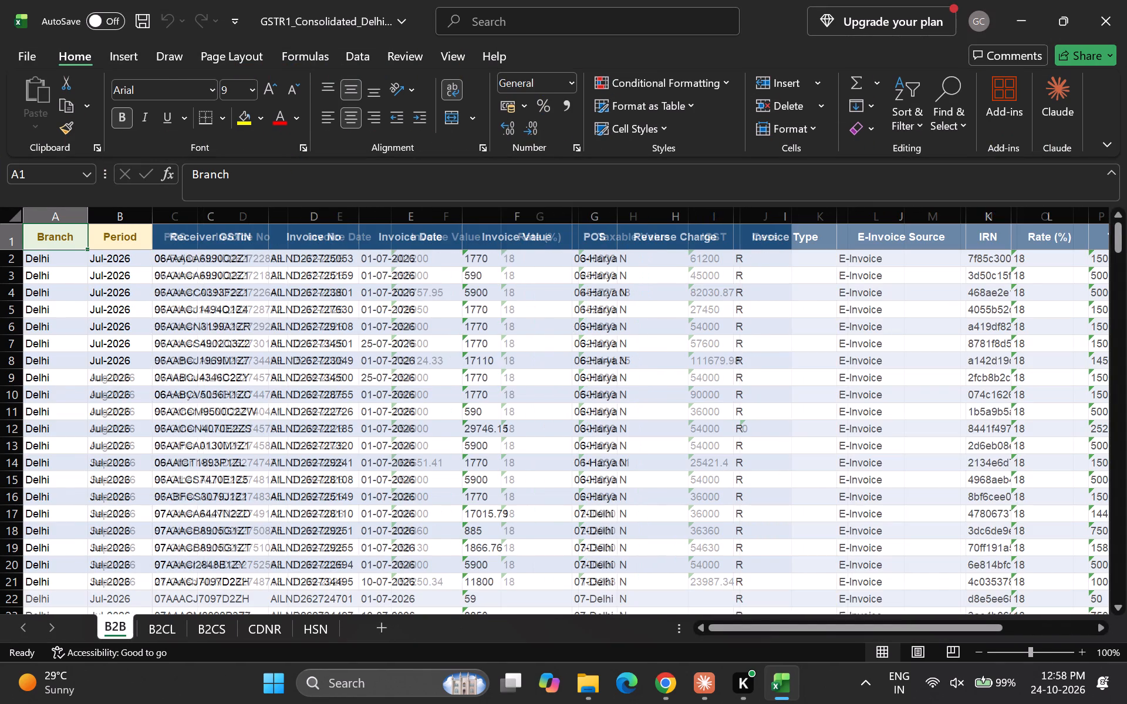
pyautogui.hotkey('ctrl', 'space')
pyautogui.hotkey('ctrl', '-')
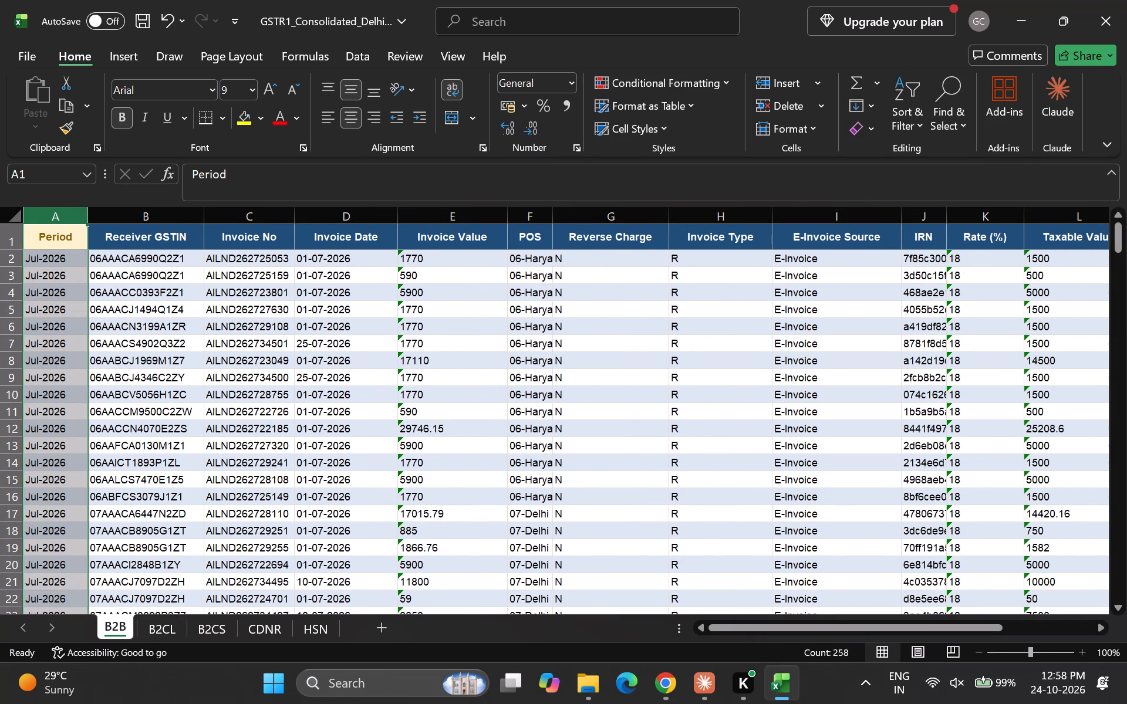
pyautogui.hotkey('ctrl', 'pagedown')
pyautogui.hotkey('ctrl', 'space')
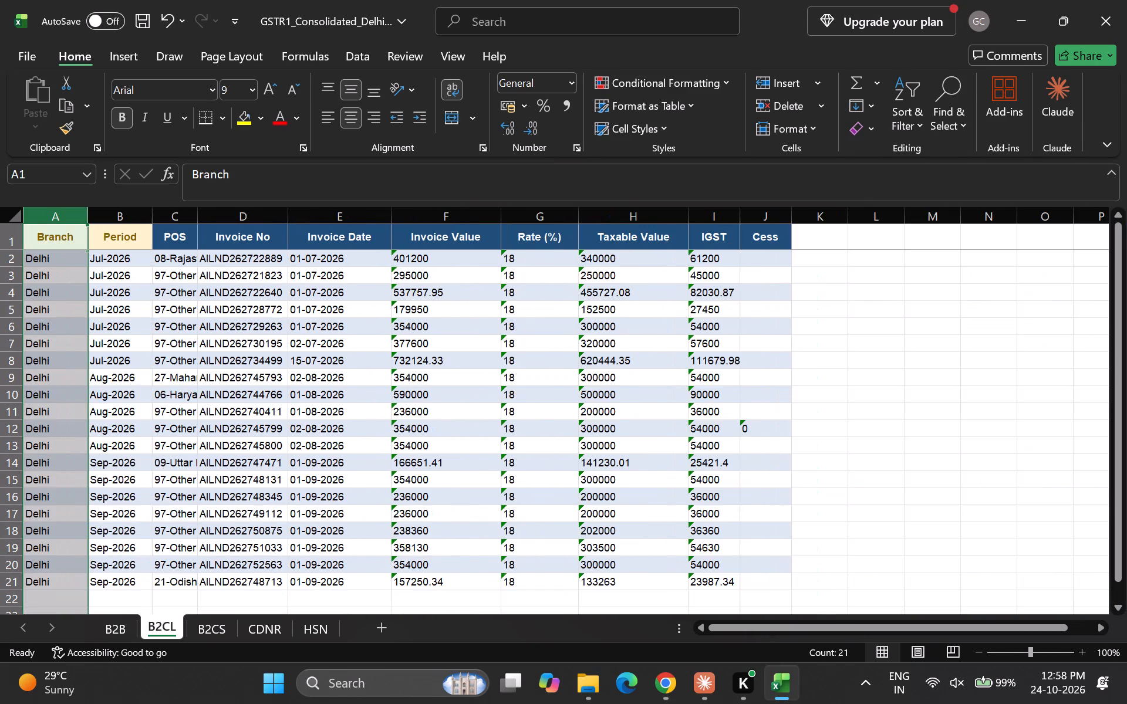
pyautogui.hotkey('ctrl', '-')
# Delete the Branch column from the B2CS and CDNR sheets.
pyautogui.hotkey('ctrl', 'pagedown')
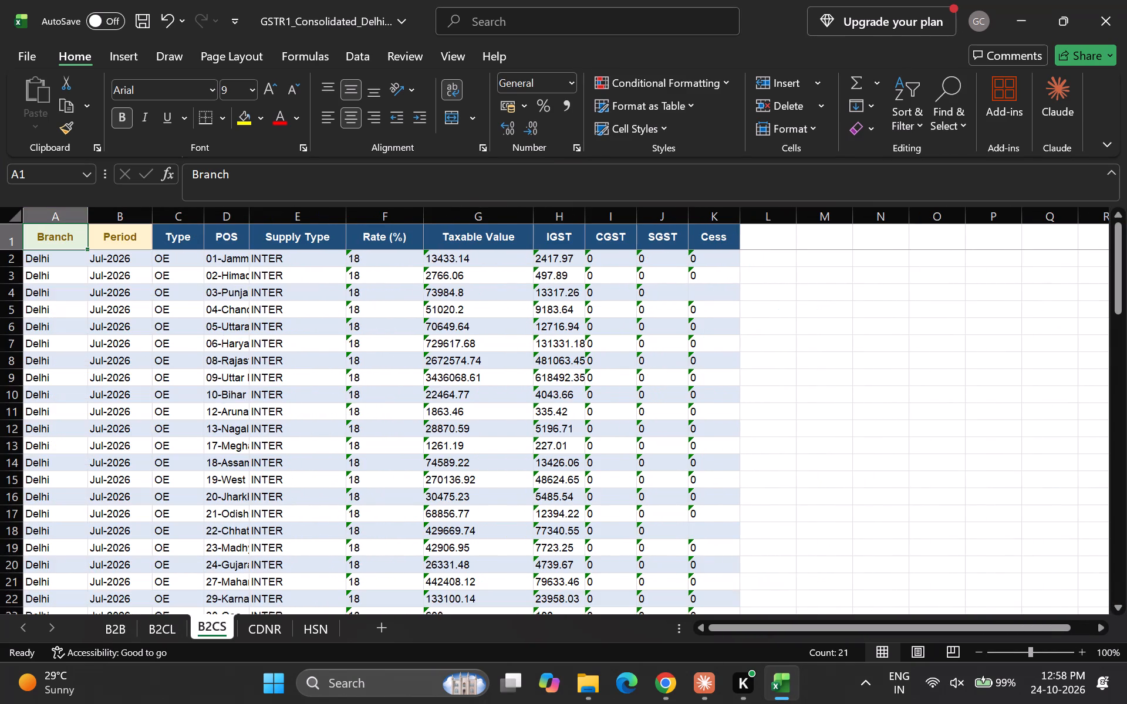
pyautogui.hotkey('ctrl', 'space')
pyautogui.hotkey('ctrl', '-')
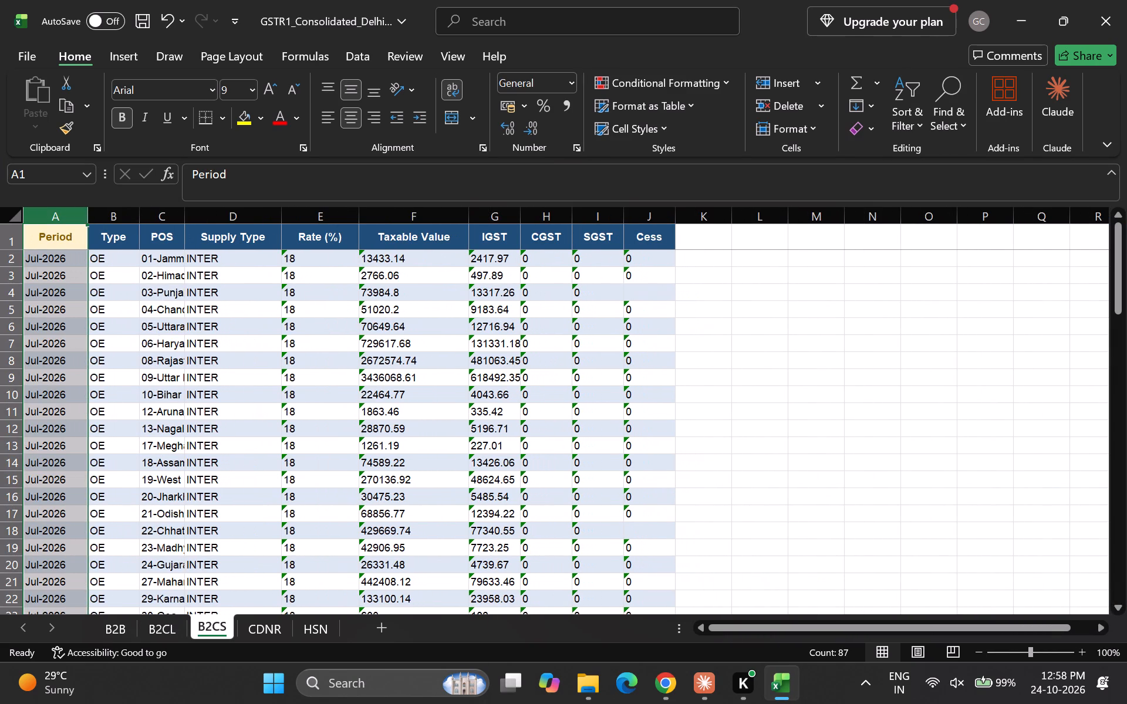
pyautogui.hotkey('ctrl', 'pagedown')
pyautogui.hotkey('ctrl', 'space')
pyautogui.hotkey('ctrl', '-')
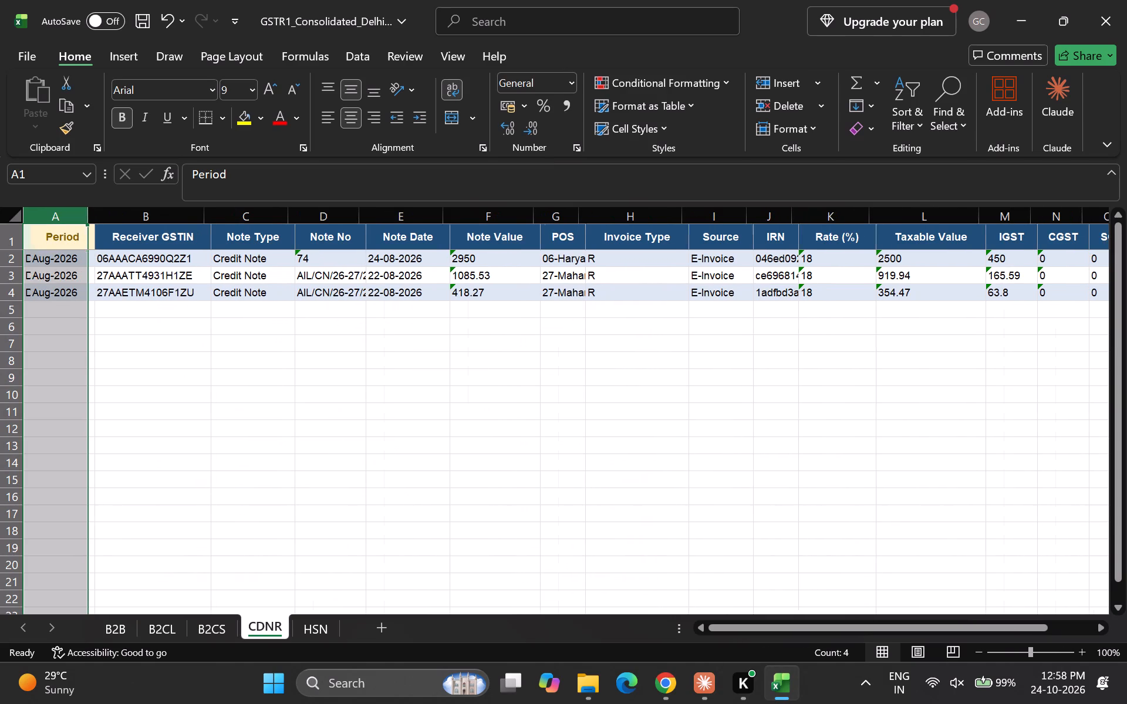
# Delete the Branch column from the HSN sheet.
pyautogui.hotkey('ctrl', 'pagedown')
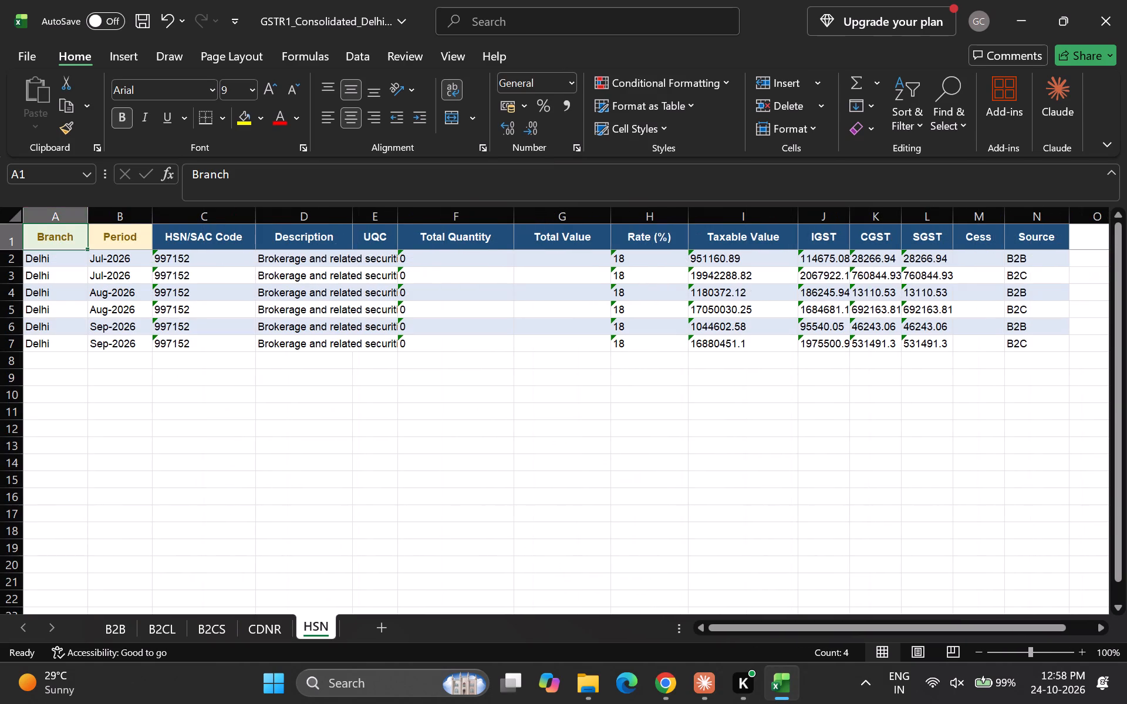
pyautogui.hotkey('ctrl', 'space')
pyautogui.press('Return')
pyautogui.press('Down')
pyautogui.press('Down')
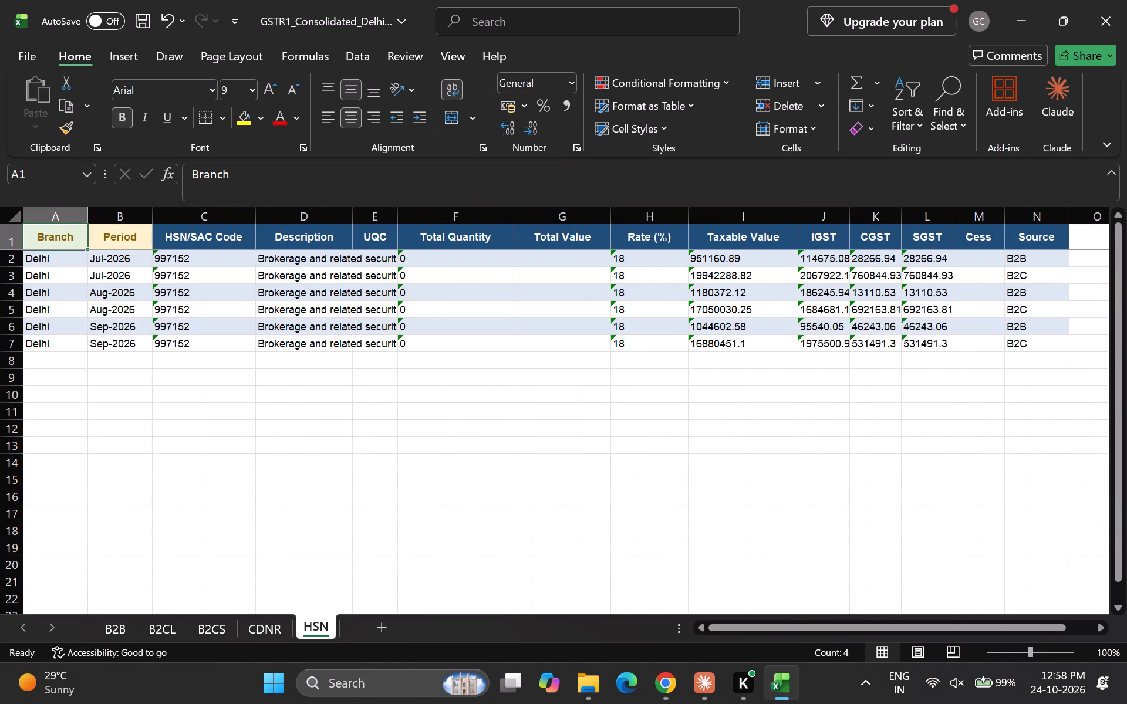
pyautogui.click(70, 412)
pyautogui.hotkey('ctrl', 'space')
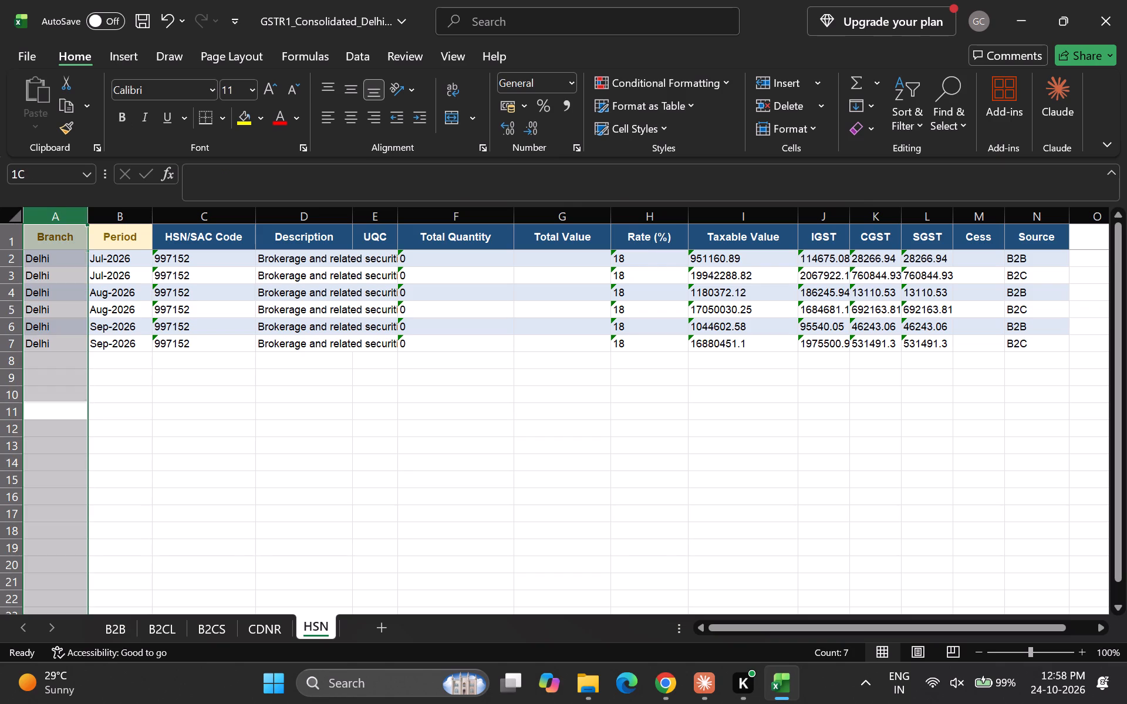
pyautogui.hotkey('ctrl', '-')
pyautogui.press('Down')
pyautogui.press('Up')
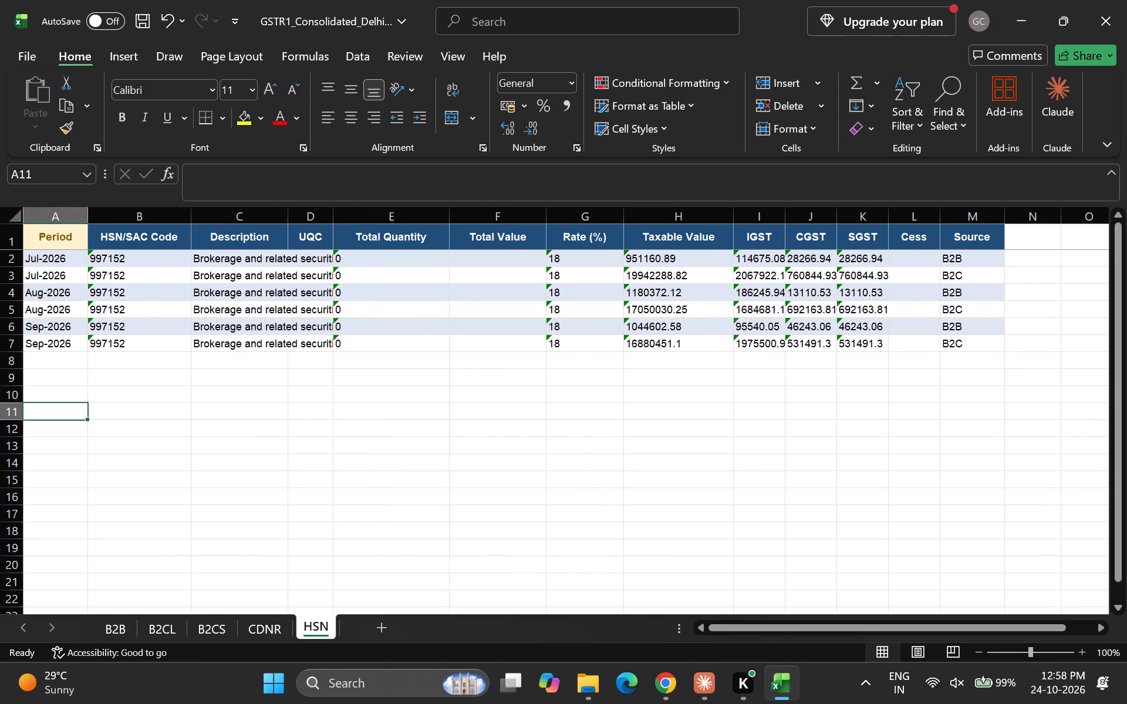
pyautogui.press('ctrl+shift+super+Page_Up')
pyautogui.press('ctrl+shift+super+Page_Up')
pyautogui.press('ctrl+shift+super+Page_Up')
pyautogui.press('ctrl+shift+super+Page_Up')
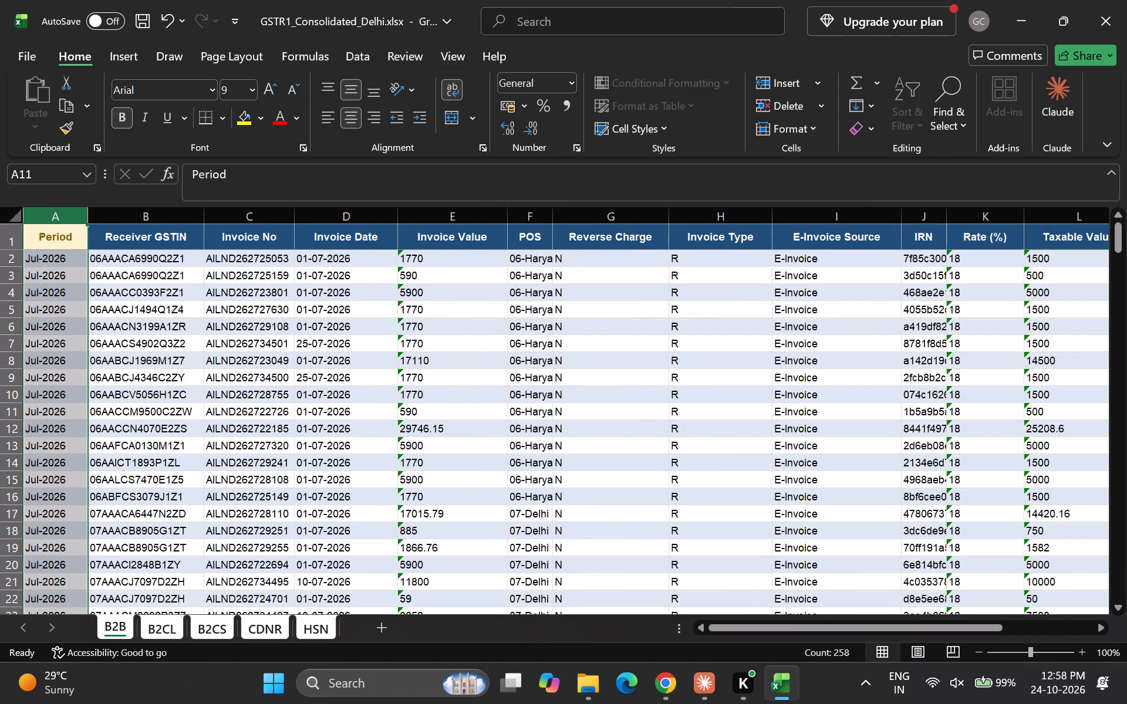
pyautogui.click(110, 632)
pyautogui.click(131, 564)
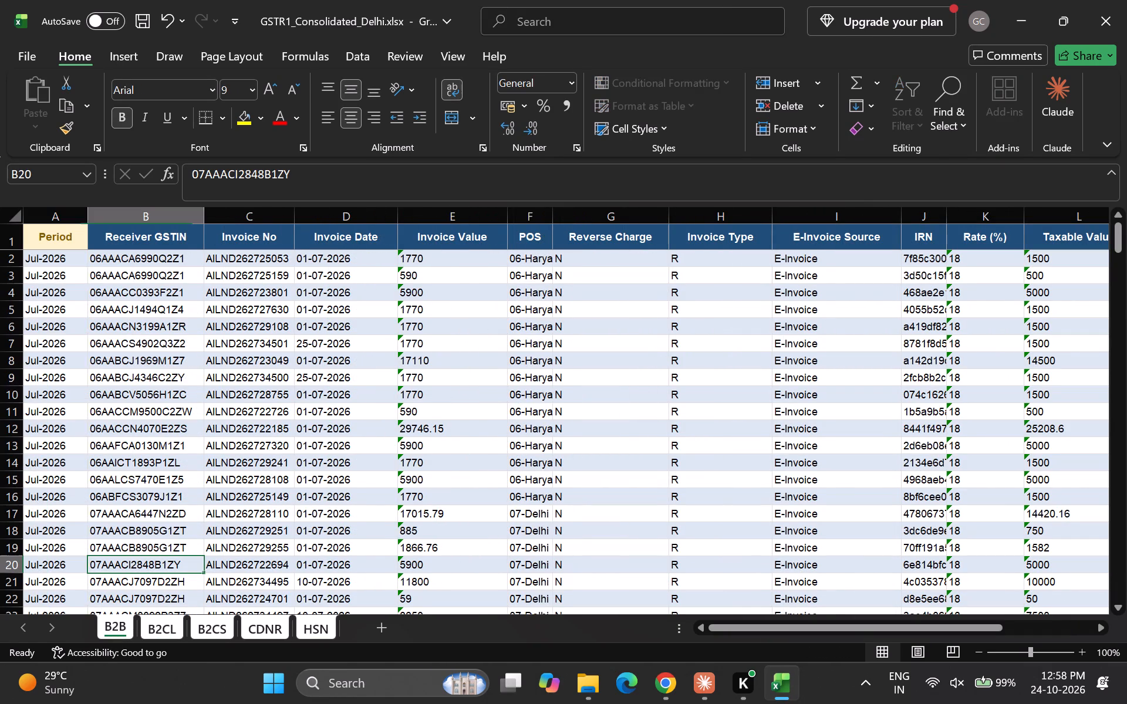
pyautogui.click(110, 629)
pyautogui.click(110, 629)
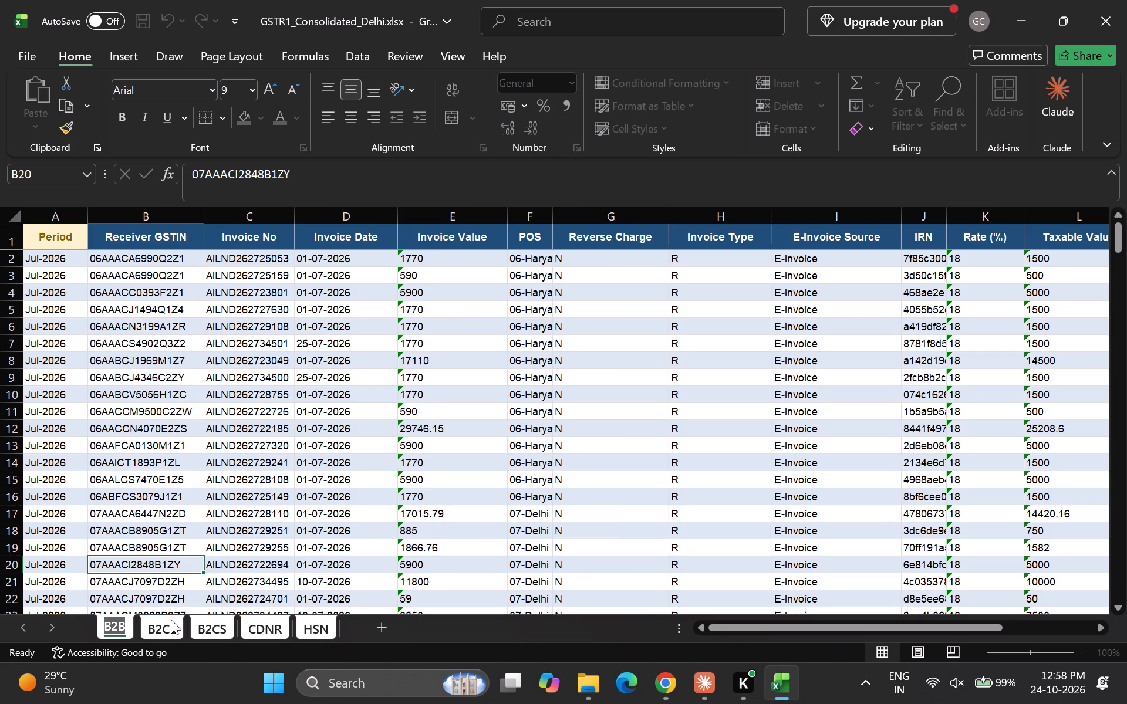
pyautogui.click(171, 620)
# Convert the text-stored values in the B2B sheet's Rate (%) through Cess columns to numbers, and save the workbook.
pyautogui.click(120, 622)
pyautogui.click(123, 463)
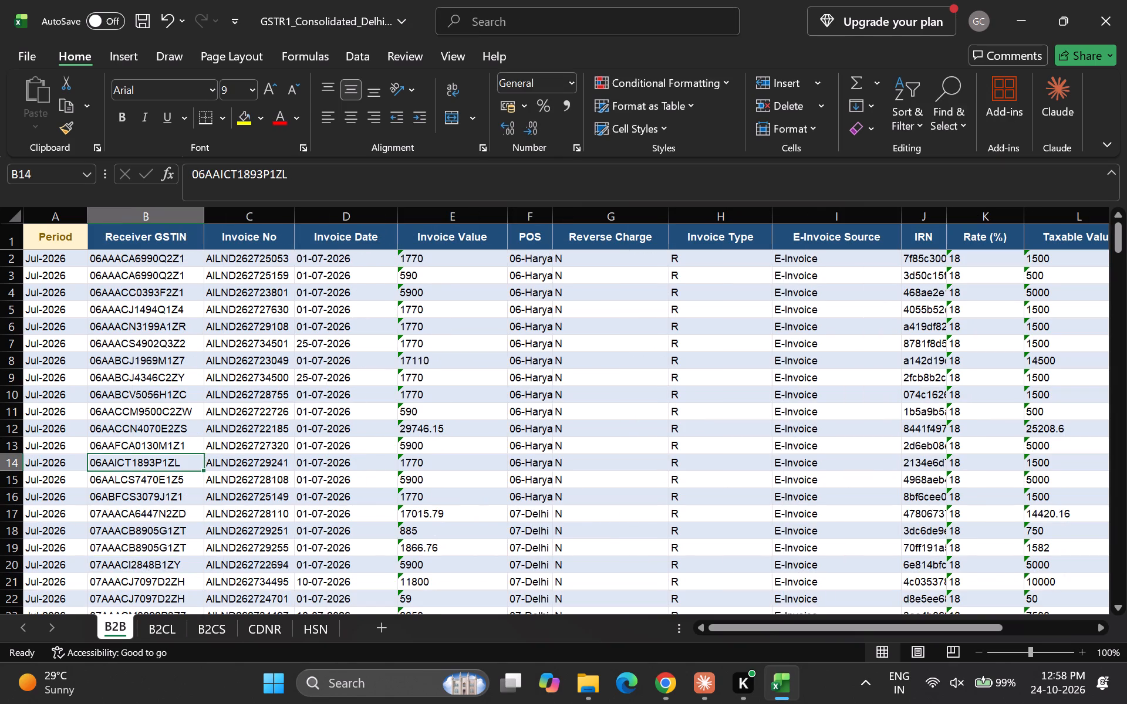
pyautogui.press('Up')
pyautogui.press('Up')
pyautogui.press('Up')
pyautogui.press('Up')
pyautogui.press('Up')
pyautogui.press('Up')
pyautogui.press('Up')
pyautogui.press('Up')
pyautogui.press('Up')
pyautogui.press('Up')
pyautogui.press('Up')
pyautogui.press('Right')
pyautogui.press('Right')
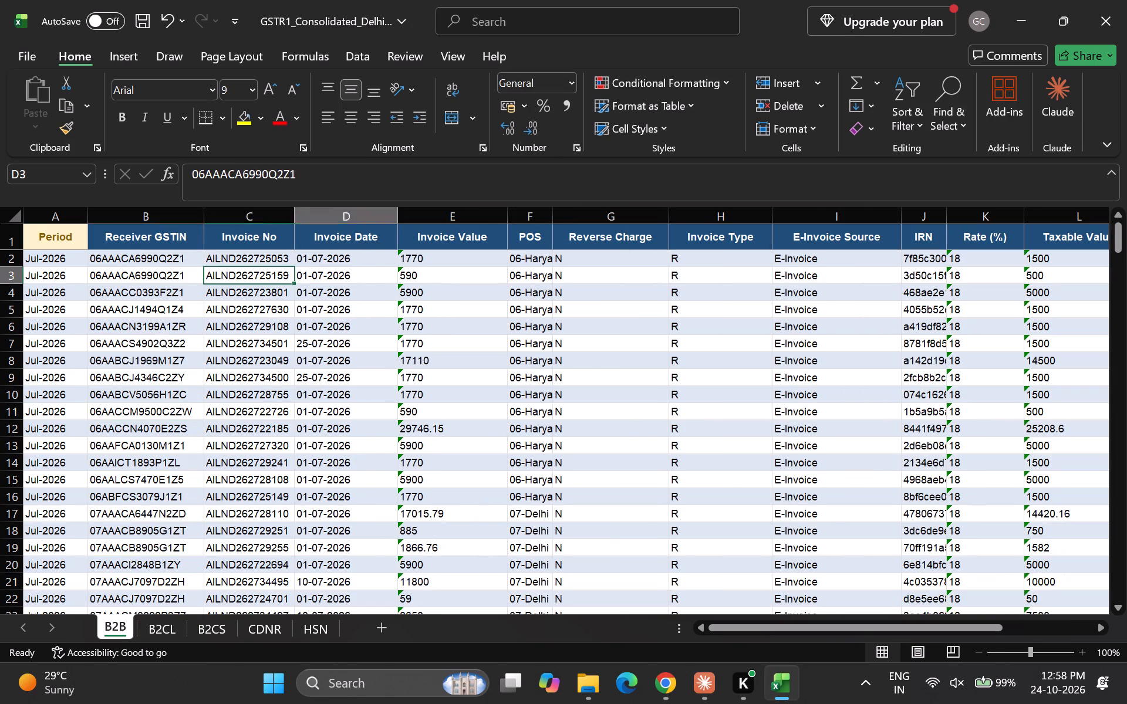
pyautogui.press('Right')
pyautogui.press('Up')
pyautogui.press('Right')
pyautogui.press('Right')
pyautogui.press('Right')
pyautogui.press('Right')
pyautogui.press('Right')
pyautogui.press('Right')
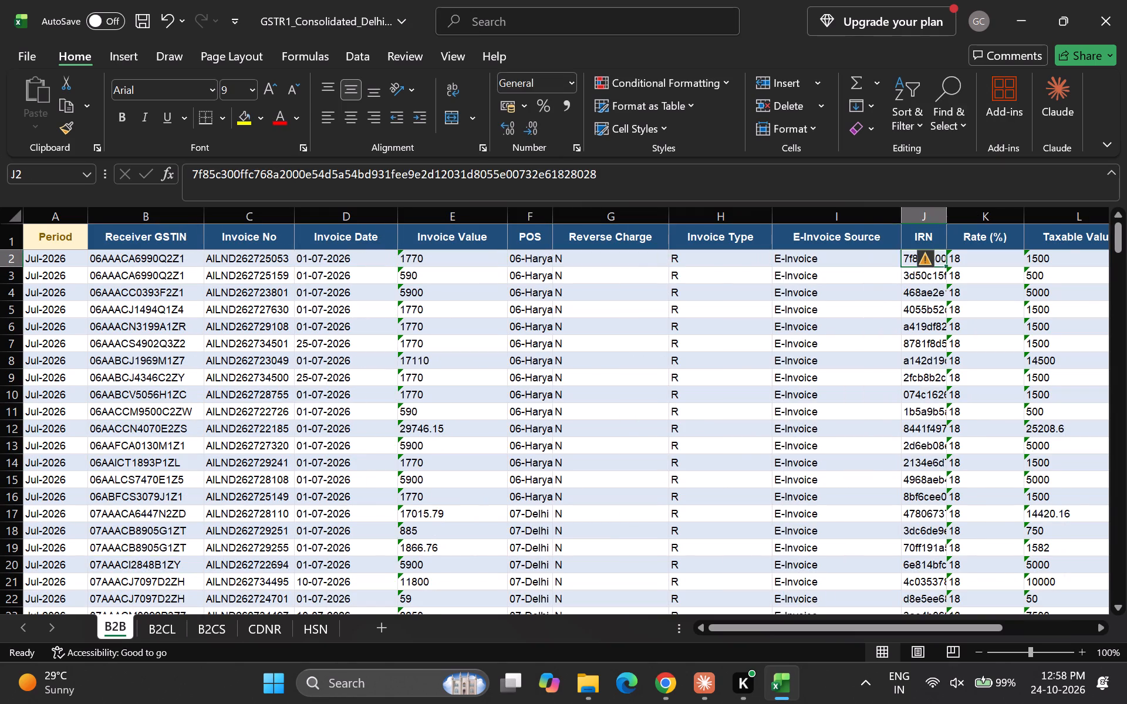
pyautogui.press('Right')
pyautogui.press('Left')
pyautogui.hotkey('shift', 'Right')
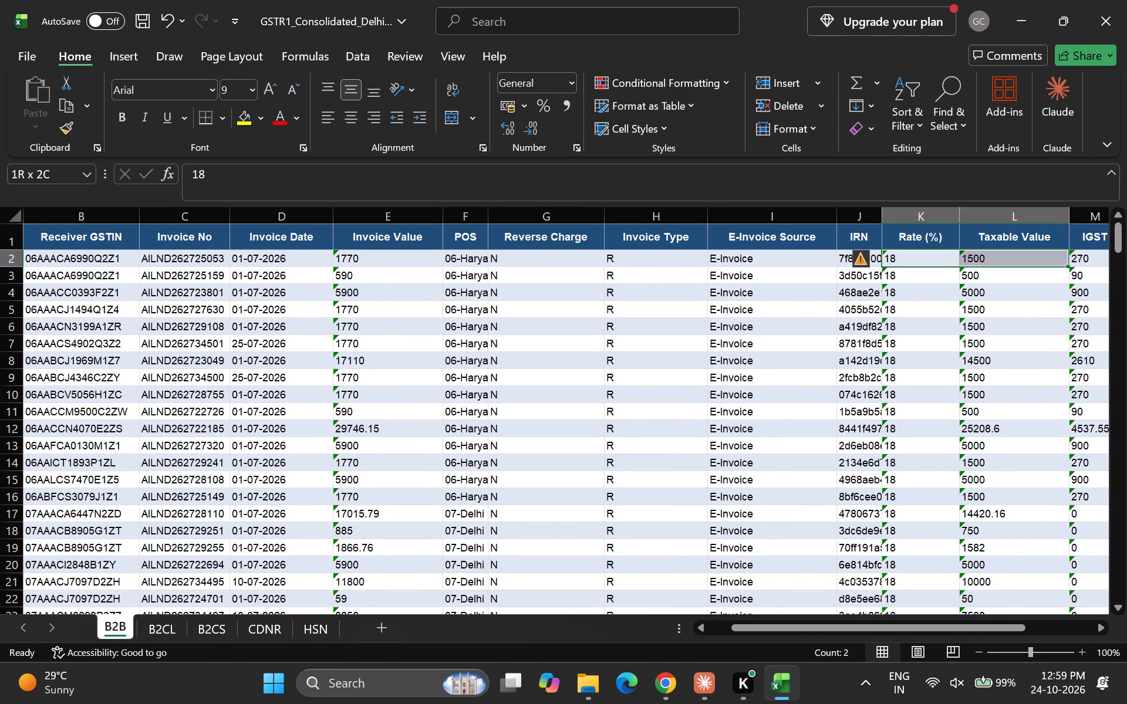
pyautogui.hotkey('shift', 'Right')
pyautogui.hotkey('shift', 'Right')
pyautogui.hotkey('shift', 'Right')
pyautogui.hotkey('shift', 'Right')
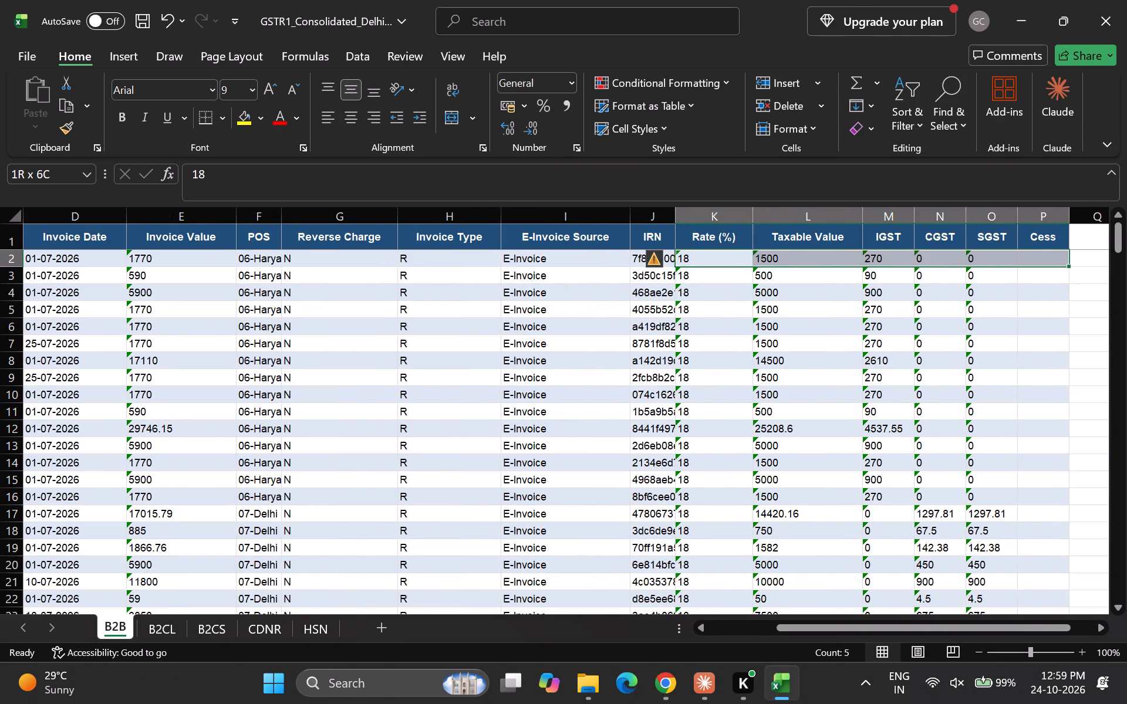
pyautogui.hotkey('ctrl', 'shift', 'Down')
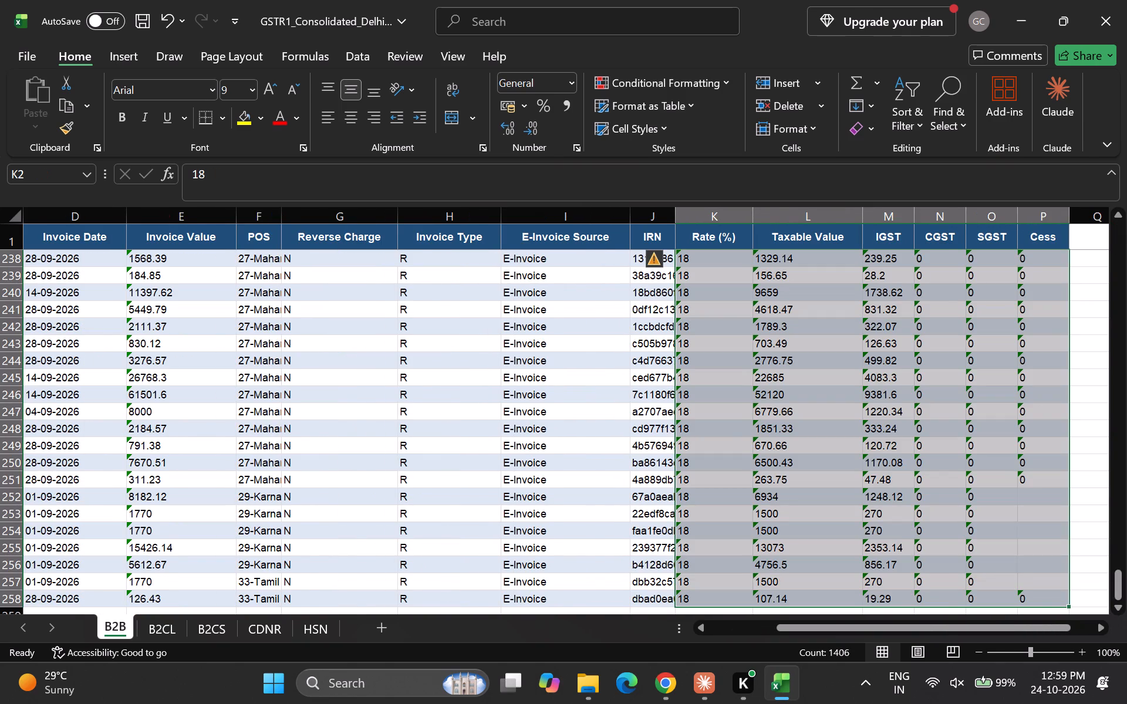
pyautogui.press('Menu')
pyautogui.press('Menu')
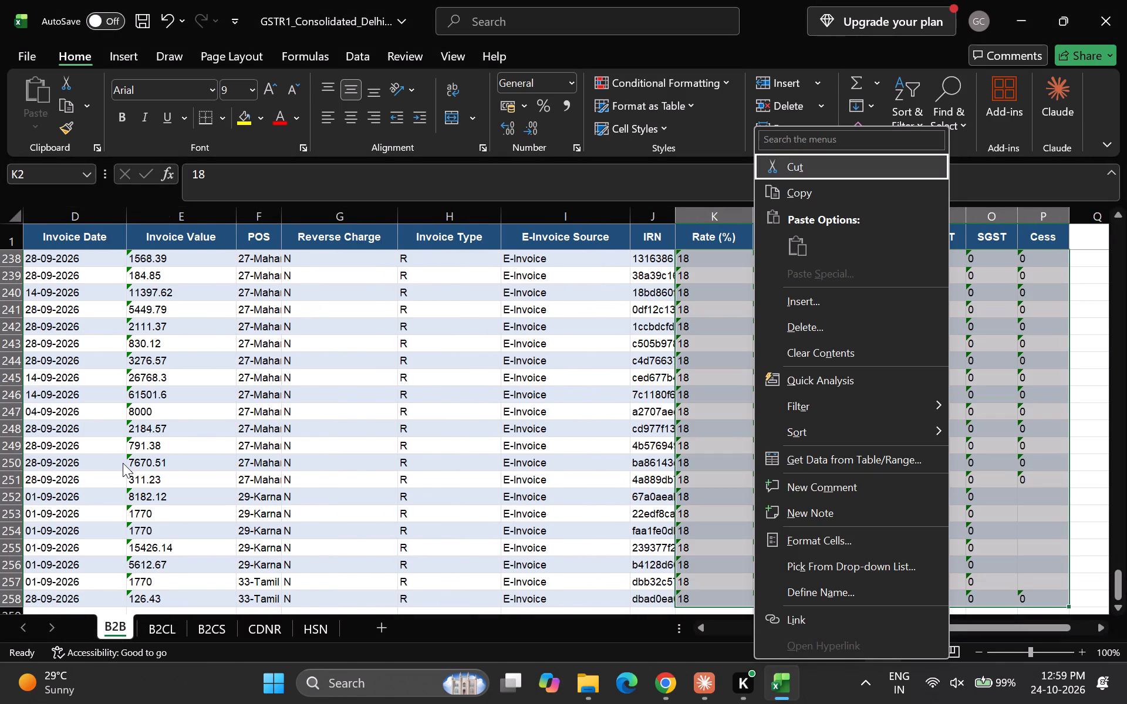
pyautogui.click(712, 311)
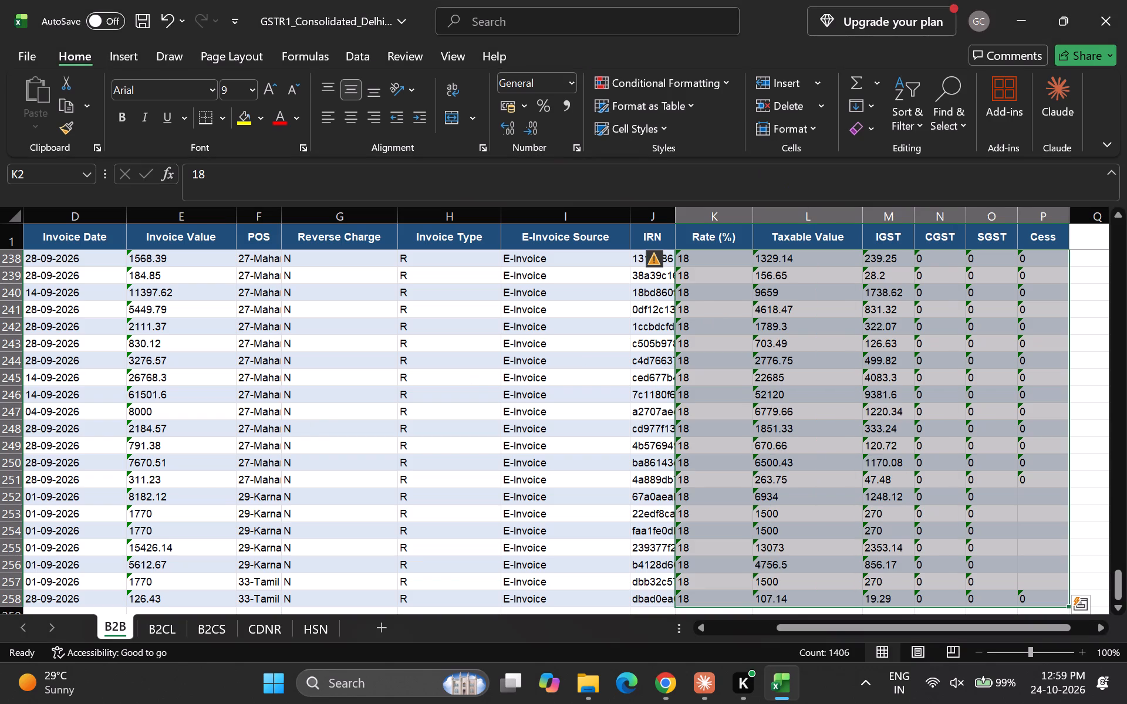
pyautogui.click(651, 262)
pyautogui.press('Down')
pyautogui.press('Down')
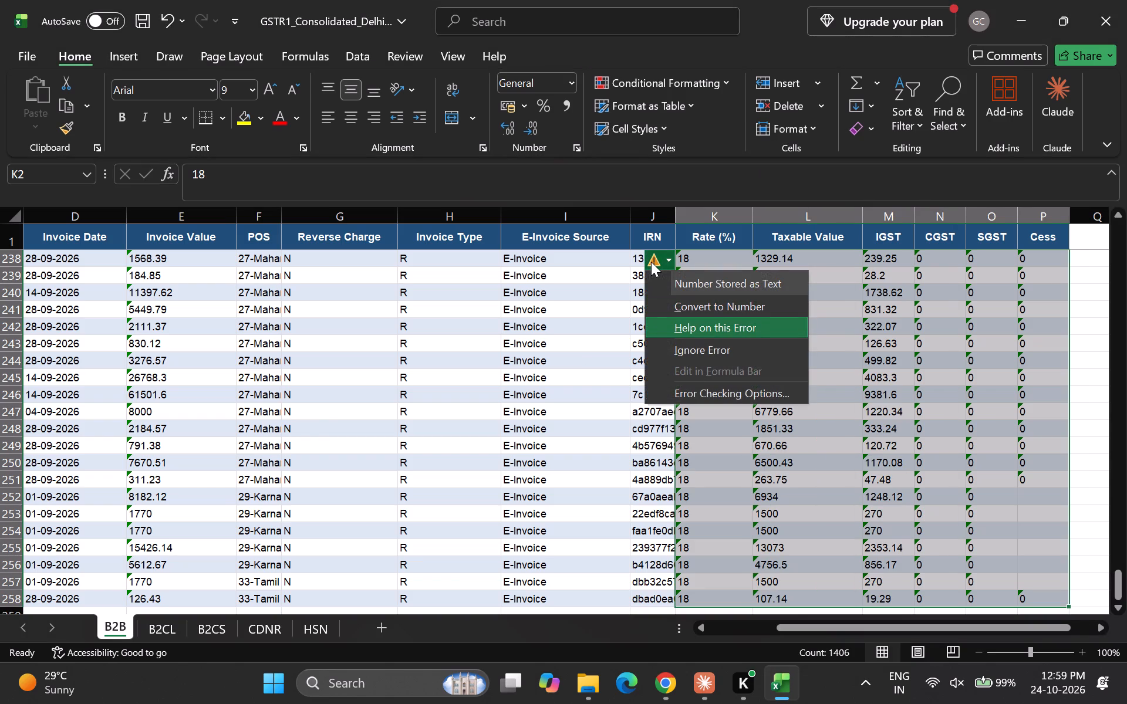
pyautogui.press('Up')
pyautogui.press('Return')
pyautogui.press('Down')
pyautogui.press('Up')
pyautogui.press('Right')
pyautogui.press('Right')
pyautogui.press('Up')
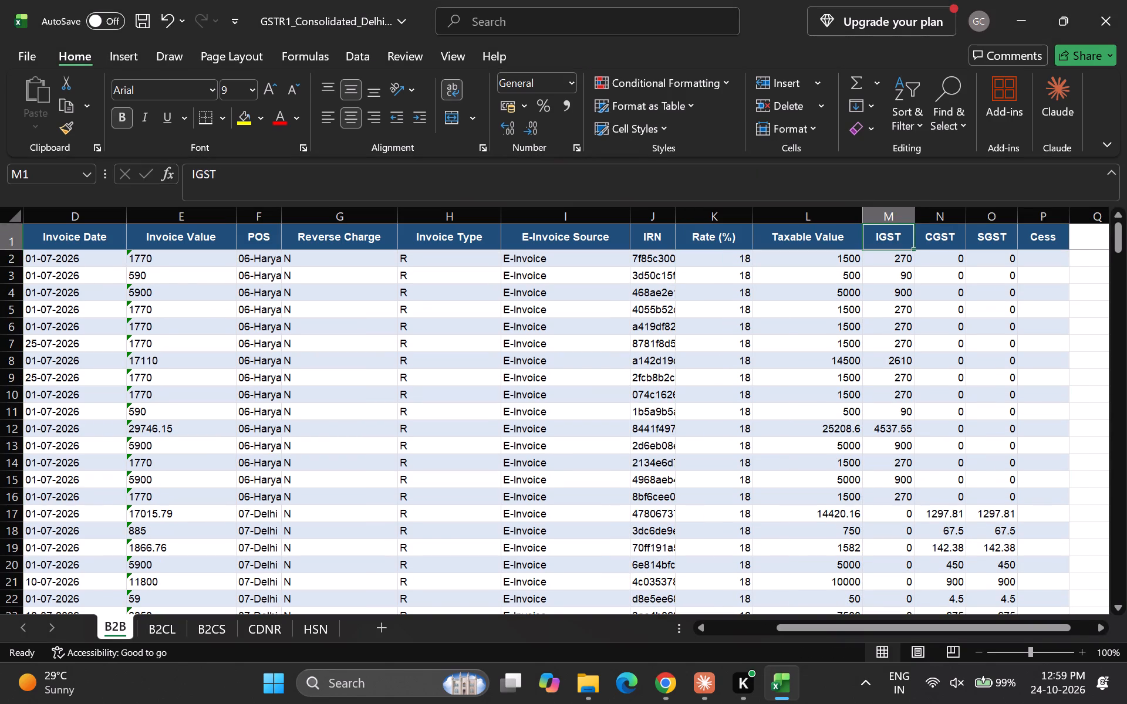
pyautogui.press('Up')
pyautogui.press('Down')
pyautogui.press('Left')
pyautogui.hotkey('ctrl', 's')
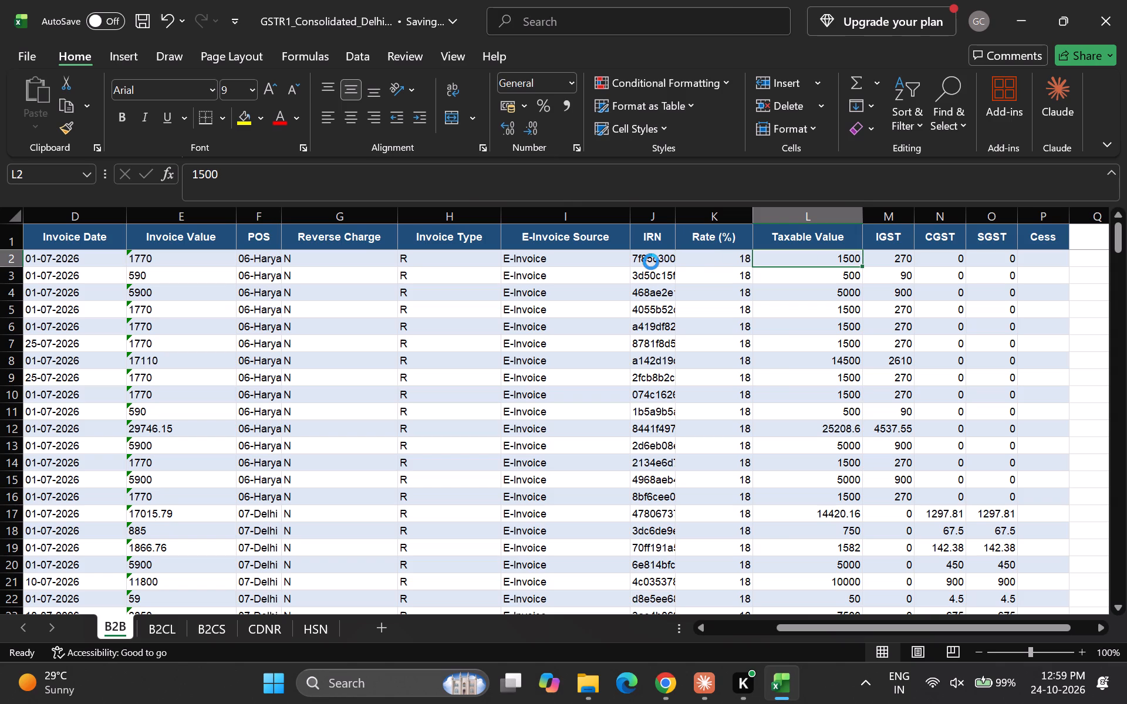
pyautogui.press('Down')
pyautogui.press('Up')
pyautogui.press('Left')
# Convert the text-stored values in the B2CL sheet's Invoice Value through Cess columns to numbers, and save the workbook.
pyautogui.hotkey('ctrl', 'pagedown')
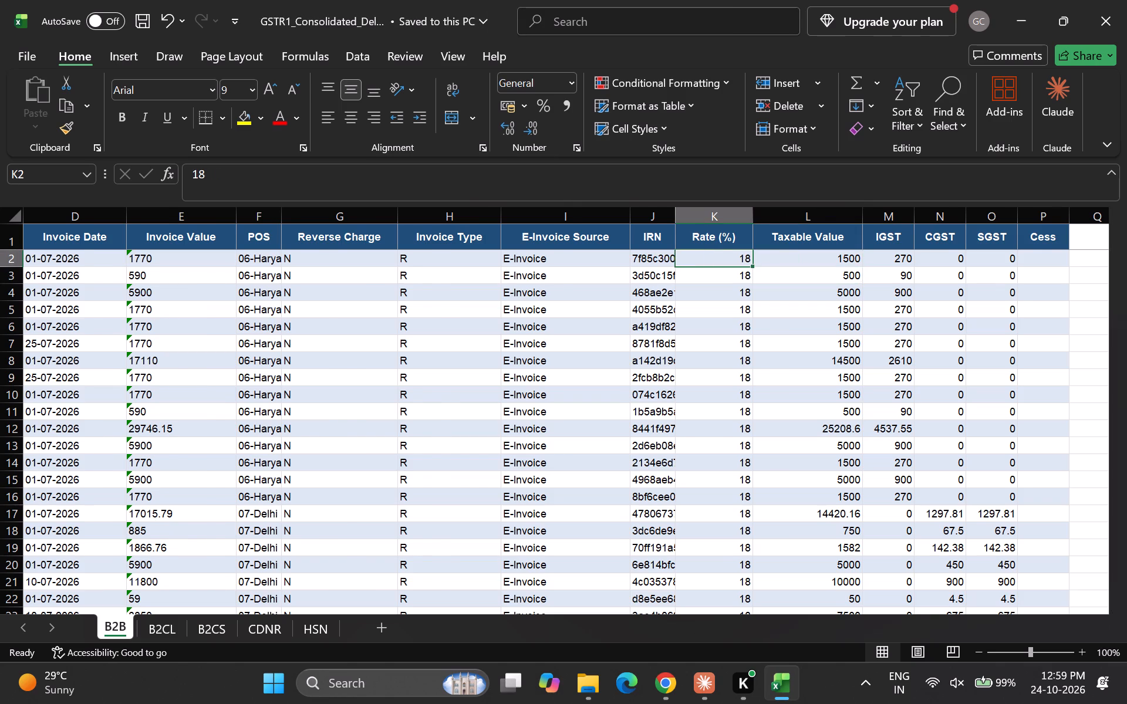
pyautogui.press('Up')
pyautogui.press('Up')
pyautogui.press('Up')
pyautogui.press('Up')
pyautogui.press('Up')
pyautogui.press('Up')
pyautogui.press('Up')
pyautogui.press('Up')
pyautogui.press('Up')
pyautogui.press('Up')
pyautogui.press('Up')
pyautogui.press('Up')
pyautogui.press('Up')
pyautogui.press('Up')
pyautogui.press('Up')
pyautogui.press('Up')
pyautogui.press('Up')
pyautogui.press('Up')
pyautogui.press('Up')
pyautogui.press('Up')
pyautogui.press('Up')
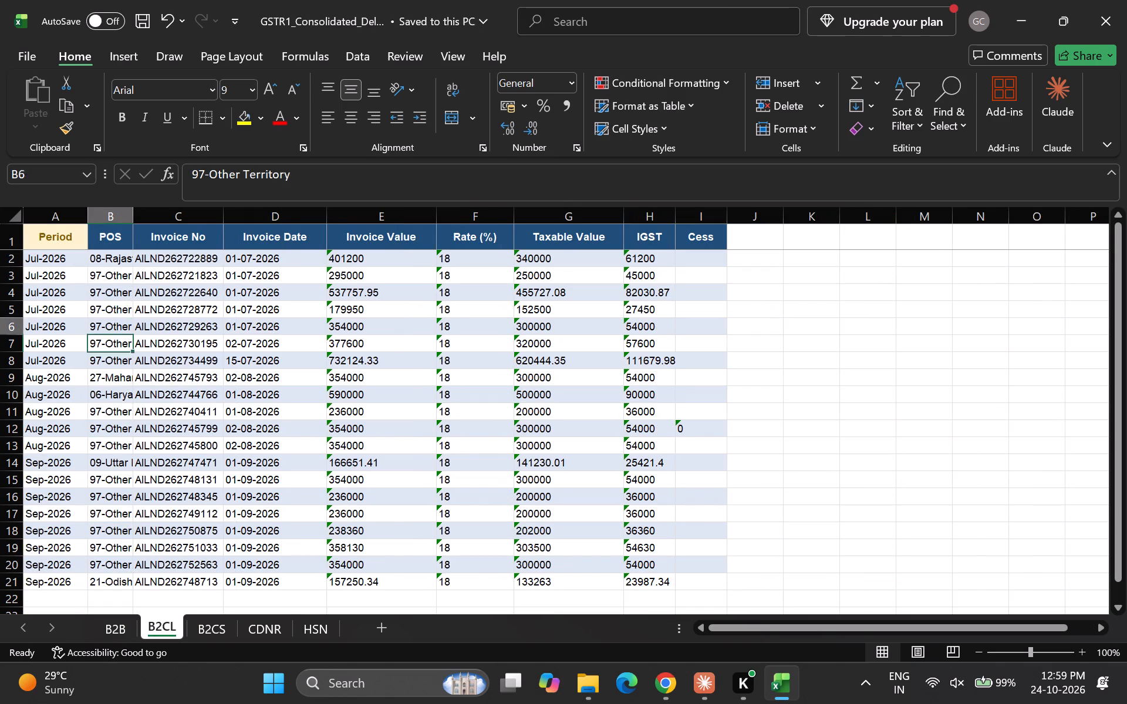
pyautogui.press('Right')
pyautogui.press('Right')
pyautogui.press('Right')
pyautogui.press('Down')
pyautogui.hotkey('shift', 'Right')
pyautogui.hotkey('shift', 'Right')
pyautogui.hotkey('shift', 'Right')
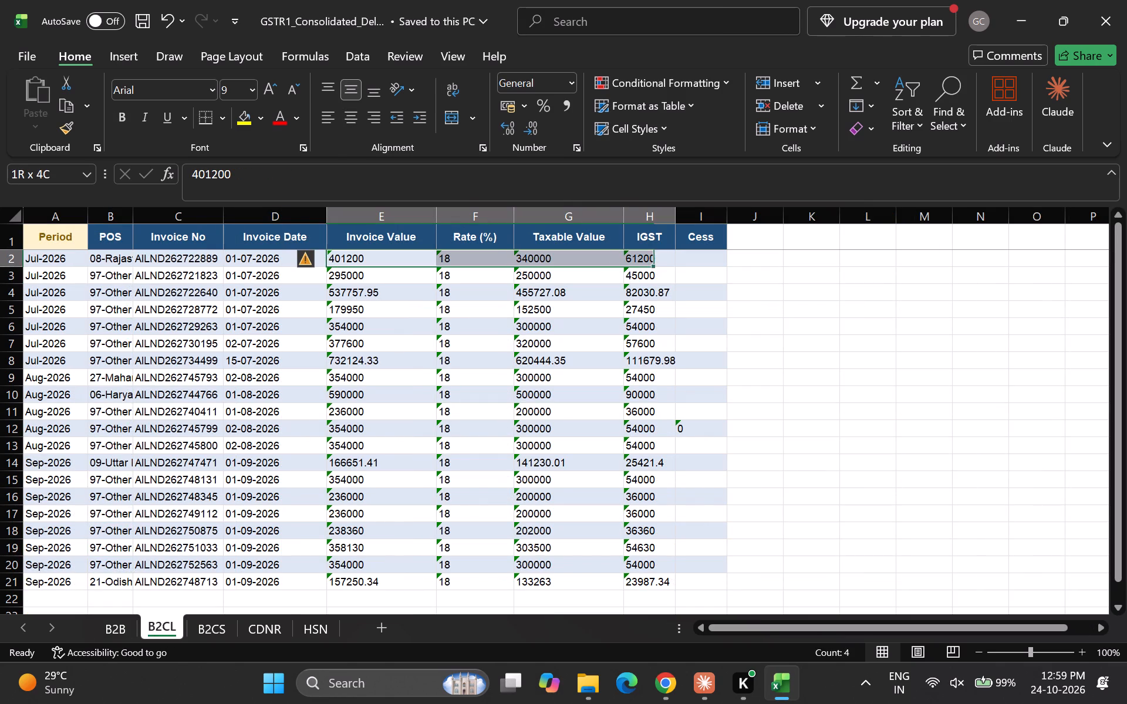
pyautogui.hotkey('shift', 'Right')
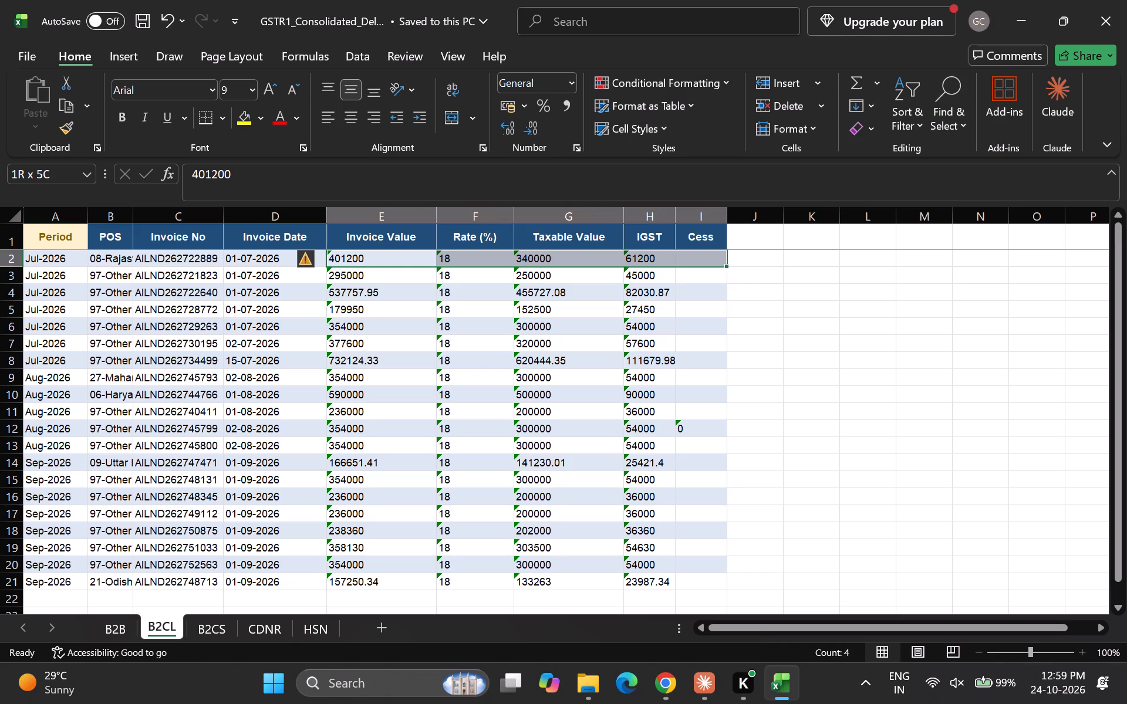
pyautogui.hotkey('ctrl', 'shift', 'Down')
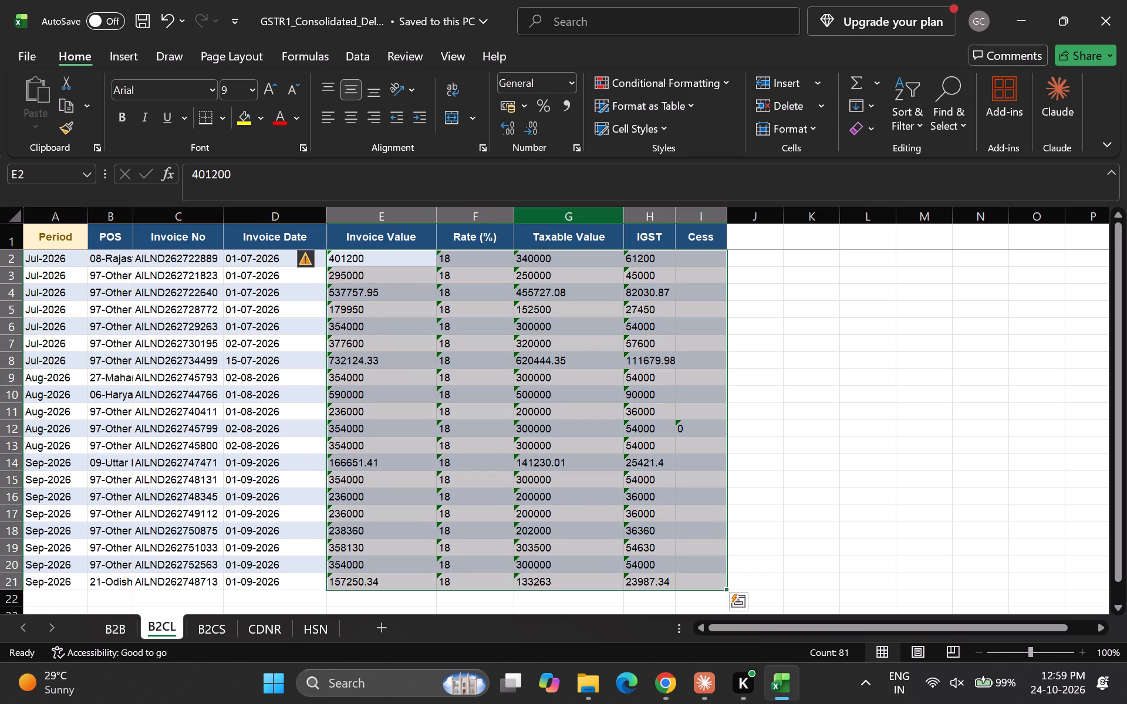
pyautogui.click(298, 263)
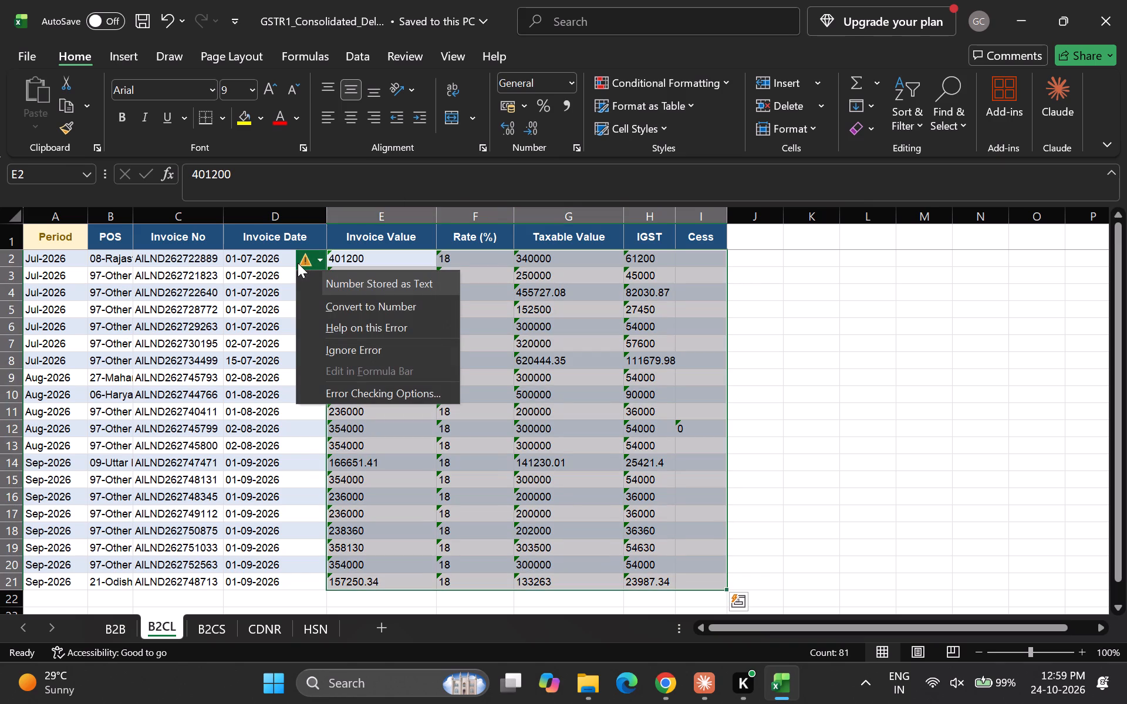
pyautogui.press('c')
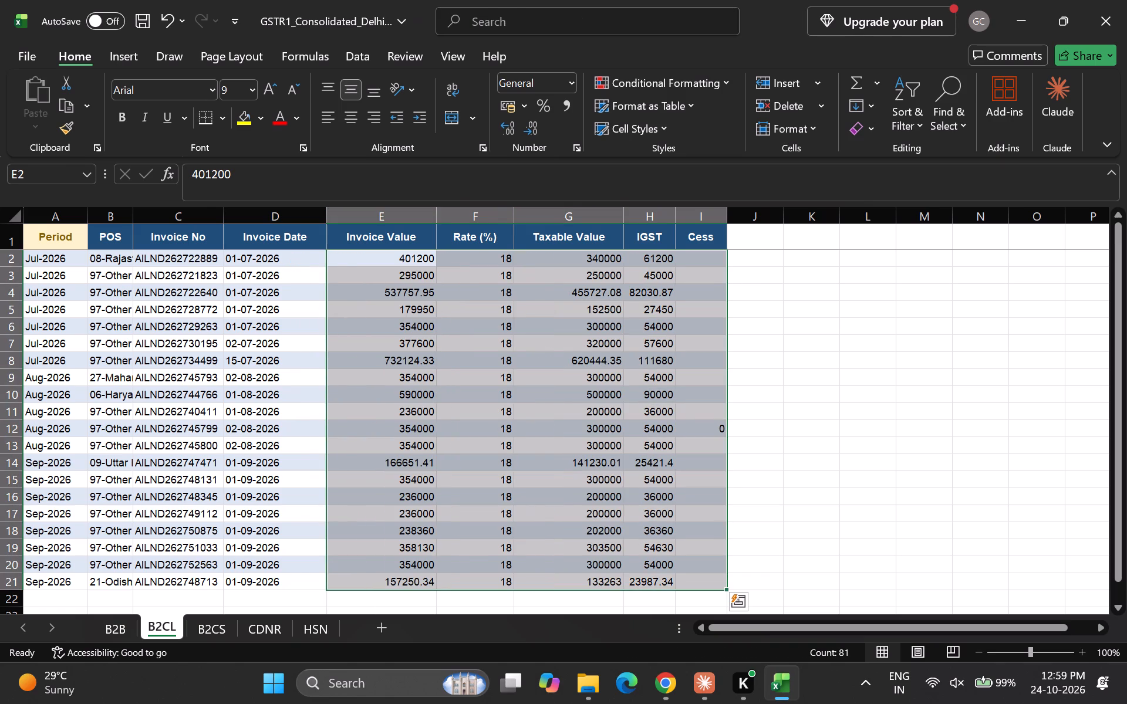
pyautogui.hotkey('ctrl', 's')
# Convert the text-stored values in the B2CS sheet's Rate (%) through Cess columns to numbers.
pyautogui.click(204, 631)
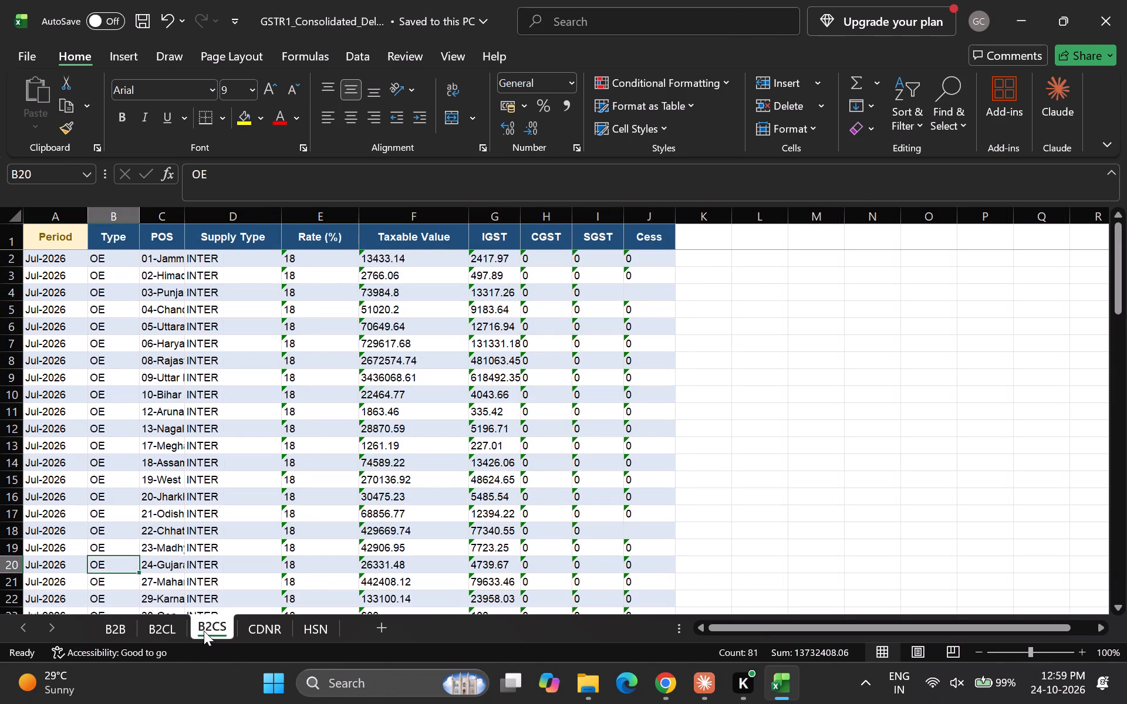
pyautogui.scroll(1, 247, 352)
pyautogui.click(304, 256)
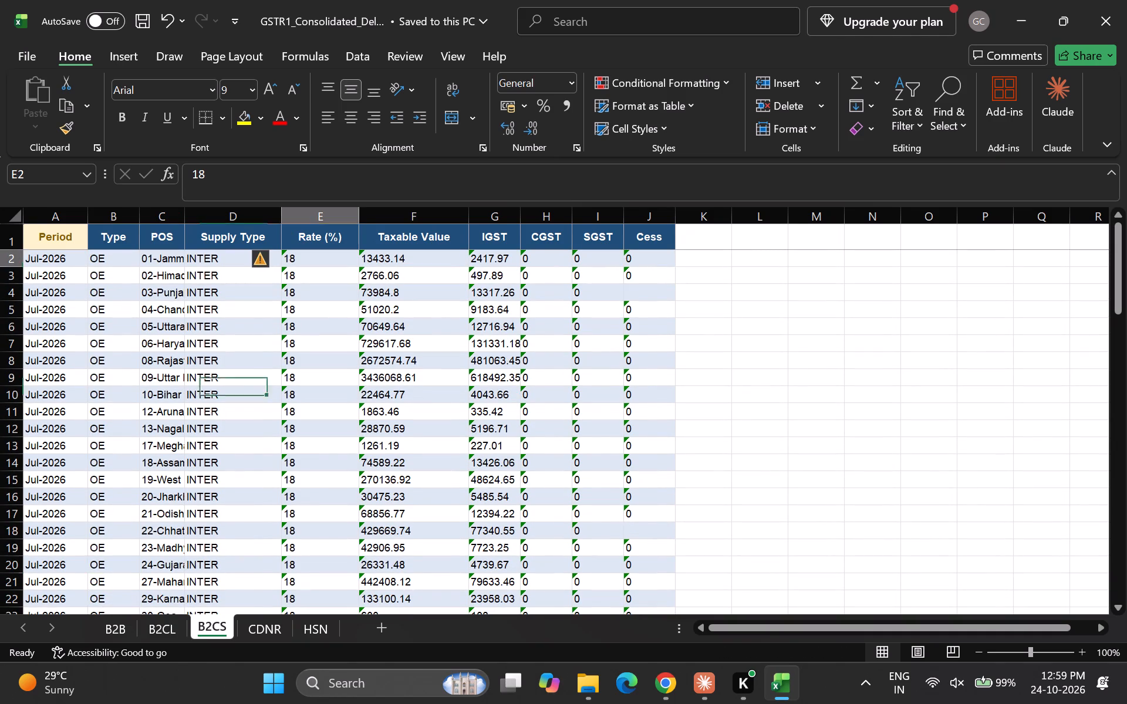
pyautogui.hotkey('shift', 'Right')
pyautogui.hotkey('shift', 'Right')
pyautogui.hotkey('shift', 'Right')
pyautogui.hotkey('shift', 'Right')
pyautogui.hotkey('shift', 'Right')
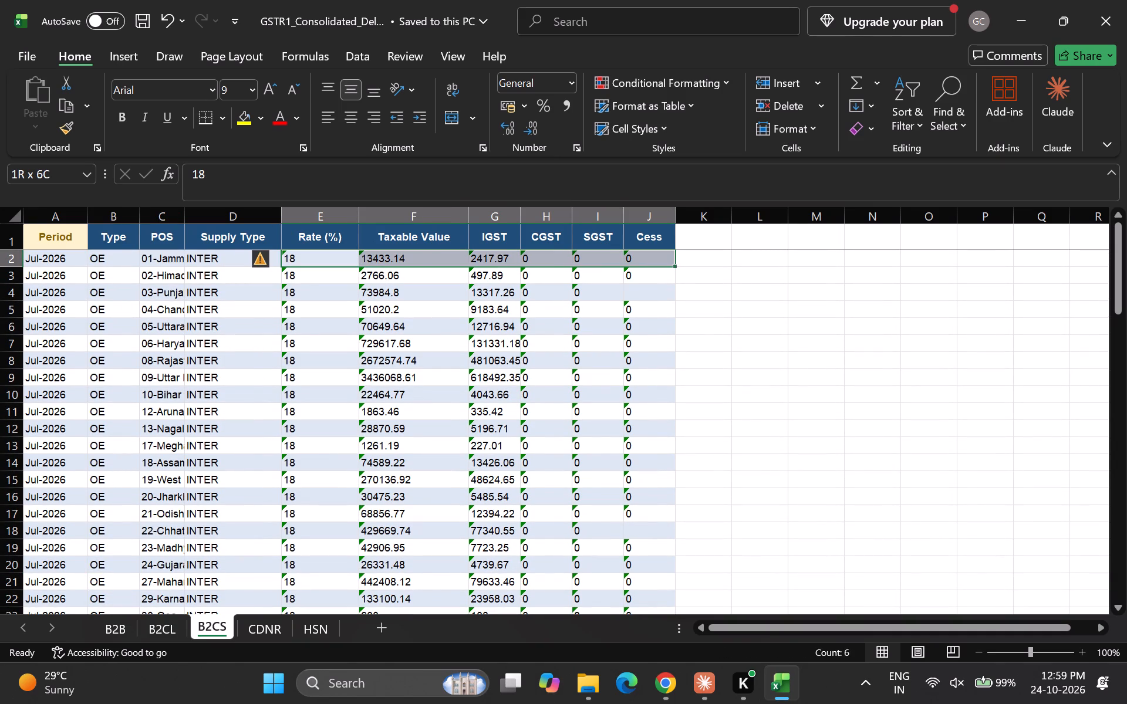
pyautogui.hotkey('ctrl', 'shift', 'Down')
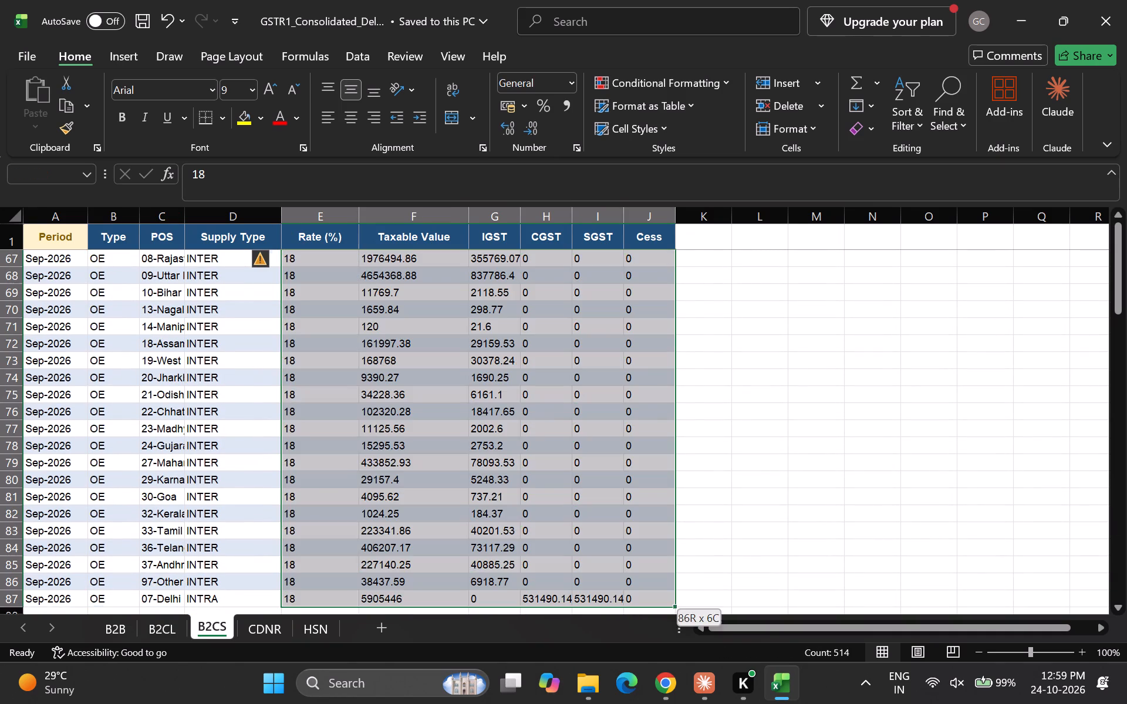
pyautogui.click(255, 261)
pyautogui.press('c')
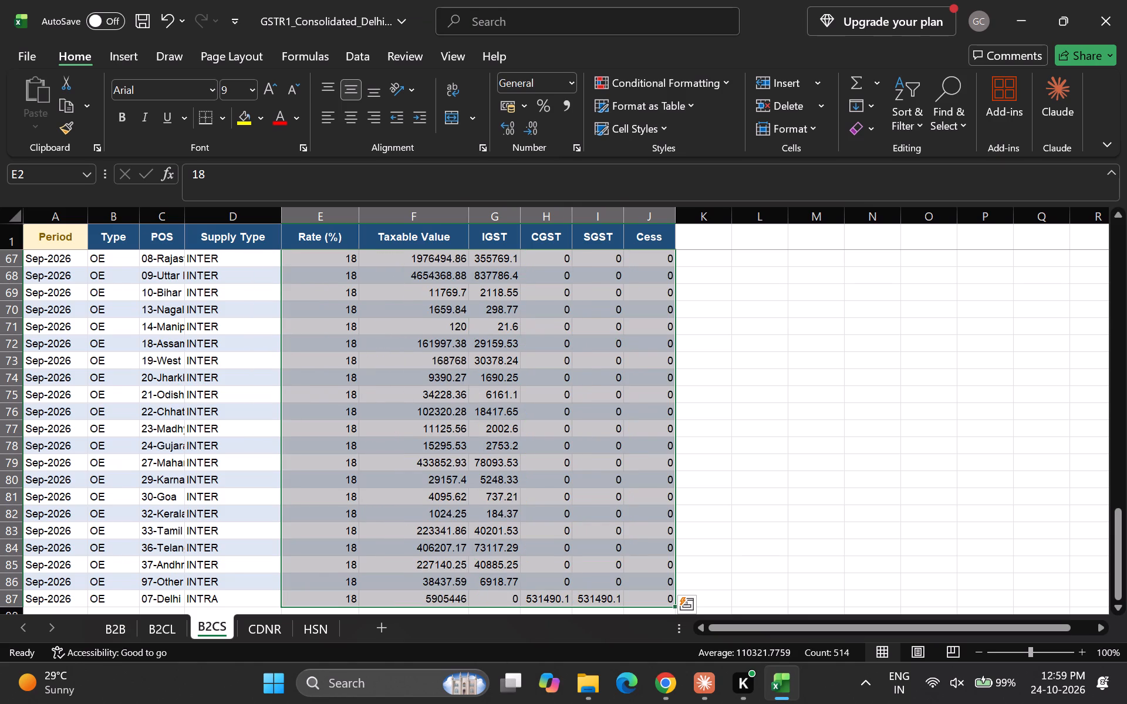
# Convert the text-stored values in the CDNR sheet's Note Value through Cess columns to numbers.
pyautogui.click(267, 634)
pyautogui.scroll(1, 366, 338)
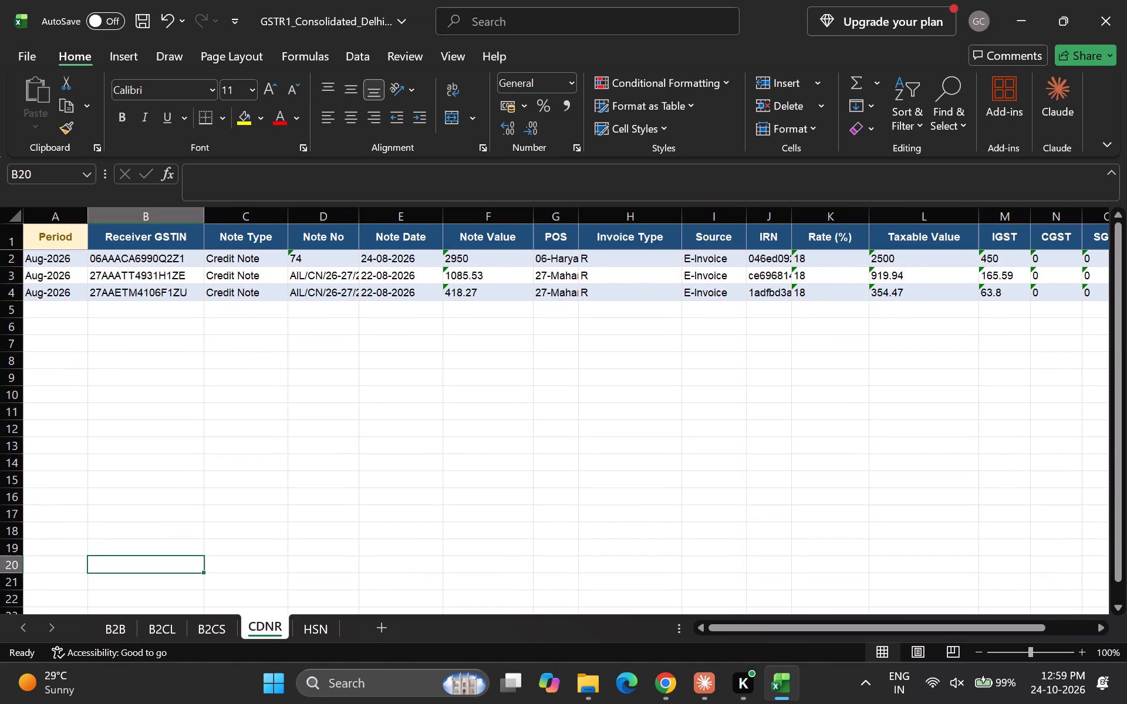
pyautogui.click(475, 256)
pyautogui.hotkey('shift', 'Right')
pyautogui.hotkey('shift', 'Right')
pyautogui.hotkey('shift', 'Right')
pyautogui.hotkey('shift', 'Right')
pyautogui.hotkey('shift', 'Right')
pyautogui.hotkey('shift', 'Right')
pyautogui.hotkey('shift', 'Right')
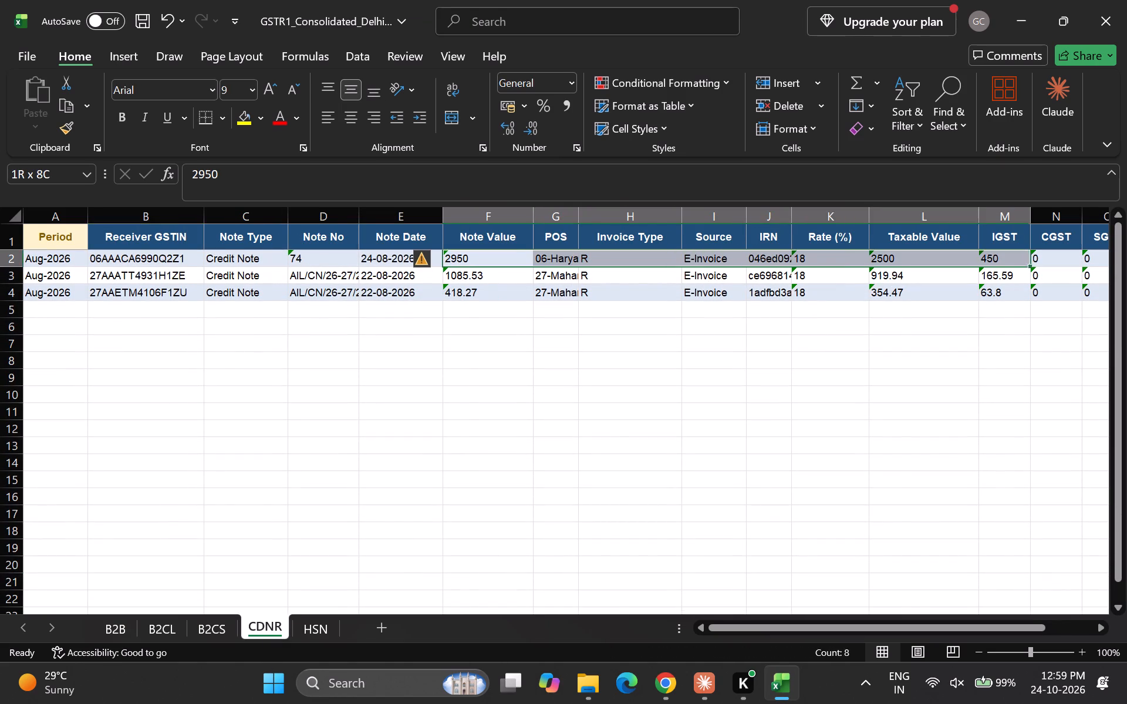
pyautogui.hotkey('shift', 'Right')
pyautogui.hotkey('shift', 'Right')
pyautogui.hotkey('shift', 'Right')
pyautogui.hotkey('shift', 'Down')
pyautogui.hotkey('shift', 'Down')
pyautogui.hotkey('shift', 'Down')
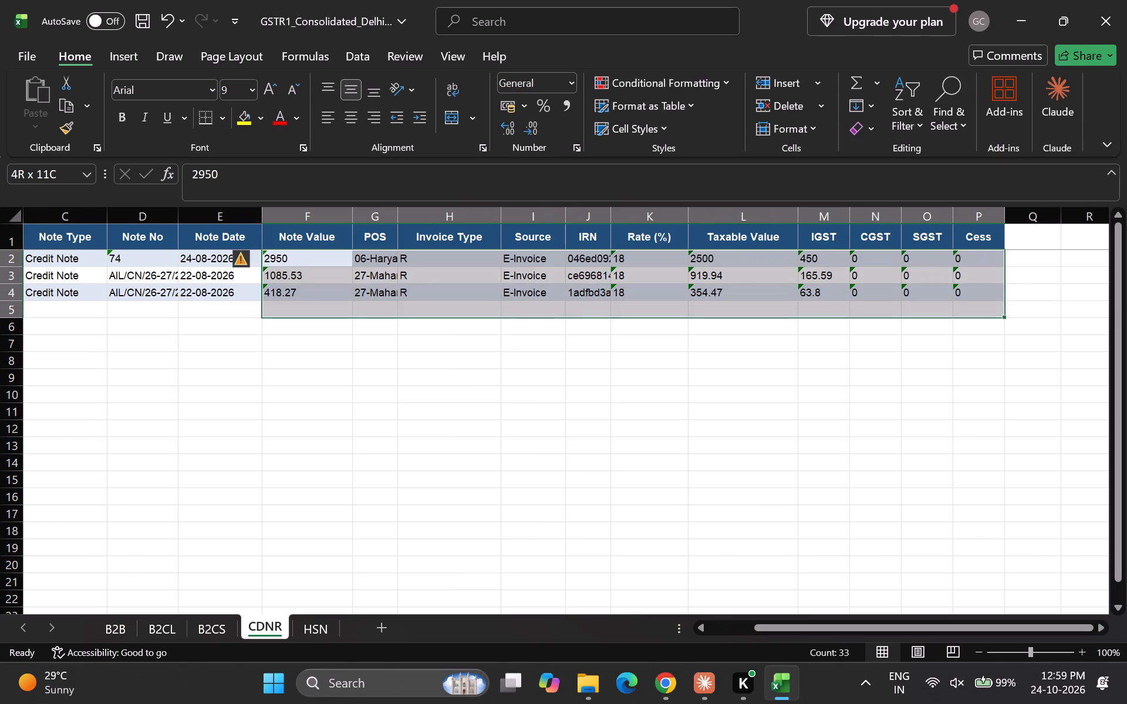
pyautogui.hotkey('shift', 'Up')
pyautogui.click(239, 262)
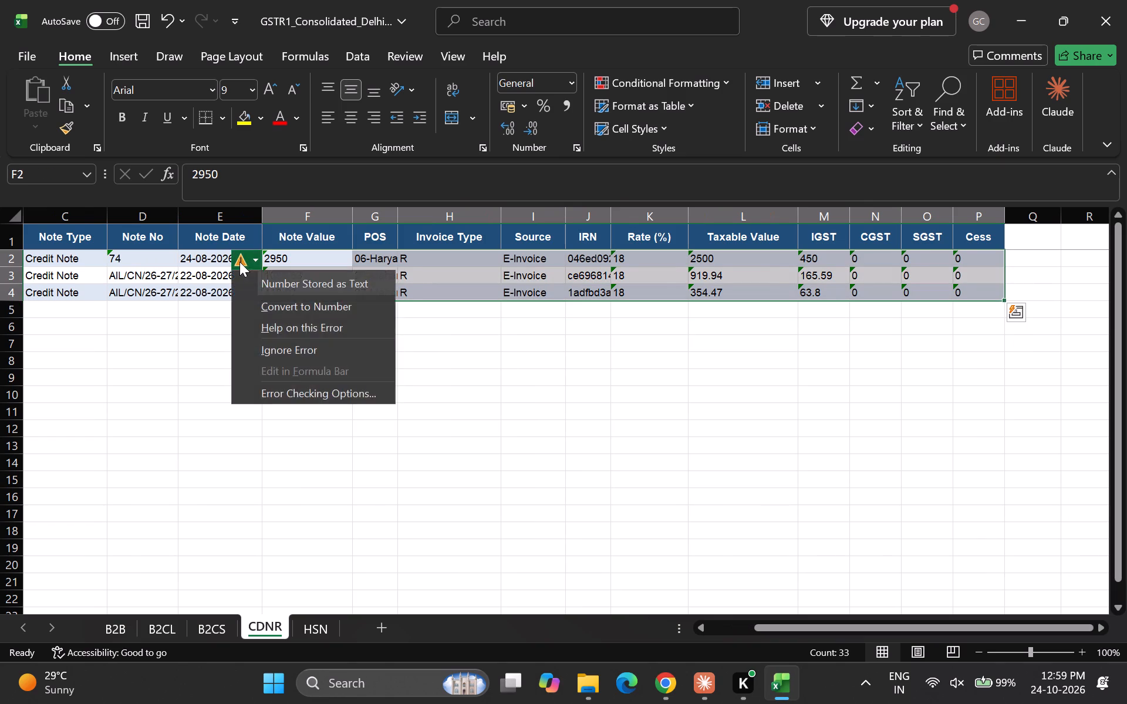
pyautogui.press('c')
# Convert the text-stored values in the HSN sheet's Total Quantity through SGST columns to numbers, and save the workbook.
pyautogui.click(314, 639)
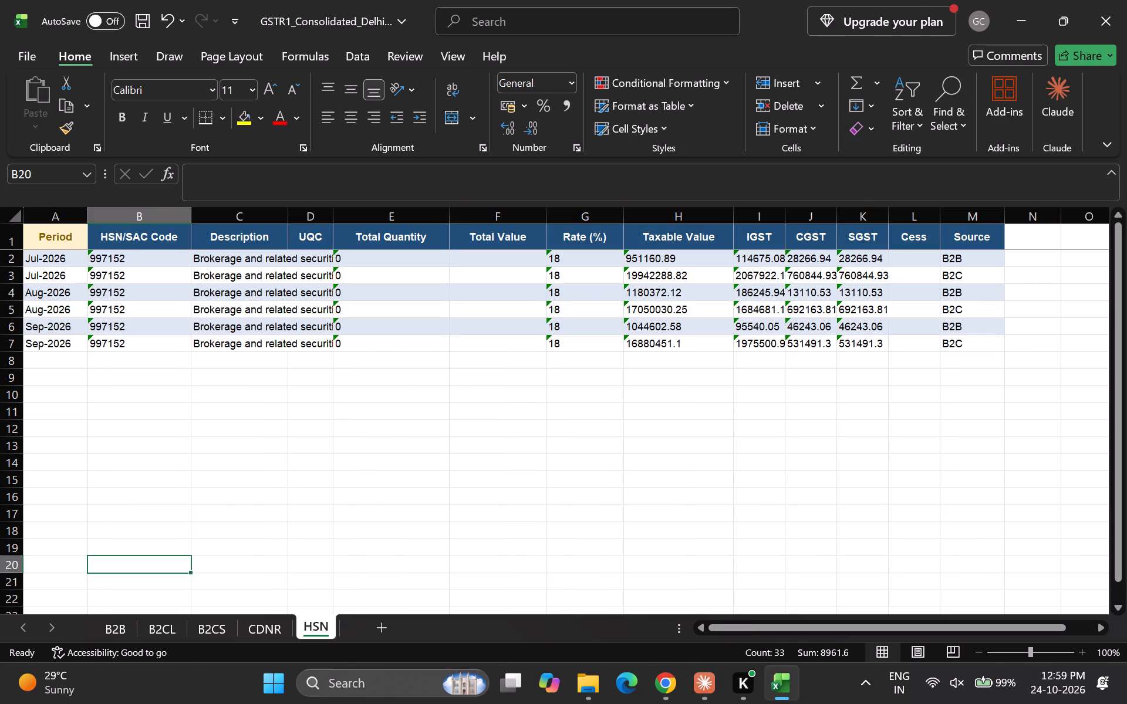
pyautogui.click(383, 256)
pyautogui.hotkey('shift', 'Right')
pyautogui.hotkey('shift', 'Right')
pyautogui.hotkey('shift', 'Right')
pyautogui.hotkey('shift', 'Right')
pyautogui.hotkey('shift', 'Right')
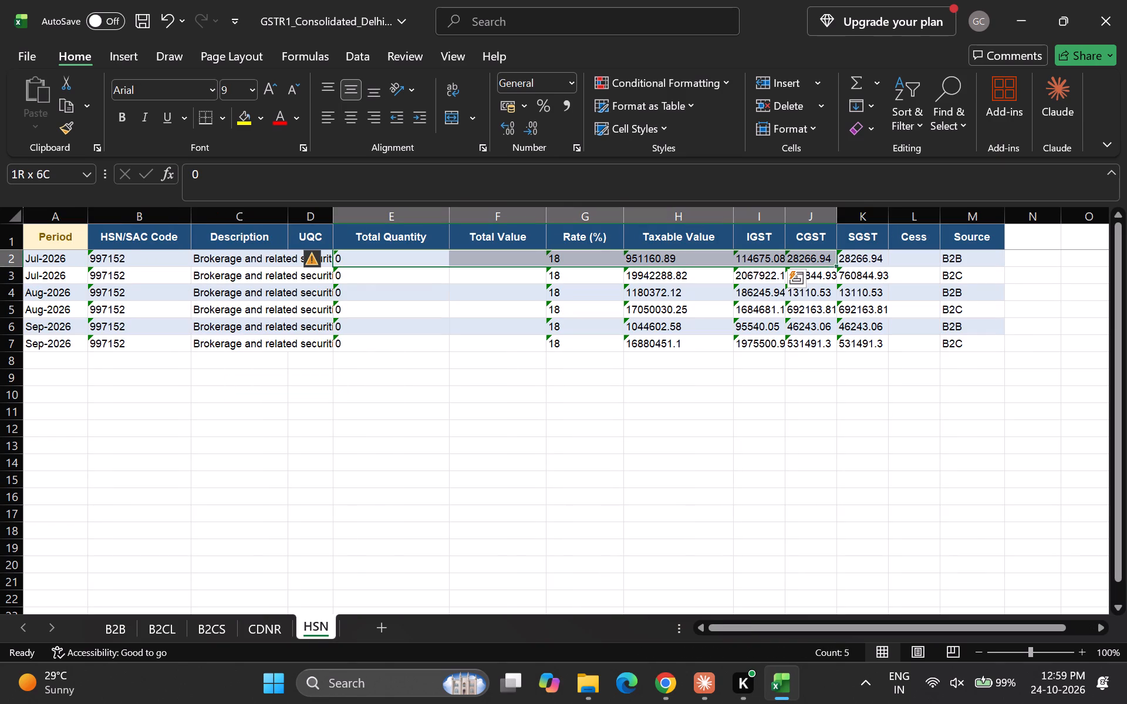
pyautogui.hotkey('shift', 'Right')
pyautogui.hotkey('shift', 'Down')
pyautogui.hotkey('shift', 'Down')
pyautogui.hotkey('shift', 'Down')
pyautogui.hotkey('shift', 'Down')
pyautogui.hotkey('shift', 'Down')
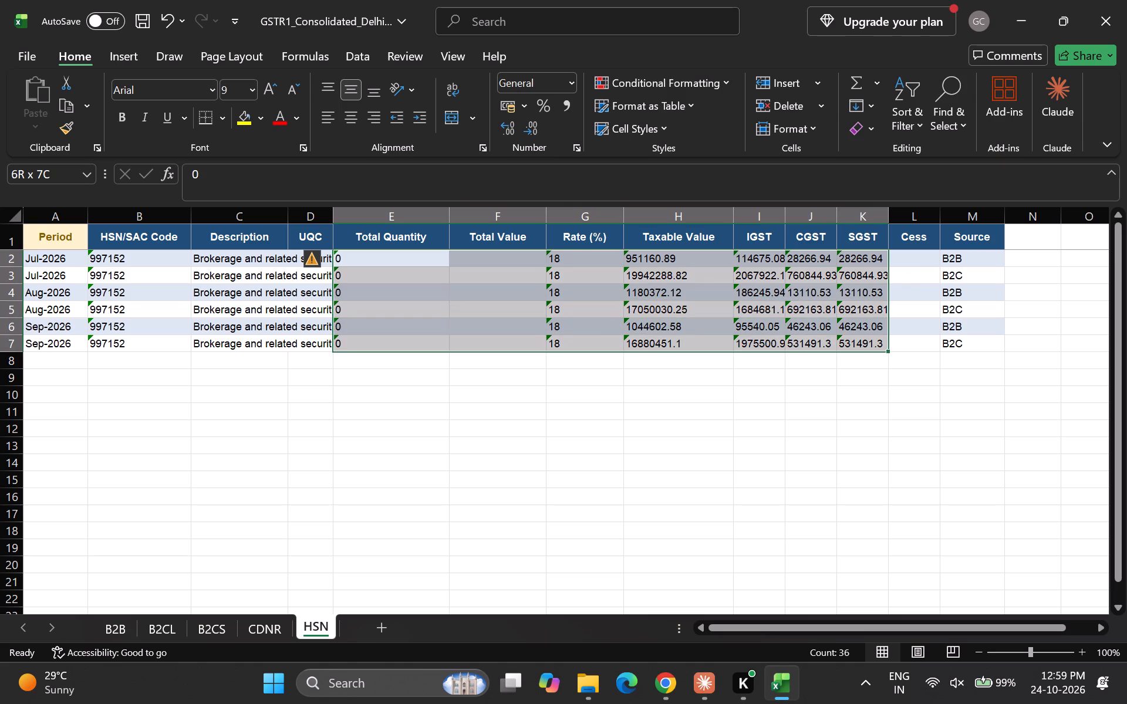
pyautogui.click(314, 266)
pyautogui.press('c')
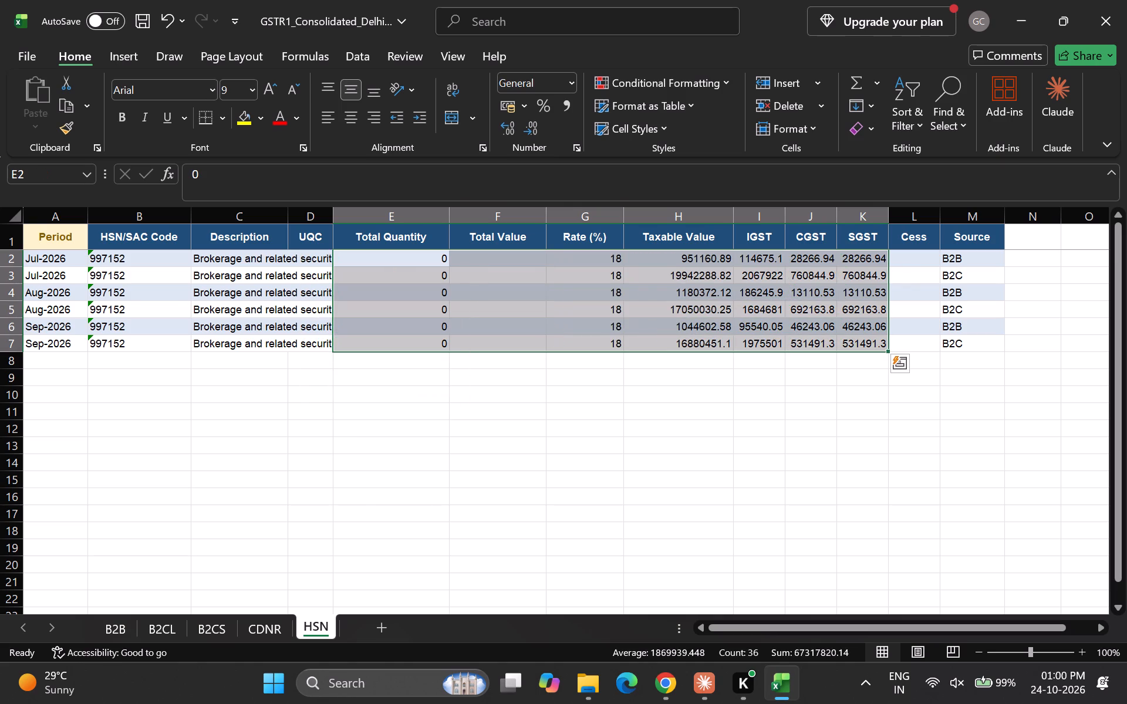
pyautogui.hotkey('ctrl', 's')
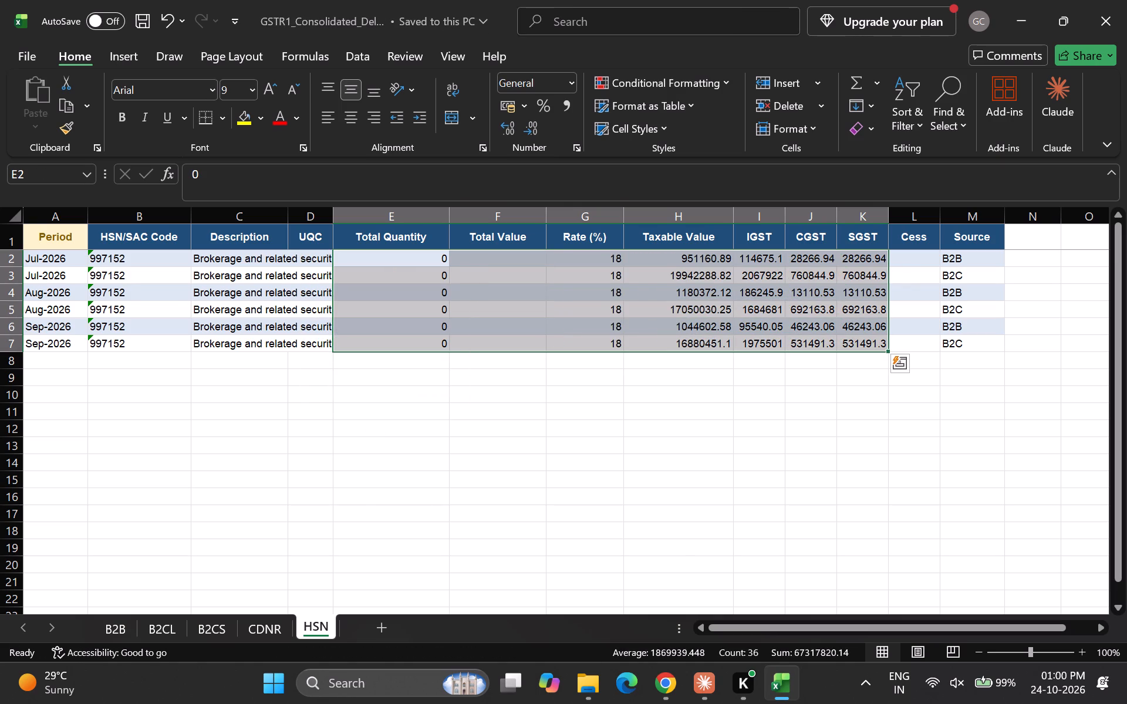
# Insert a PivotTable from the B2B sheet's data range A1:P258, placed on the same sheet at cell R2.
pyautogui.click(121, 630)
pyautogui.click(237, 500)
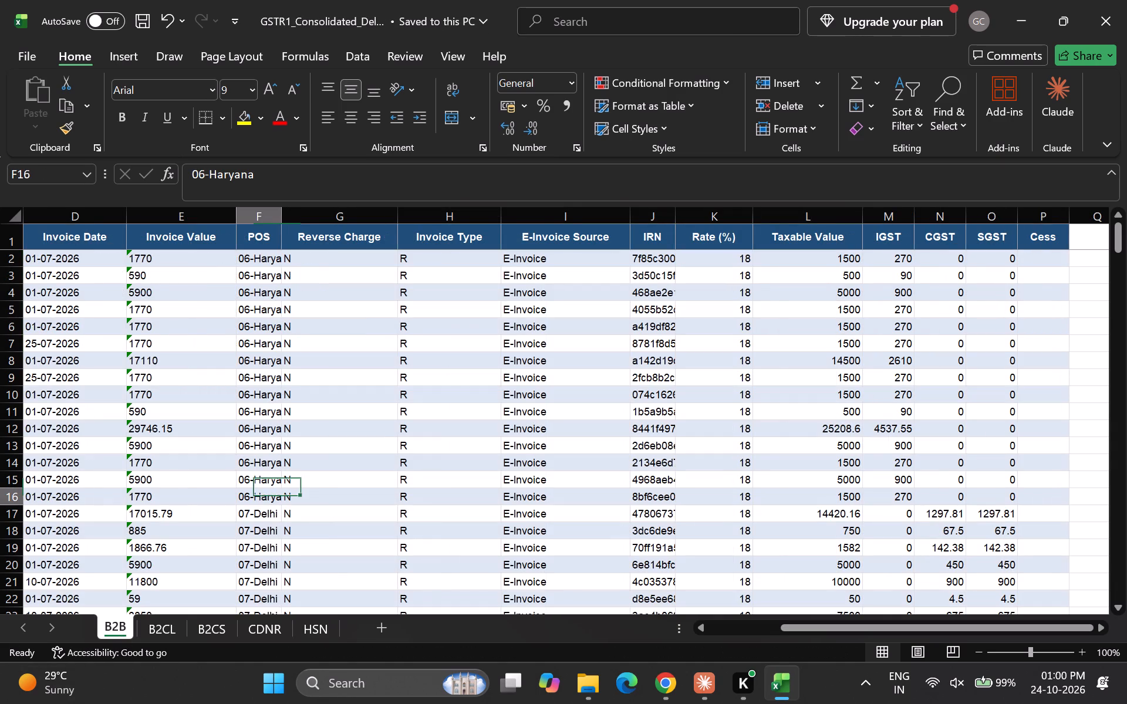
pyautogui.scroll(1, 369, 400)
pyautogui.hotkey('ctrl', 'a')
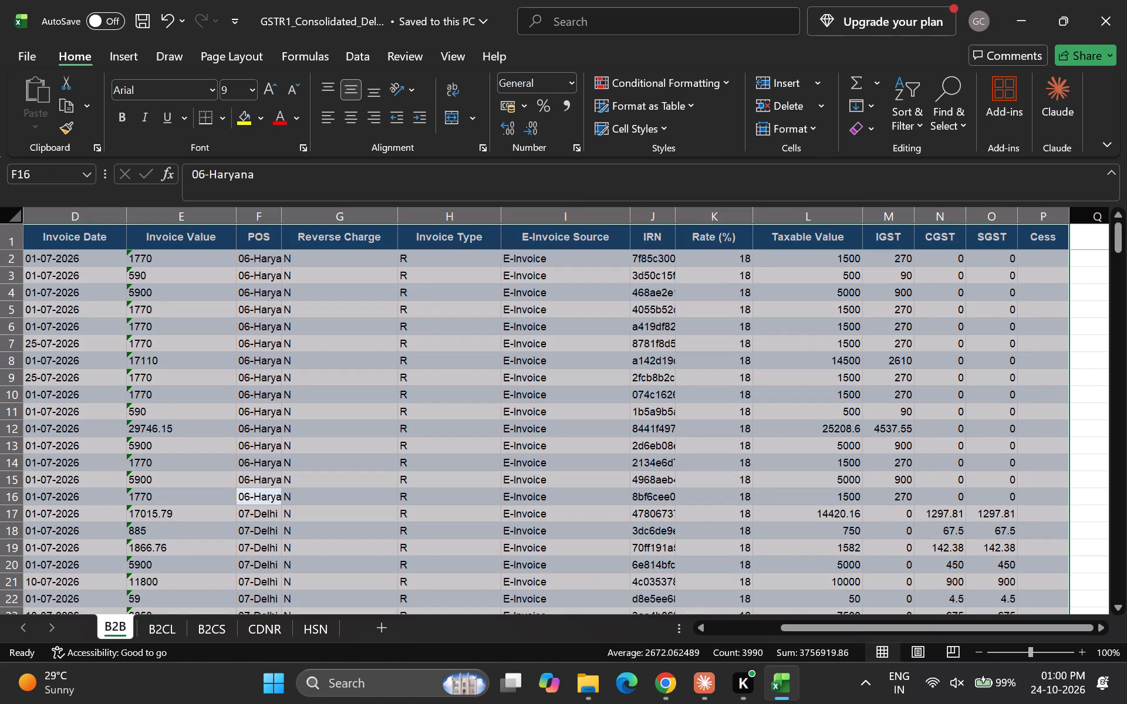
pyautogui.write('nvt')
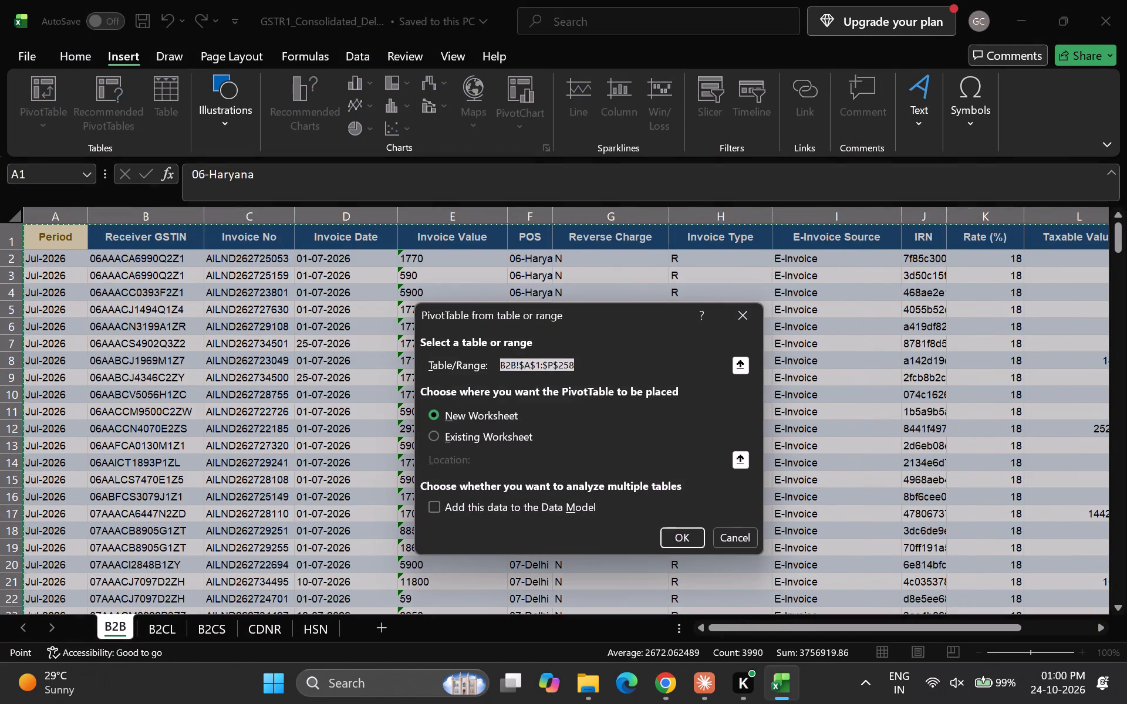
pyautogui.press('Tab')
pyautogui.press('Down')
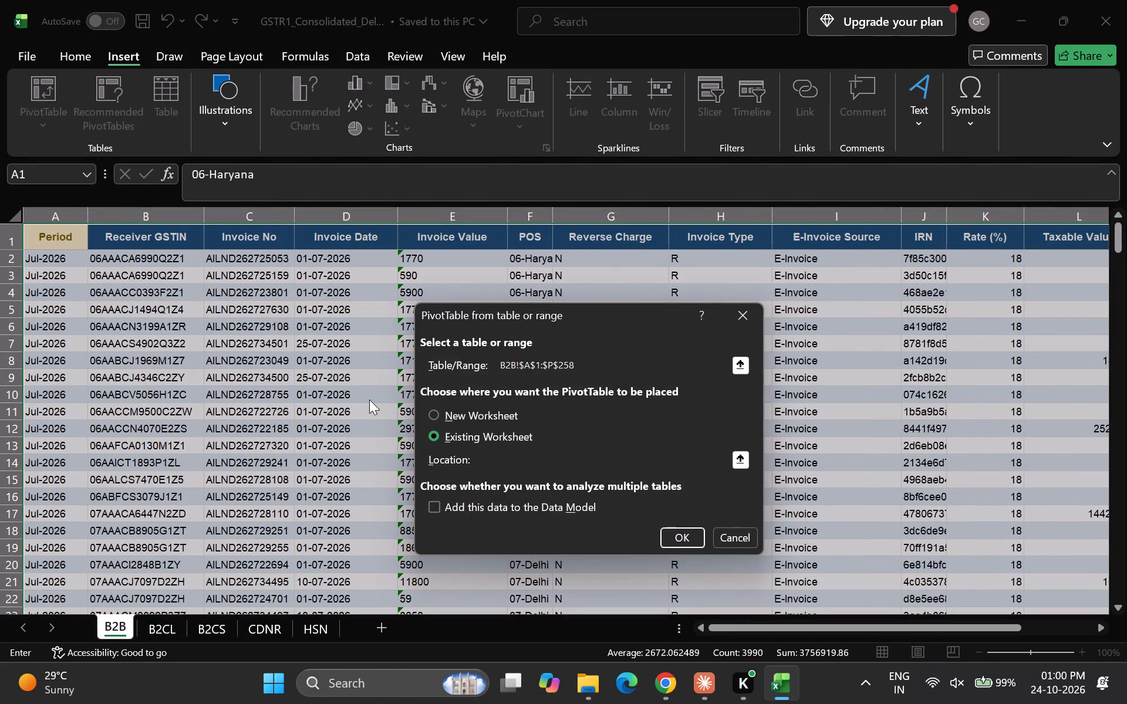
pyautogui.press('Right')
pyautogui.hotkey('ctrl', 'Right')
pyautogui.press('Right')
pyautogui.press('Right')
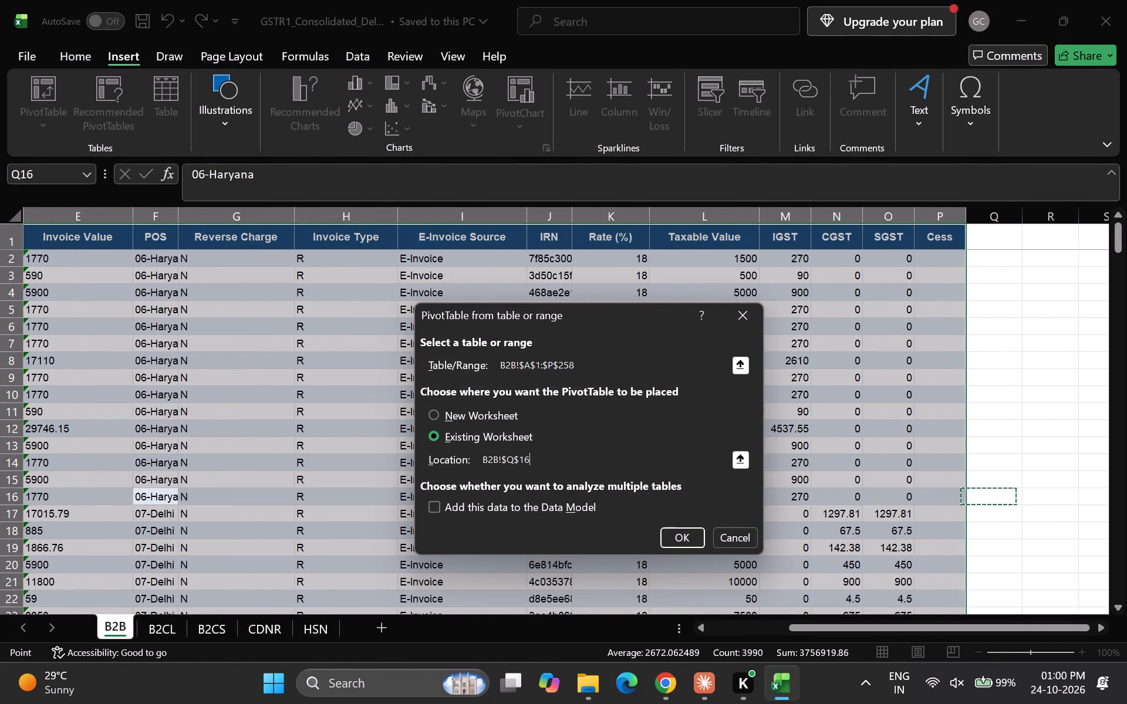
pyautogui.press('Right')
pyautogui.press('Up')
pyautogui.press('Up')
pyautogui.press('Up')
pyautogui.press('Up')
pyautogui.press('Up')
pyautogui.press('Up')
pyautogui.press('Up')
pyautogui.press('Up')
pyautogui.press('Up')
pyautogui.press('Up')
pyautogui.press('Up')
pyautogui.press('Up')
pyautogui.press('Up')
pyautogui.press('Up')
pyautogui.press('Up')
pyautogui.press('Up')
pyautogui.press('Up')
pyautogui.press('Up')
pyautogui.press('Down')
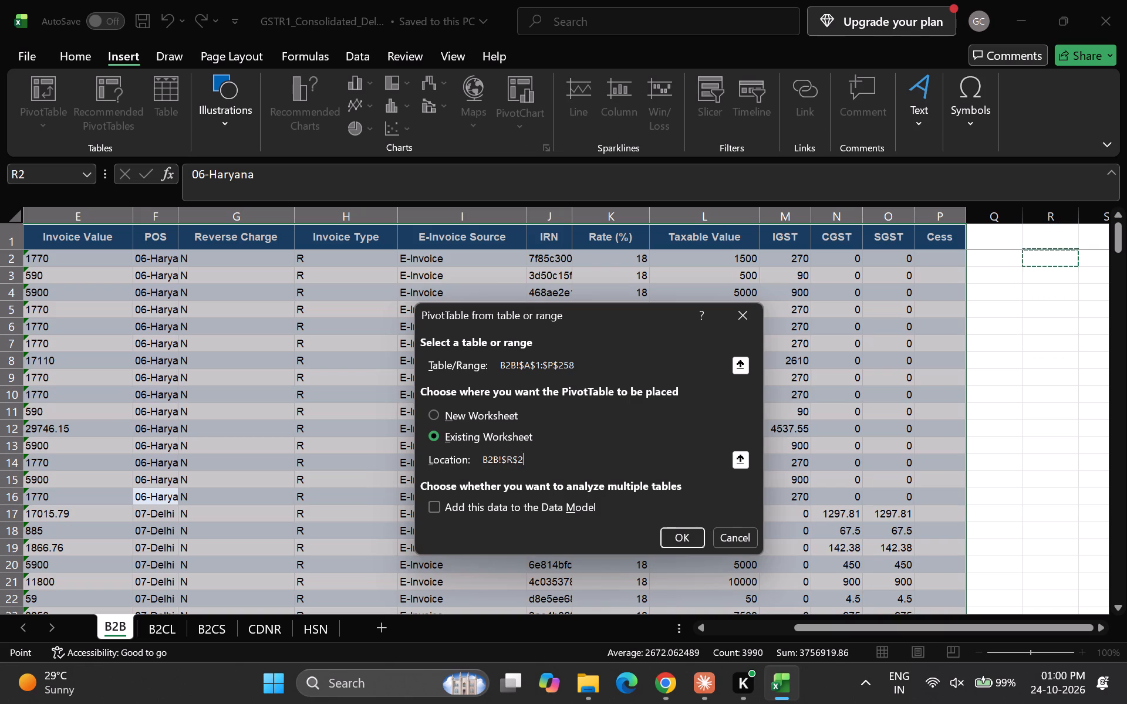
pyautogui.press('Return')
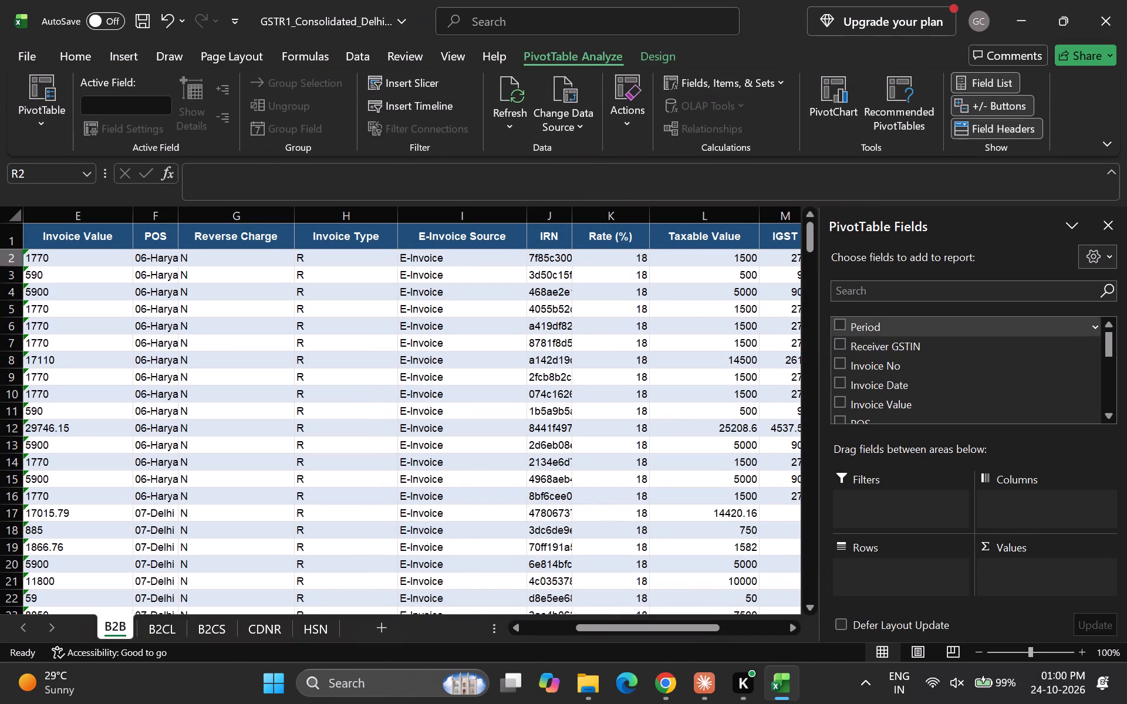
# Set up the B2B PivotTable with Period as columns, Receiver GSTIN as rows and the sum of Taxable Value as values.
pyautogui.moveTo(863, 333); pyautogui.dragTo(1009, 515)
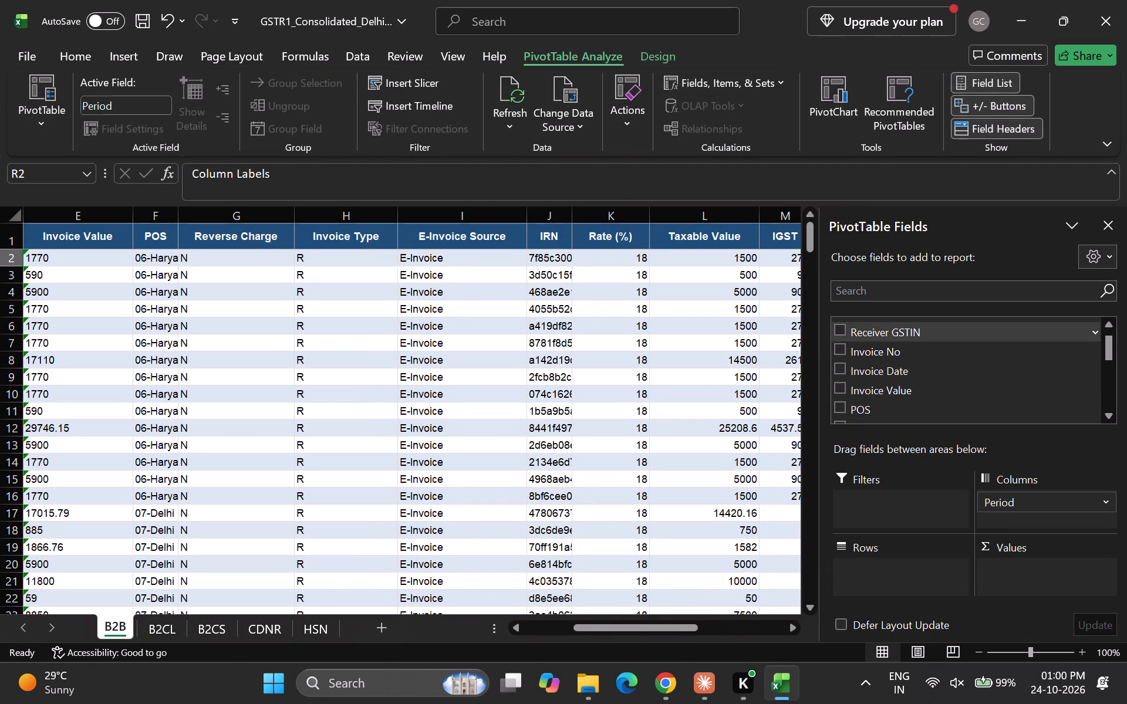
pyautogui.click(920, 330)
pyautogui.press('space')
pyautogui.press('Down')
pyautogui.press('Down')
pyautogui.press('Down')
pyautogui.press('Down')
pyautogui.press('Down')
pyautogui.press('Down')
pyautogui.press('Down')
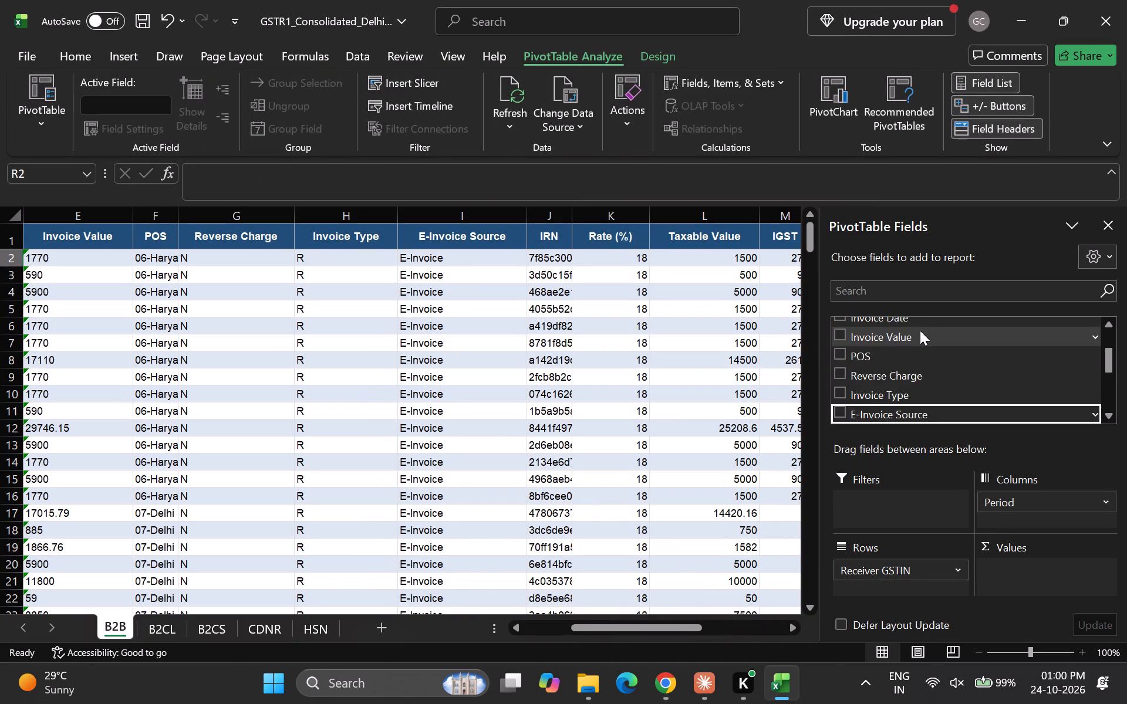
pyautogui.press('Up')
pyautogui.press('Down')
pyautogui.press('Down')
pyautogui.press('Down')
pyautogui.press('Down')
pyautogui.press('Up')
pyautogui.press('Down')
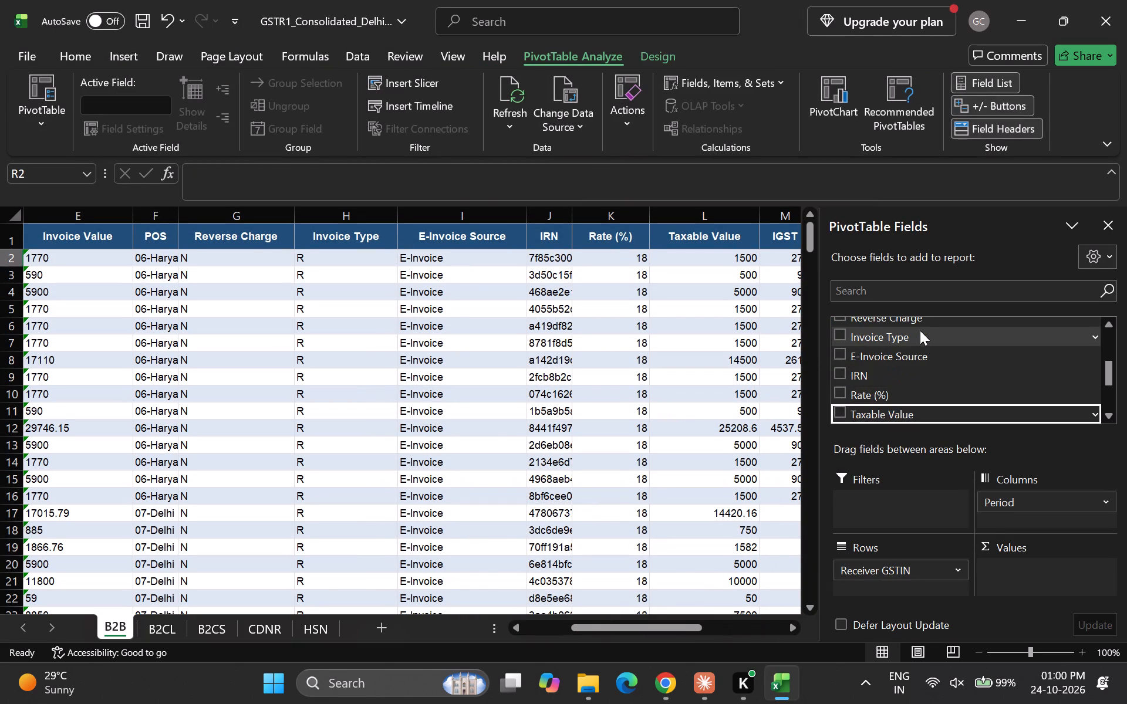
pyautogui.press('space')
pyautogui.hscroll(-3, 784, 349)
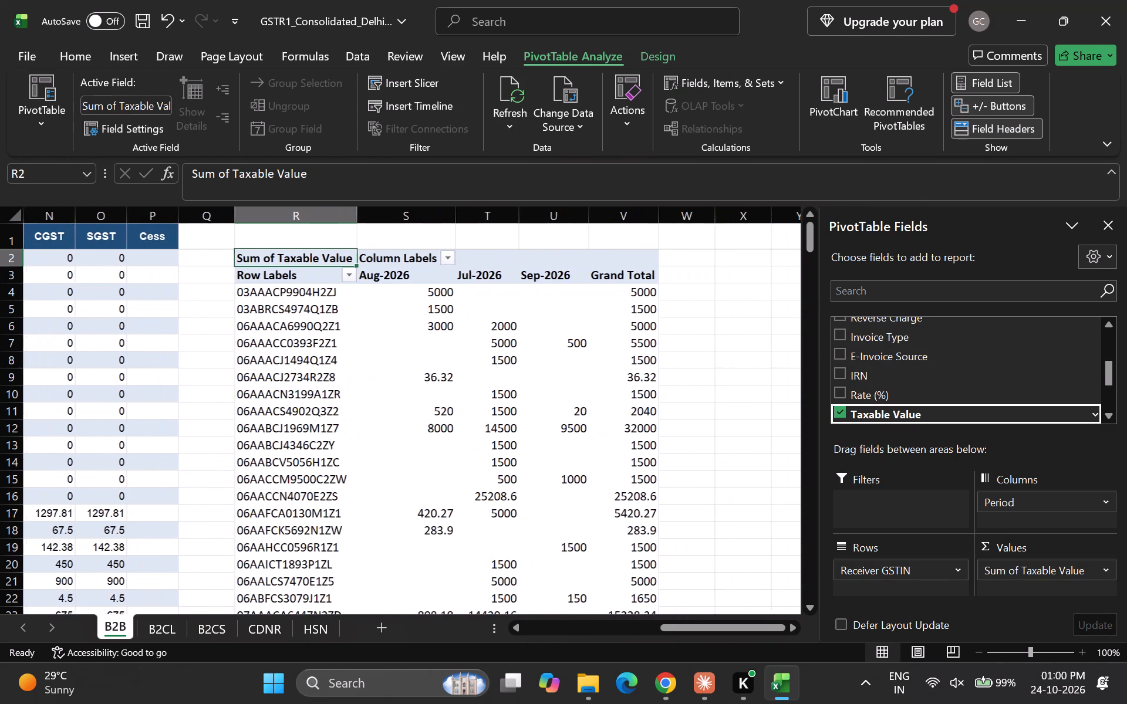
# Turn off the PivotTable's subtotals and show grand totals for rows only.
pyautogui.click(654, 49)
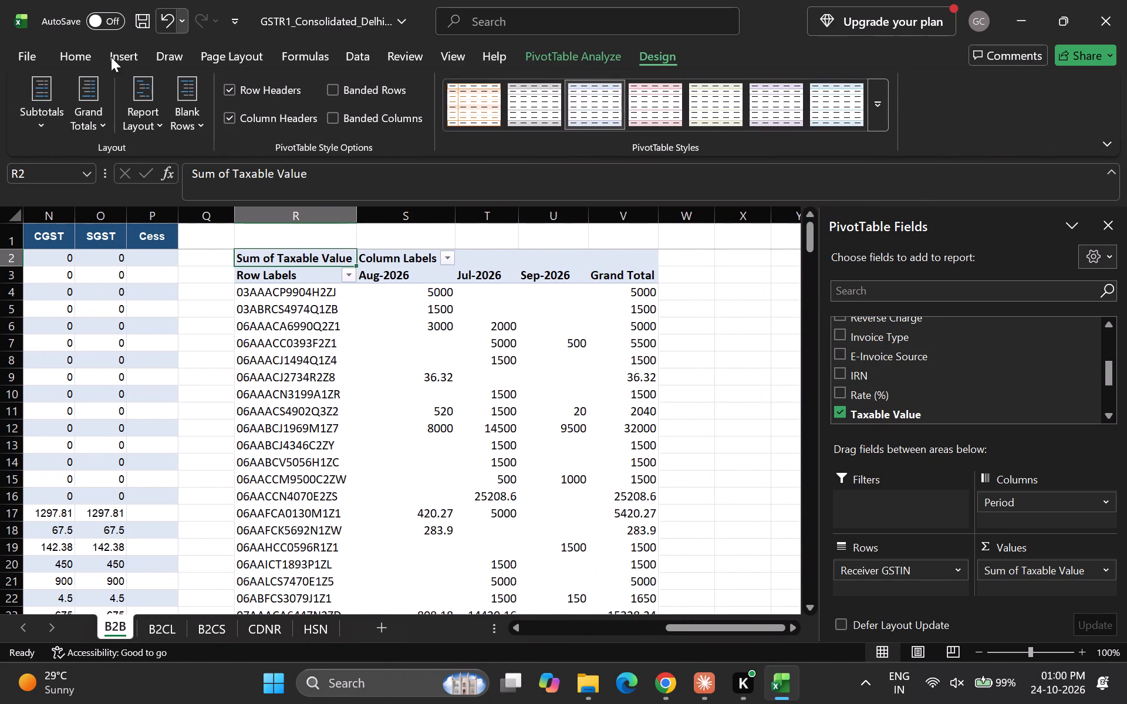
pyautogui.click(47, 106)
pyautogui.press('d')
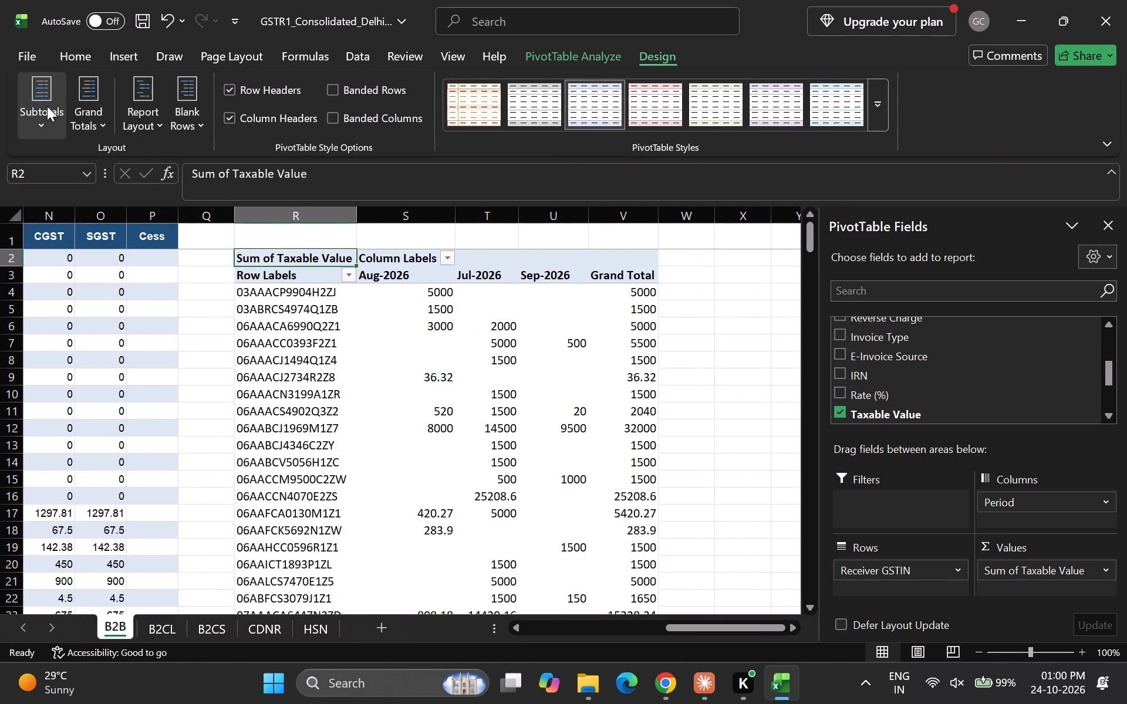
pyautogui.click(80, 113)
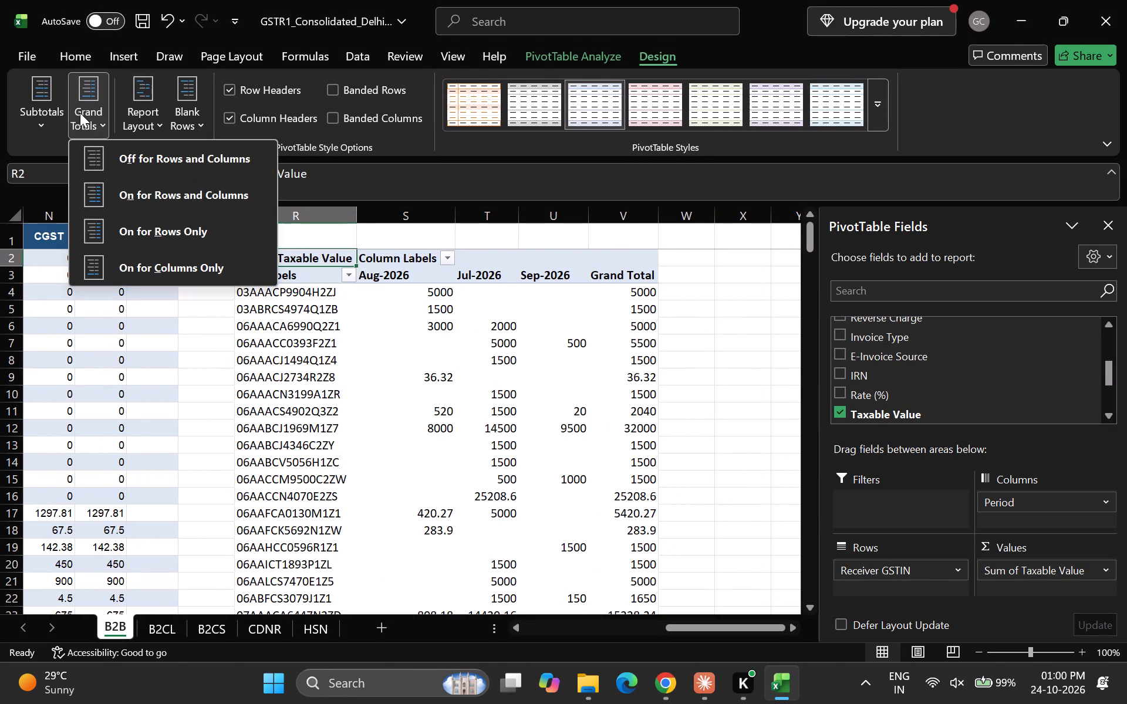
pyautogui.press('r')
# Show the PivotTable in tabular form with all item labels repeated.
pyautogui.click(131, 121)
pyautogui.press('t')
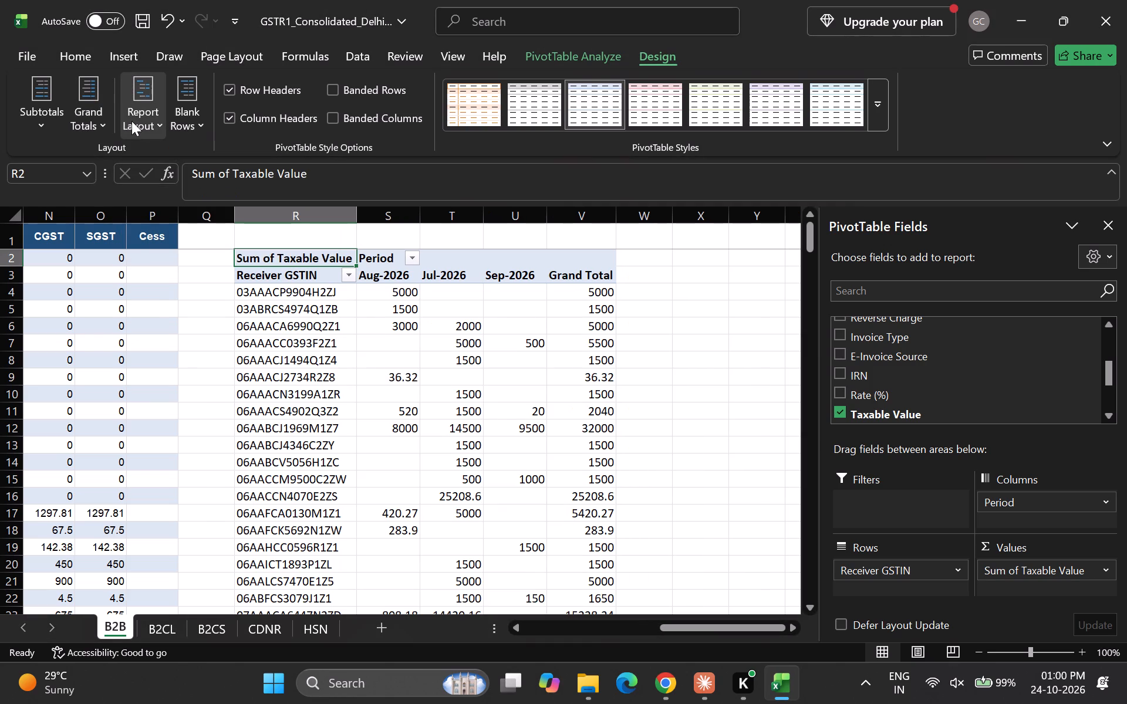
pyautogui.click(139, 116)
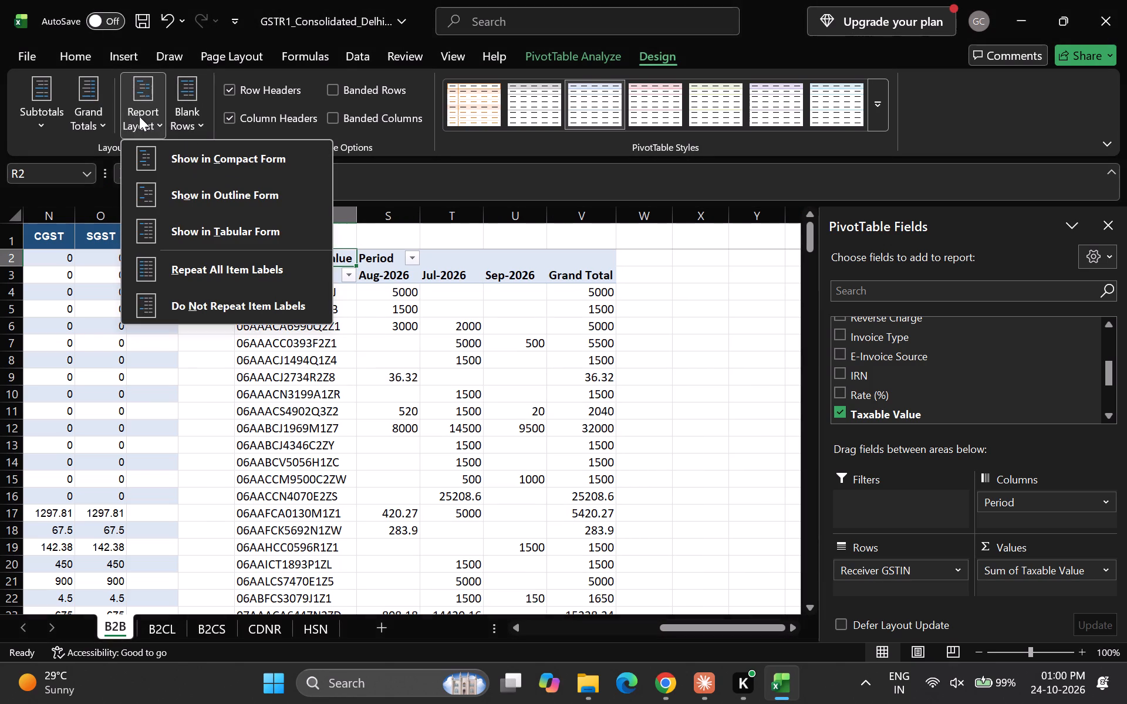
pyautogui.press('r')
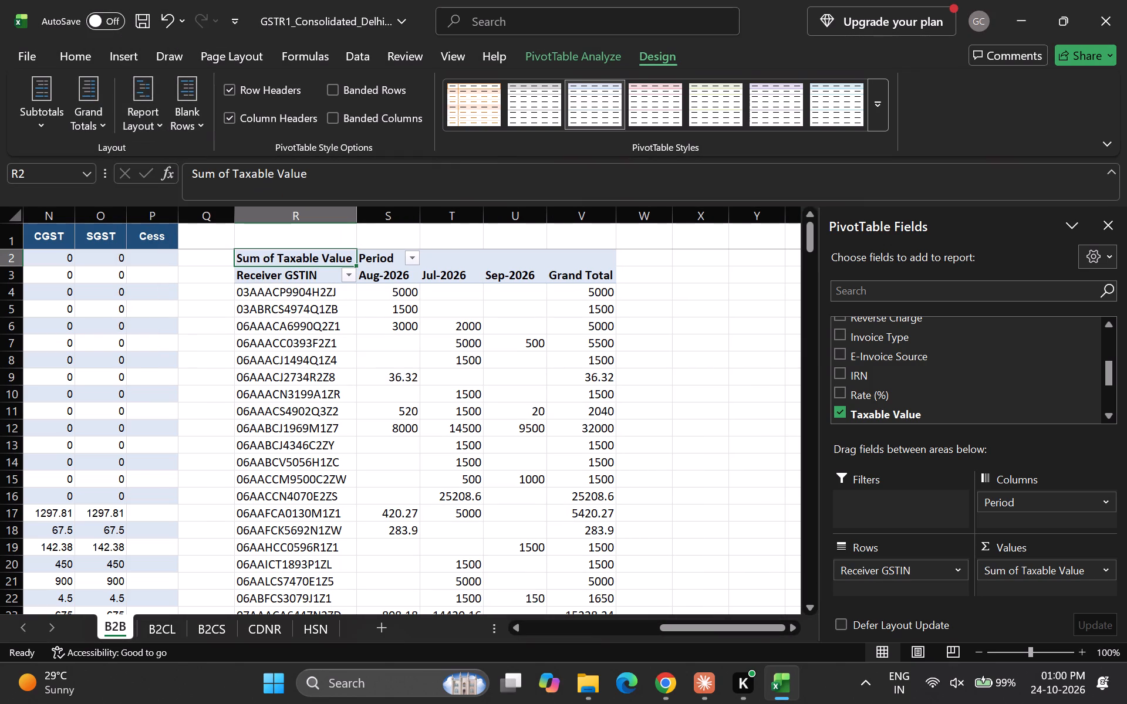
# Copy the whole B2B PivotTable and paste it as values at A1 of a new sheet.
pyautogui.hotkey('ctrl', 'a')
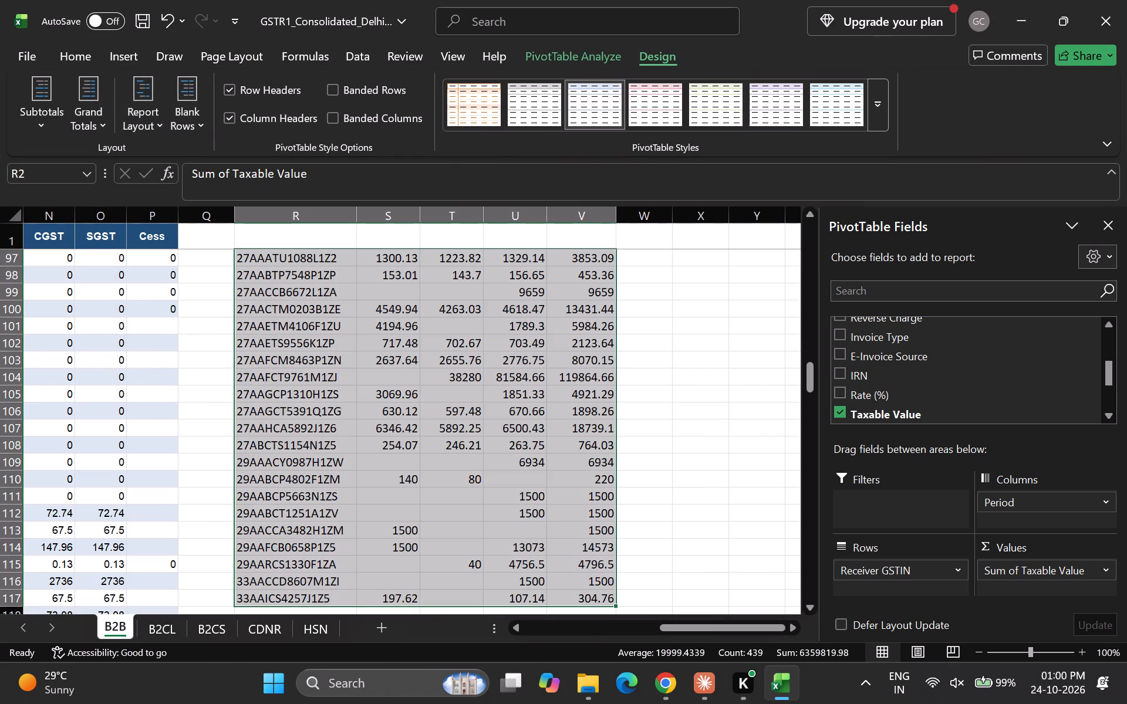
pyautogui.hotkey('ctrl', 'c')
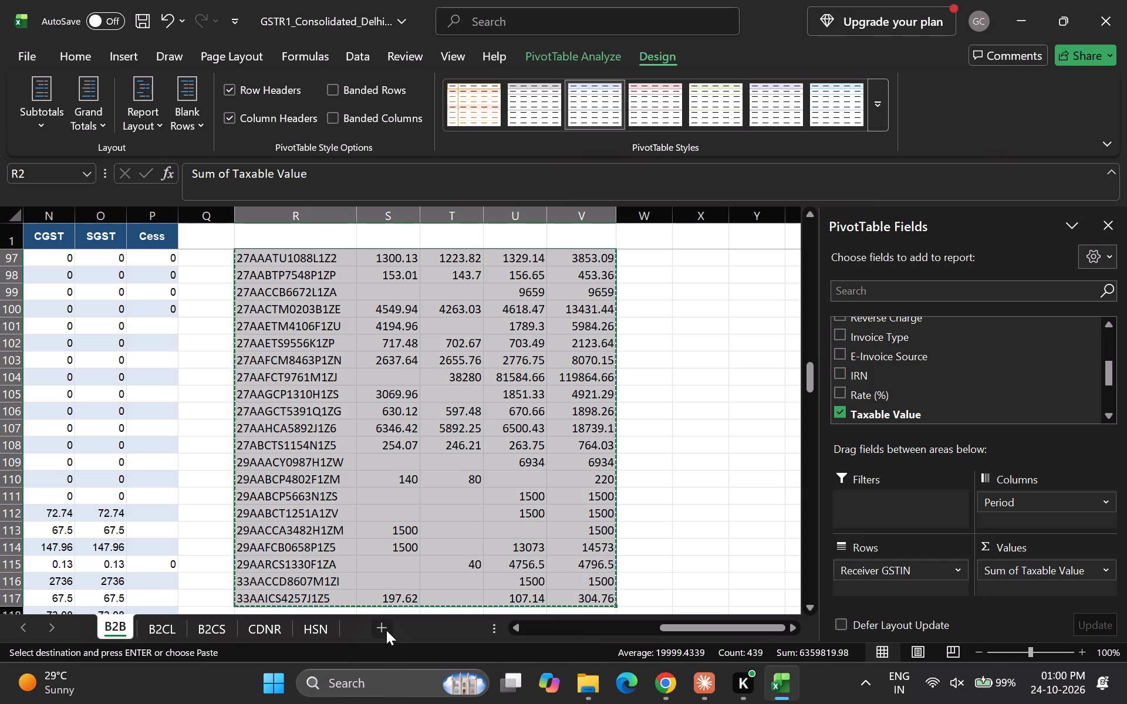
pyautogui.click(385, 628)
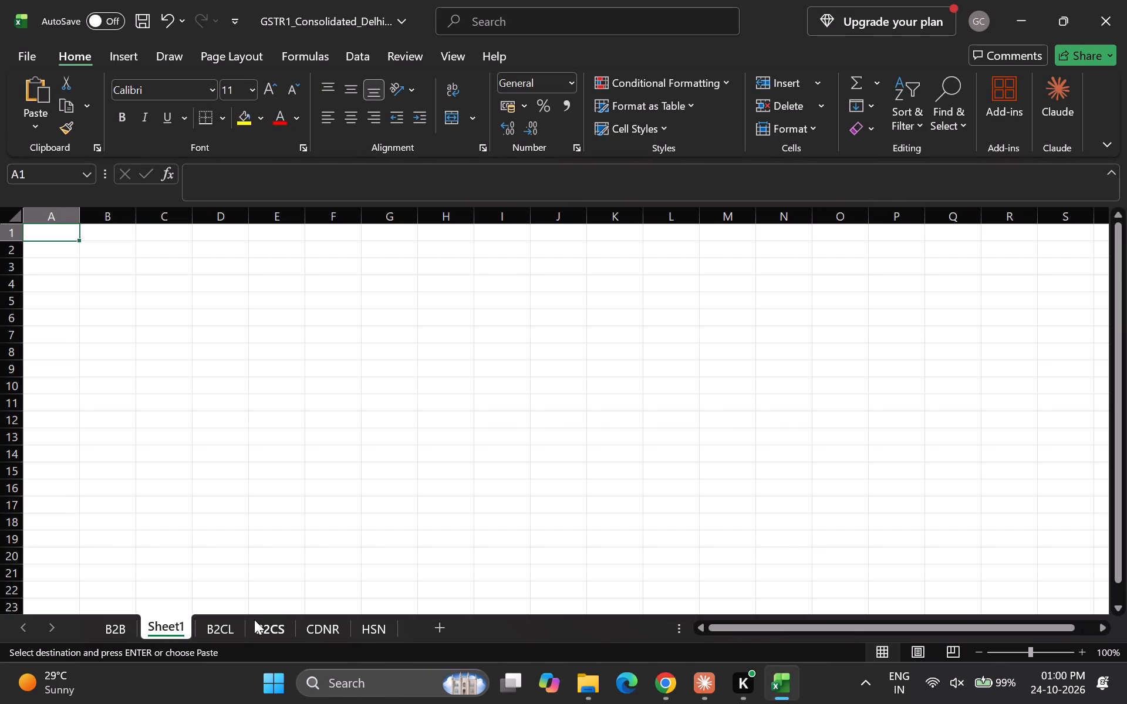
pyautogui.hotkey('ctrl', 'alt', 'v')
pyautogui.press('v')
pyautogui.press('Return')
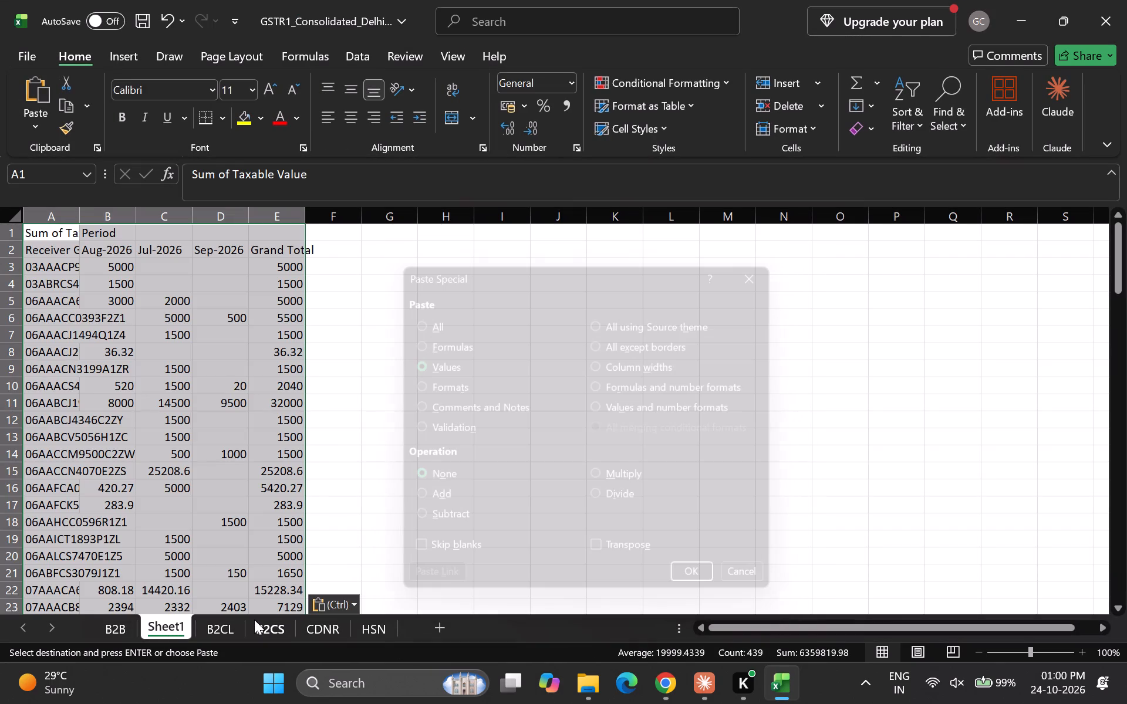
# Delete the top row holding the Sum of Taxable Value and Period captions, leaving Receiver GSTIN as the header row.
pyautogui.press('Down')
pyautogui.press('Up')
pyautogui.hotkey('shift', 'space')
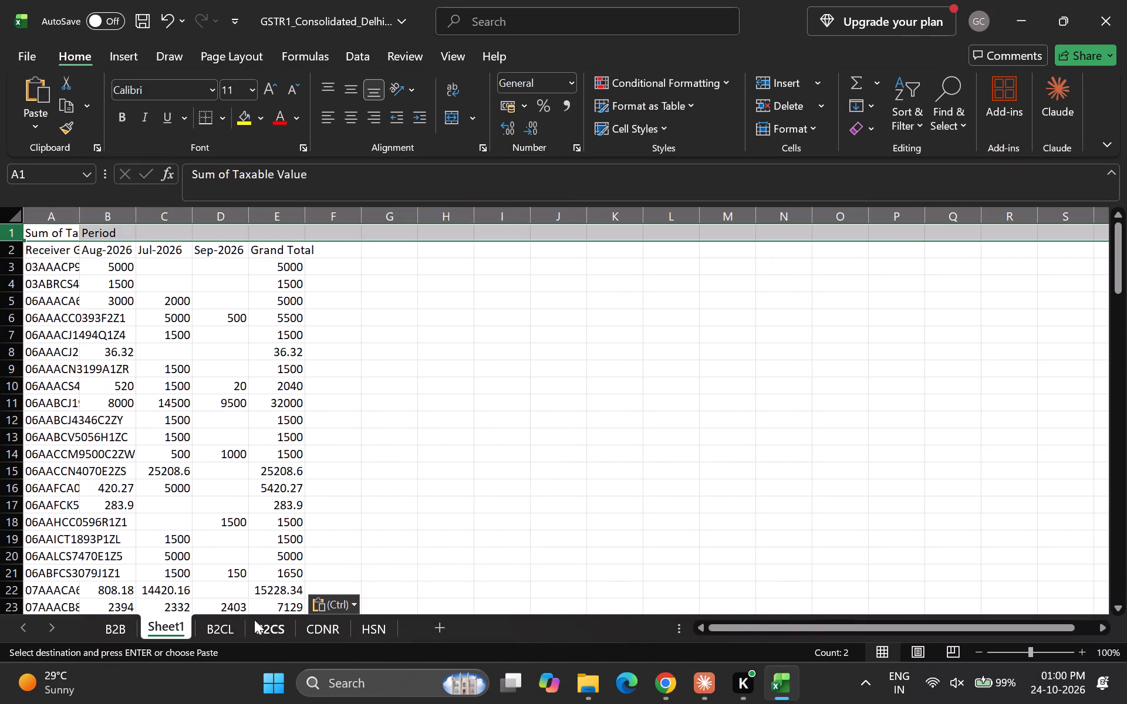
pyautogui.hotkey('ctrl', '-')
pyautogui.press('Down')
pyautogui.press('Up')
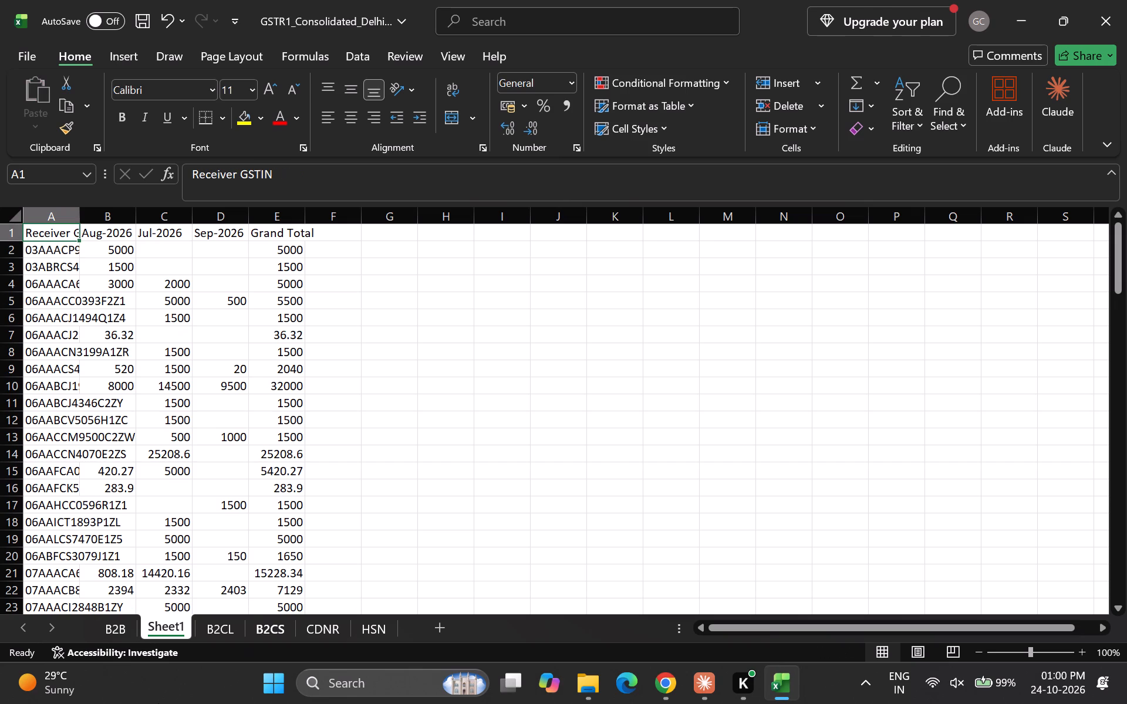
# Move the new sheet ahead of B2B and rename it B2B Analysis.
pyautogui.moveTo(156, 631); pyautogui.dragTo(90, 629)
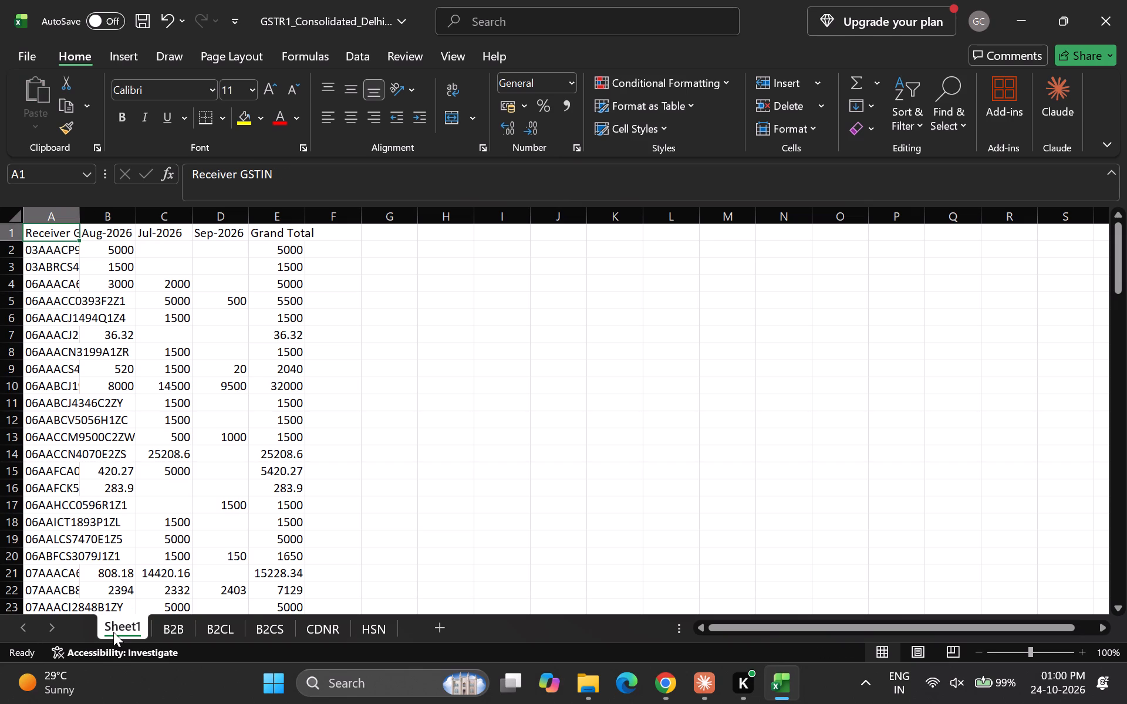
pyautogui.doubleClick(113, 632)
pyautogui.write('B2B Analysis')
pyautogui.press('Return')
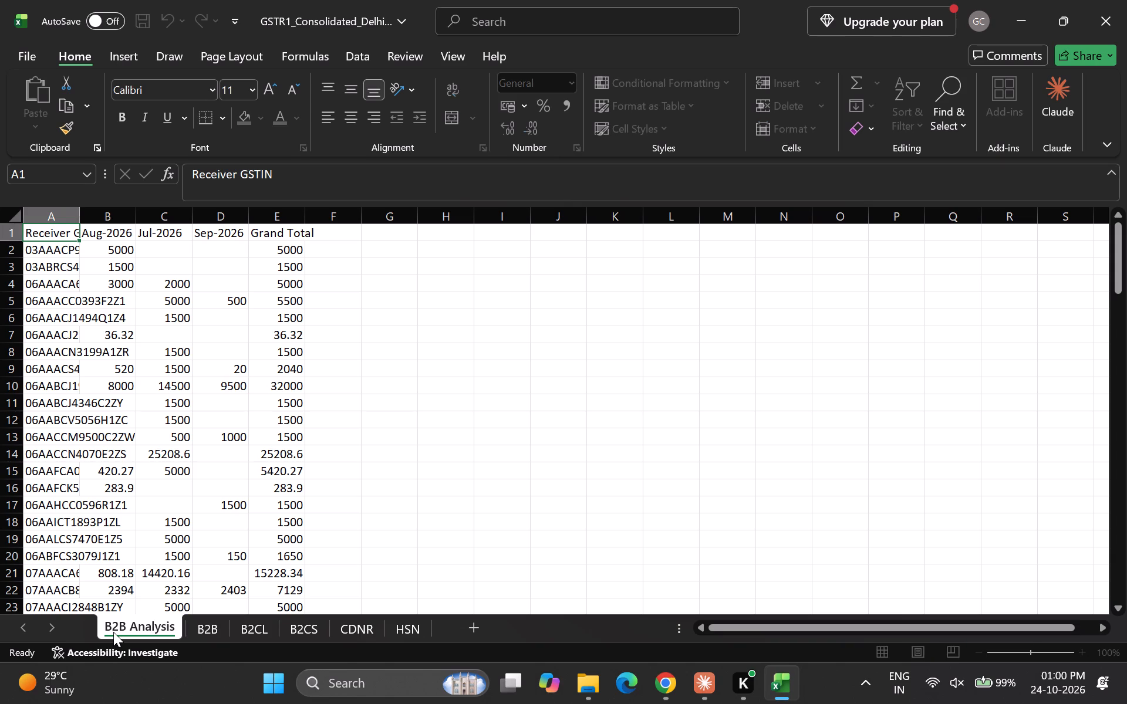
# Move the B2B sheet to the end of the workbook, after HSN.
pyautogui.moveTo(210, 632); pyautogui.dragTo(281, 636)
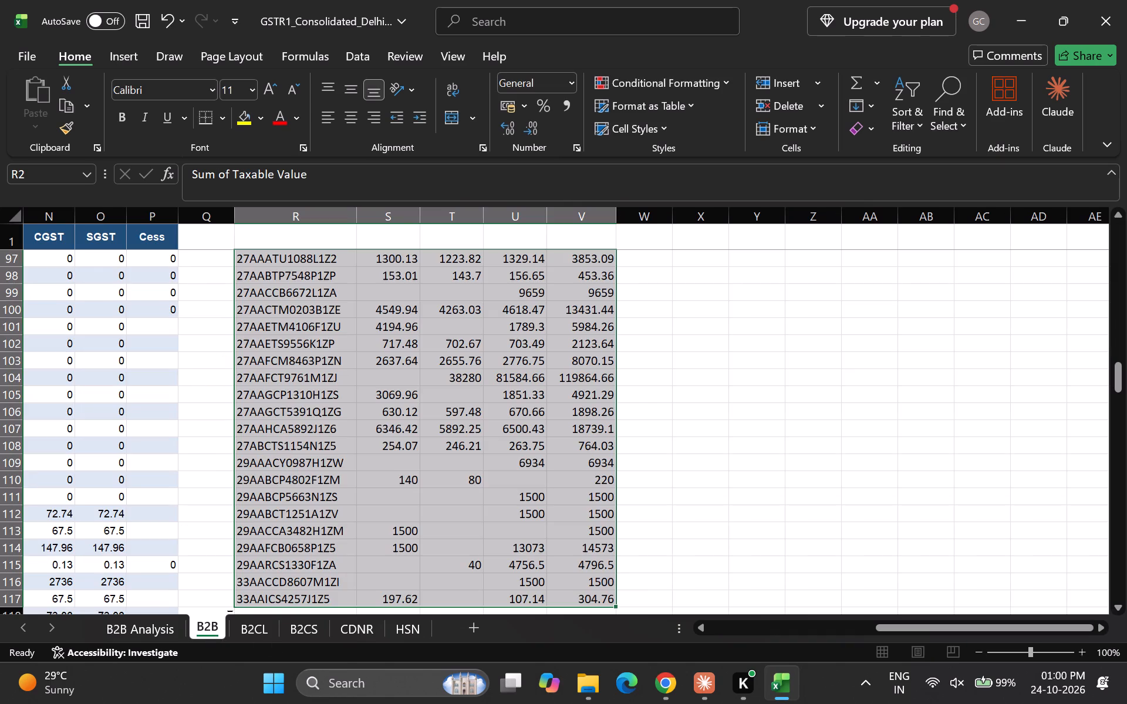
pyautogui.moveTo(281, 636); pyautogui.dragTo(434, 634)
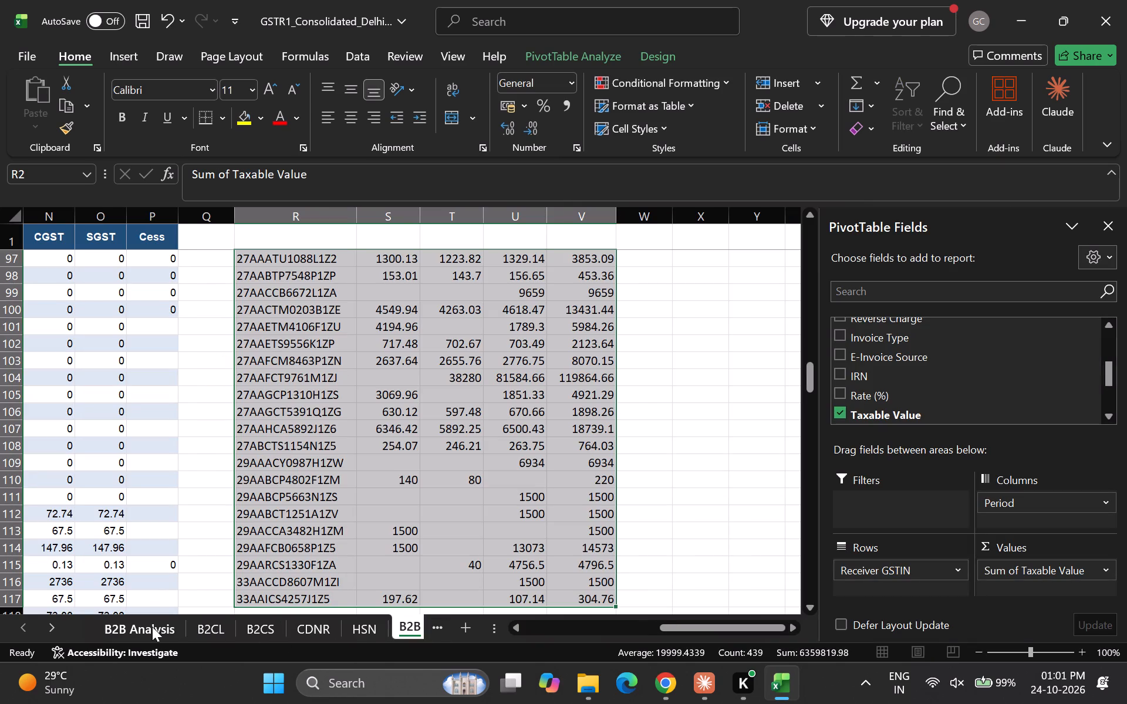
# Insert a blank column before Aug-2026 on the B2B Analysis sheet.
pyautogui.click(152, 627)
pyautogui.click(186, 381)
pyautogui.press('Up')
pyautogui.press('Up')
pyautogui.press('Up')
pyautogui.press('Up')
pyautogui.press('Up')
pyautogui.press('Up')
pyautogui.press('Up')
pyautogui.press('Up')
pyautogui.press('Up')
pyautogui.press('Up')
pyautogui.press('Up')
pyautogui.press('Up')
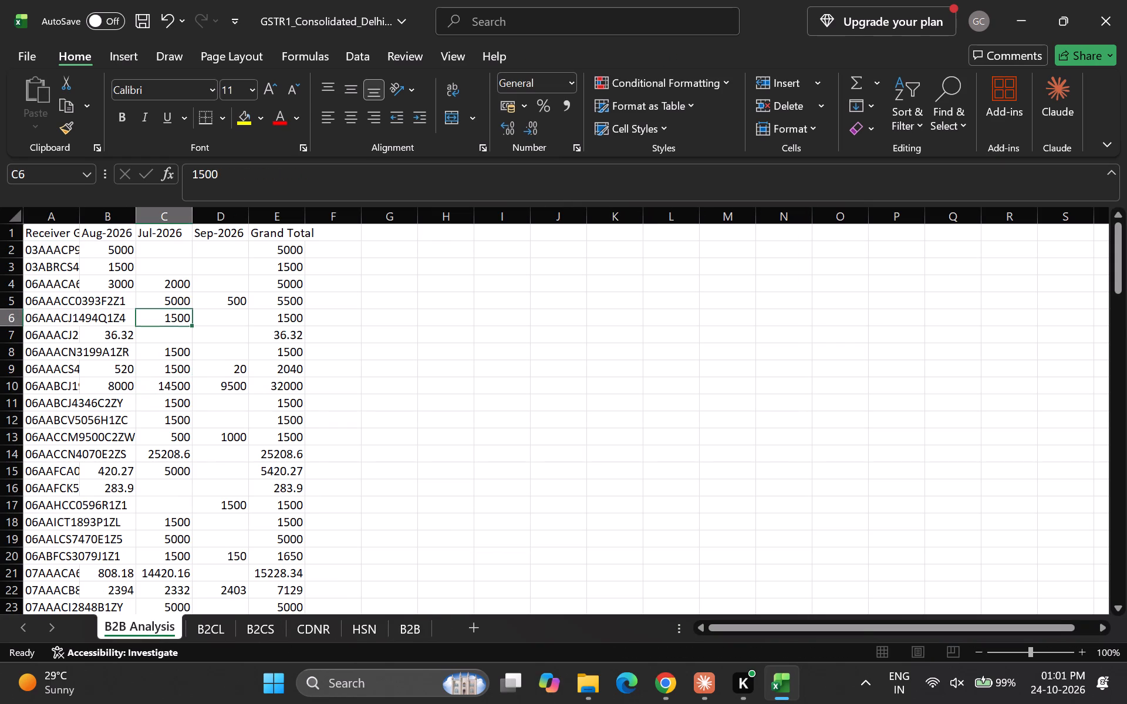
pyautogui.press('Right')
pyautogui.press('Right')
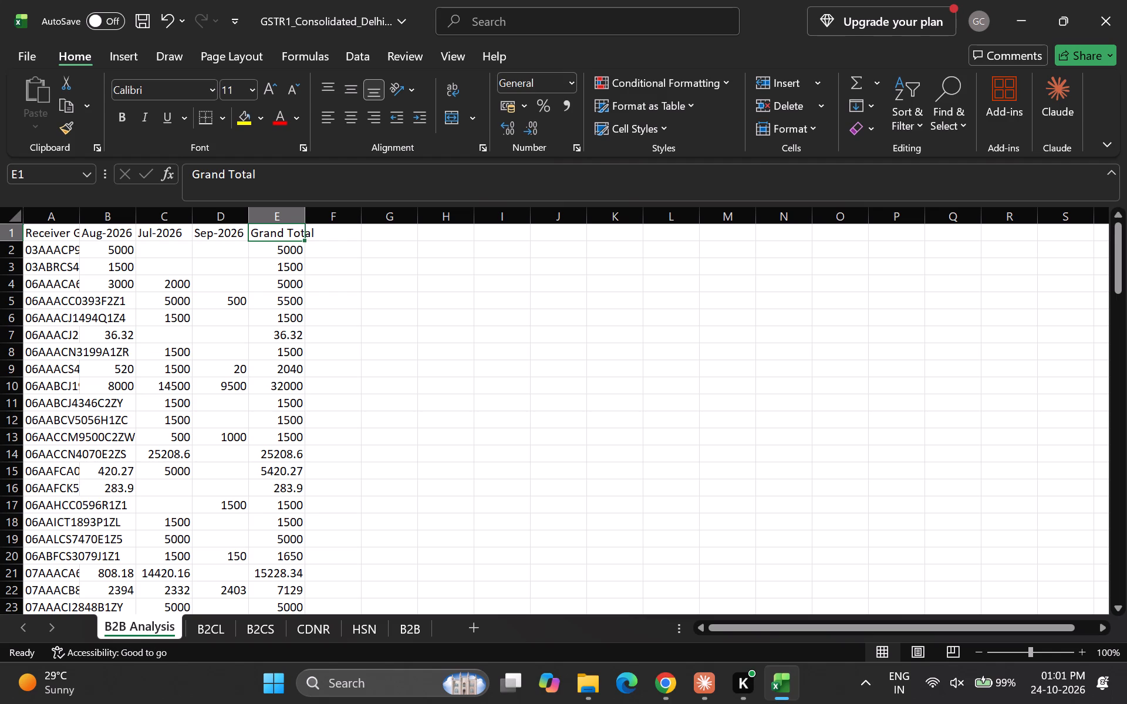
pyautogui.press('Left')
pyautogui.press('Left')
pyautogui.press('Left')
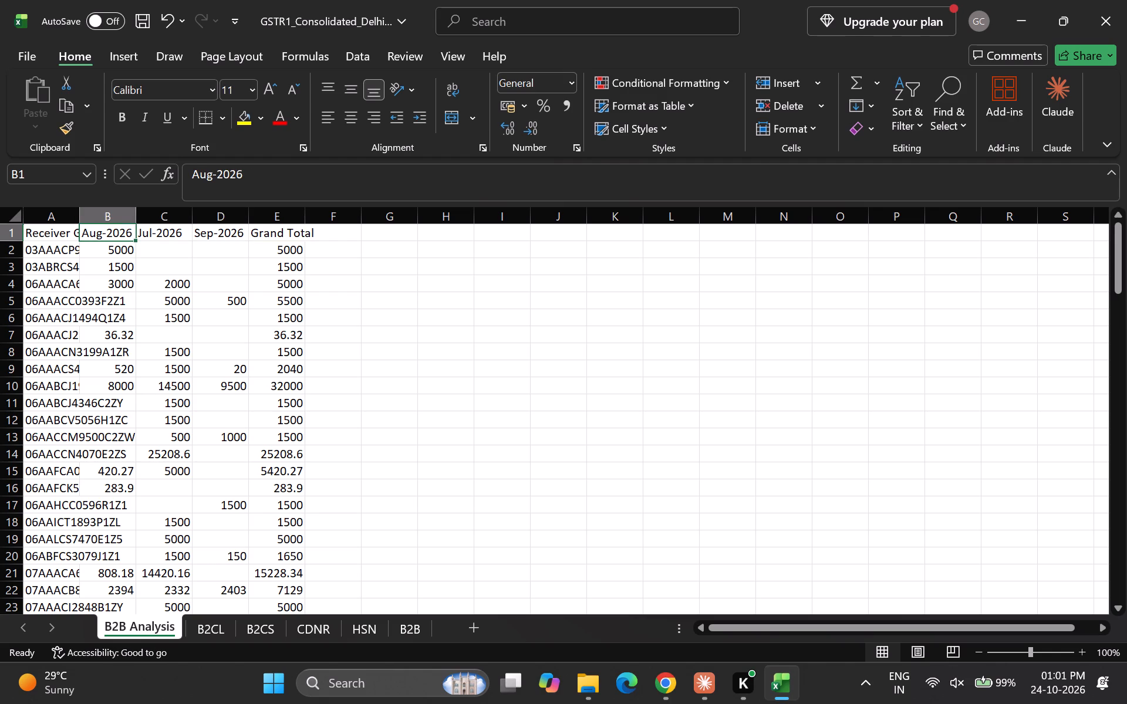
pyautogui.hotkey('ctrl', 'space')
pyautogui.hotkey('ctrl', '=')
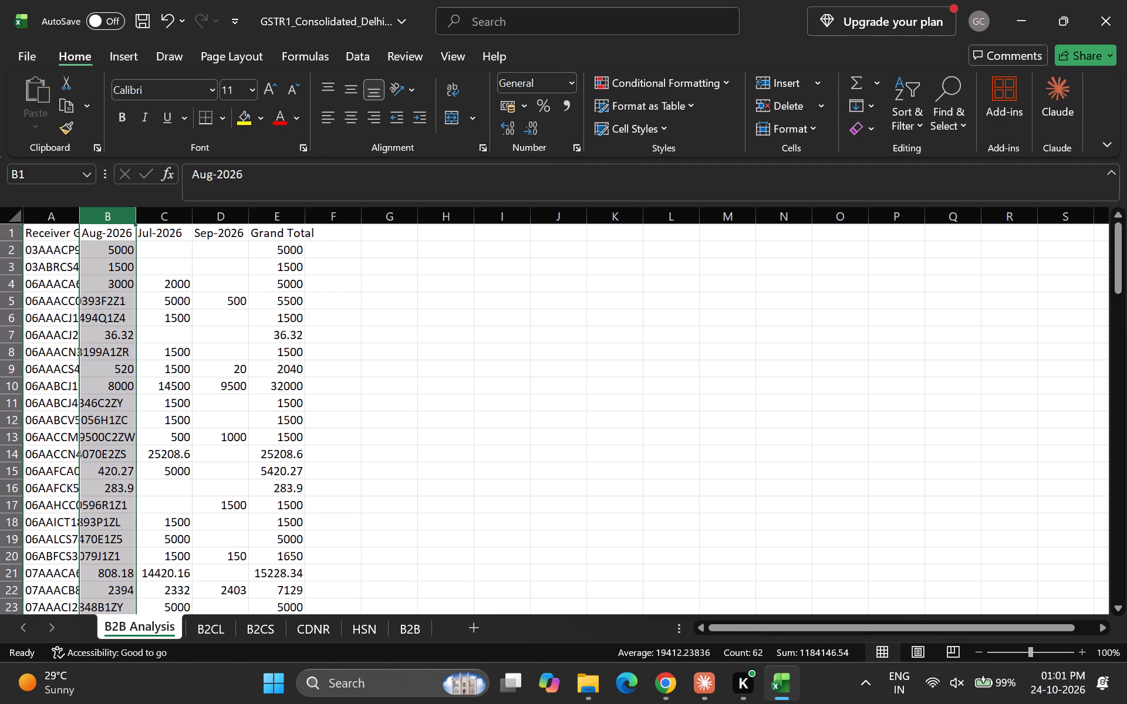
pyautogui.hotkey('ctrl', 'shift', '=')
pyautogui.press('Down')
pyautogui.press('Up')
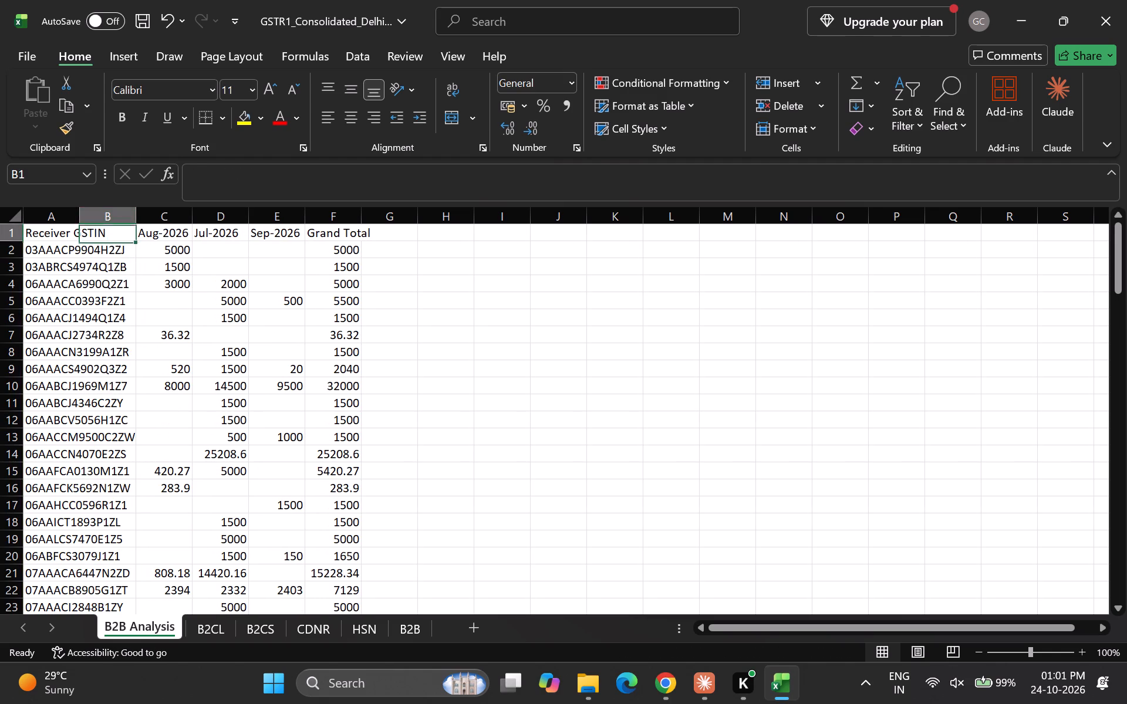
# Move the Jul-2026 column into the blank column B, ahead of Aug-2026.
pyautogui.press('Right')
pyautogui.press('Right')
pyautogui.hotkey('ctrl', 'space')
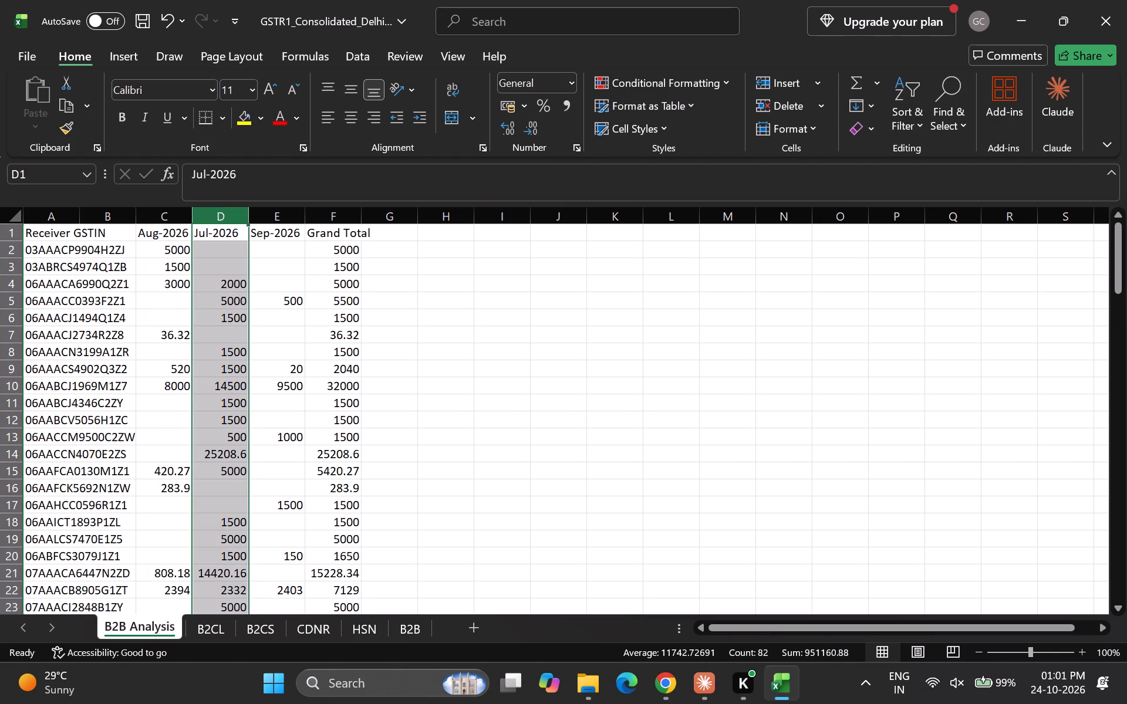
pyautogui.hotkey('ctrl', 'x')
pyautogui.press('Left')
pyautogui.press('Left')
pyautogui.press('Return')
pyautogui.press('Down')
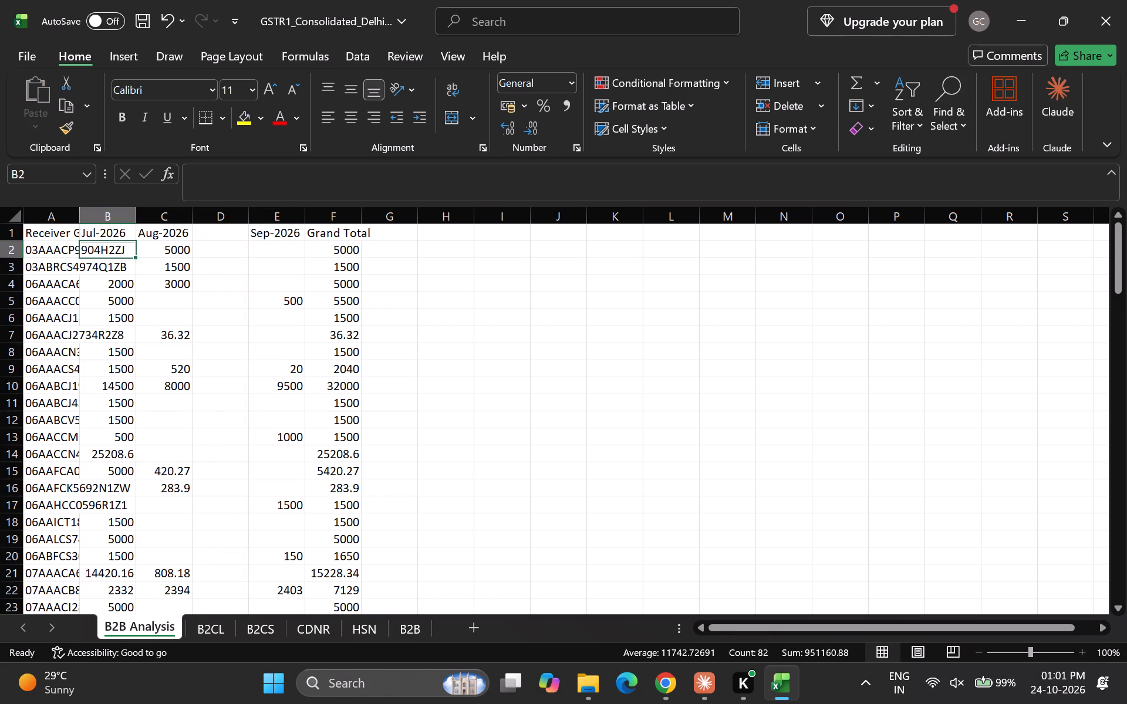
# Insert a blank column before Jul-2026 on the B2B Analysis sheet.
pyautogui.press('Up')
pyautogui.press('Right')
pyautogui.press('Right')
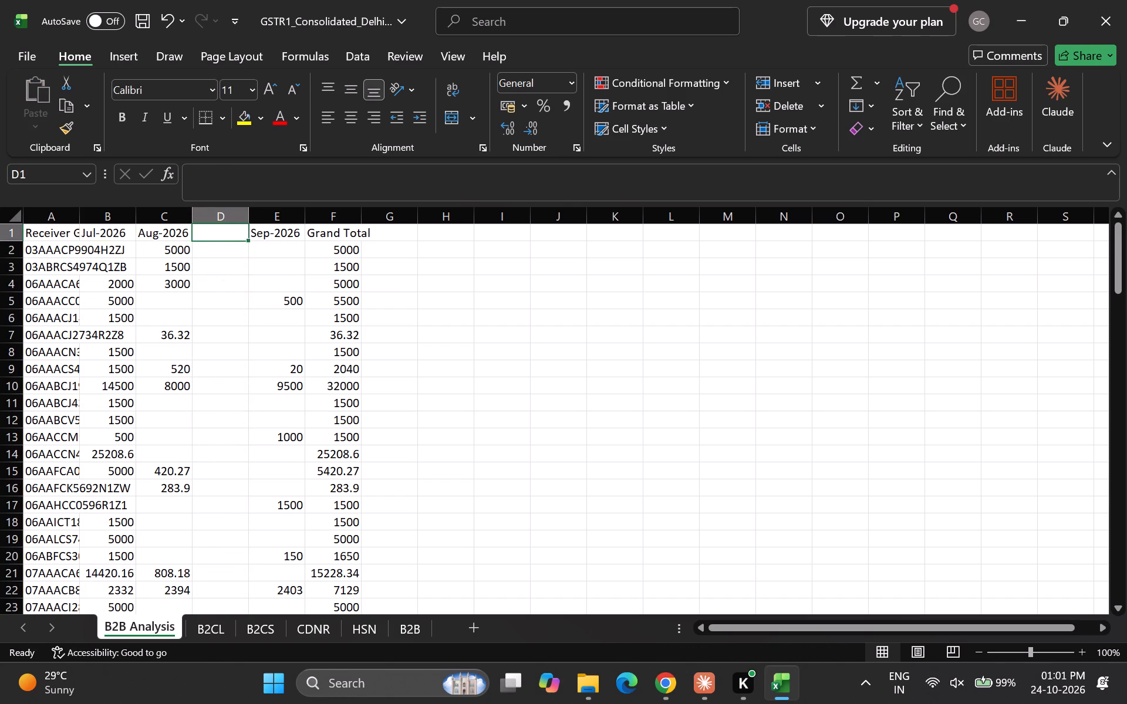
pyautogui.press('Left')
pyautogui.press('Left')
pyautogui.hotkey('shift', 'Right')
pyautogui.press('Left')
pyautogui.press('Right')
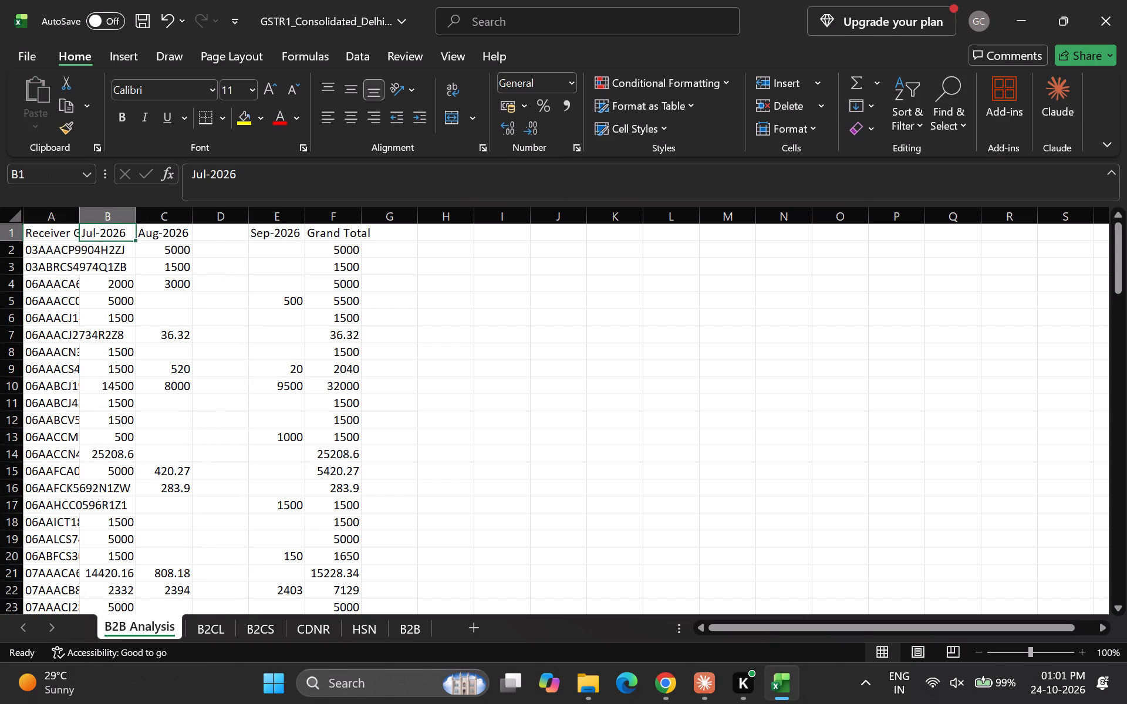
pyautogui.hotkey('ctrl', 'space')
pyautogui.hotkey('ctrl', 'Return')
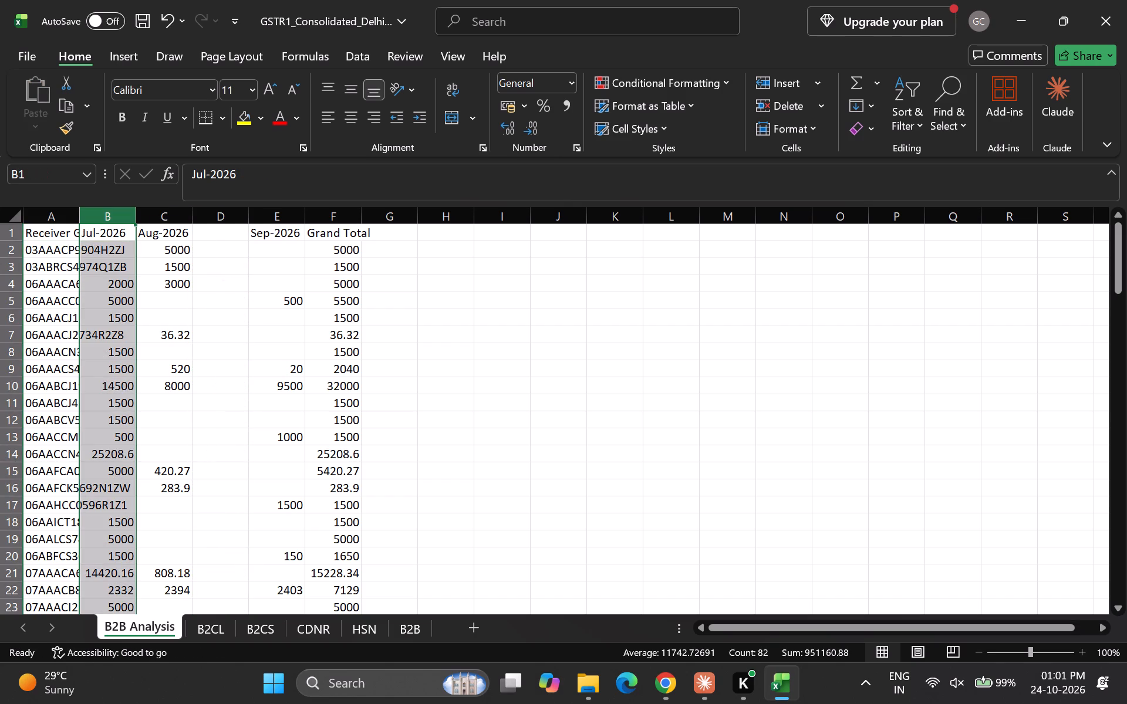
pyautogui.hotkey('ctrl', 'shift', '=')
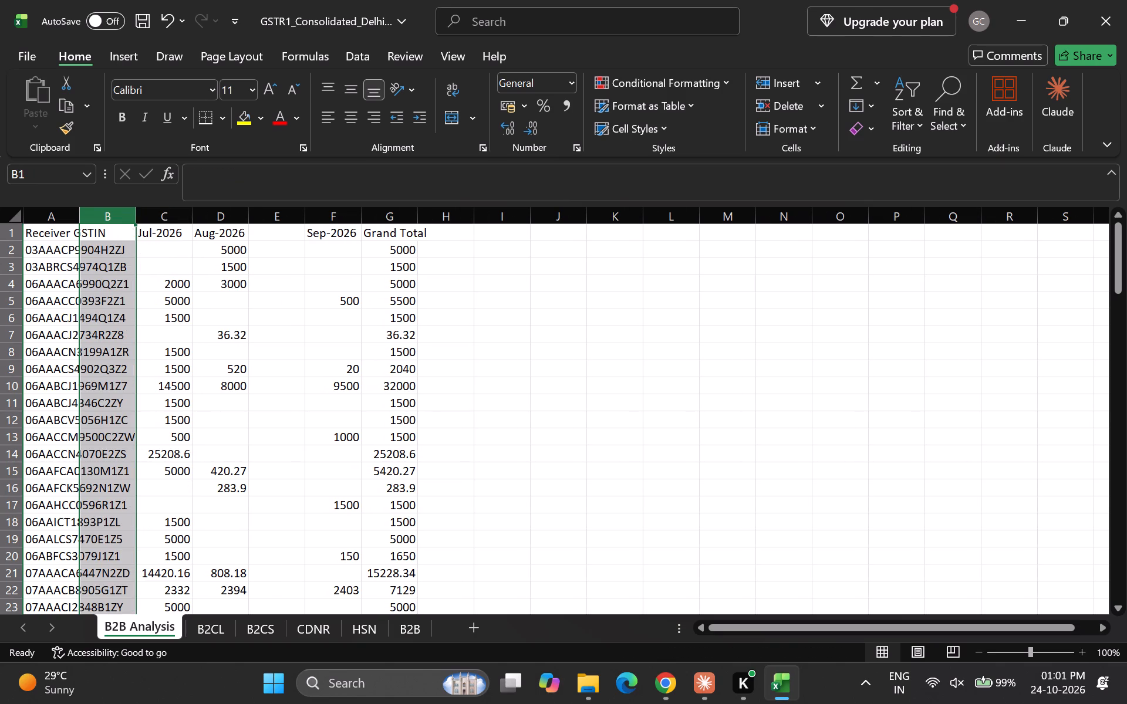
# Move the Grand Total column into the blank column B, ahead of Jul-2026.
pyautogui.press('Right')
pyautogui.press('Right')
pyautogui.press('Right')
pyautogui.press('Right')
pyautogui.press('Right')
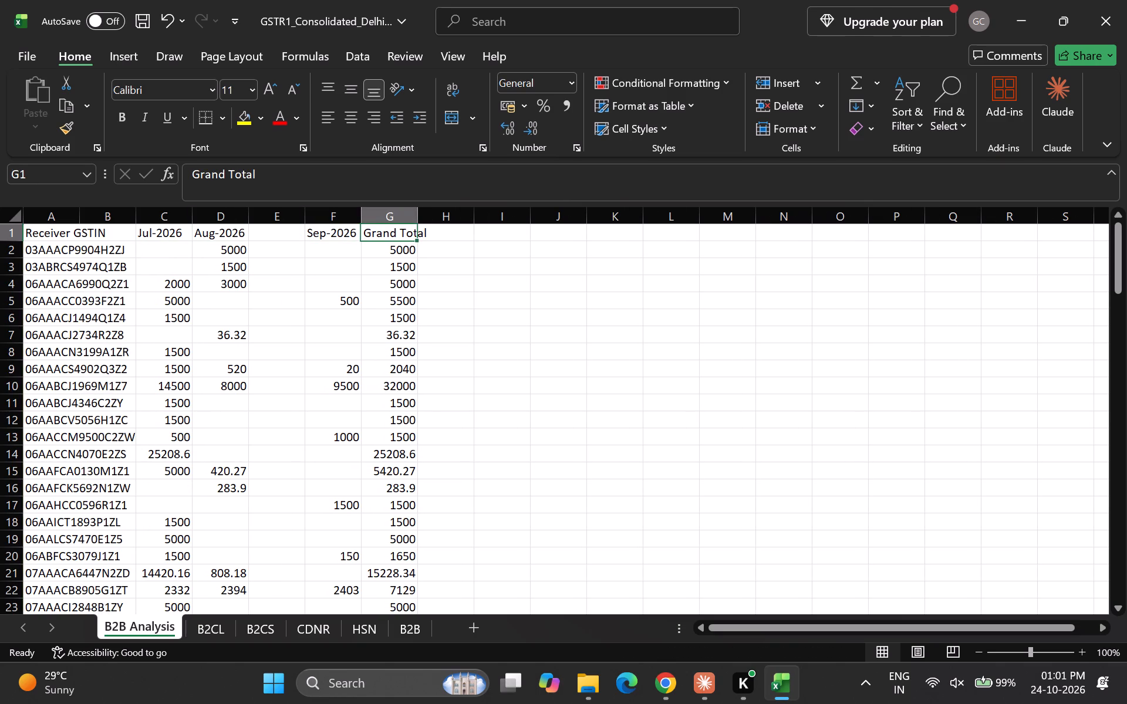
pyautogui.hotkey('ctrl', 'space')
pyautogui.hotkey('ctrl', 'x')
pyautogui.press('Left')
pyautogui.press('Left')
pyautogui.press('Left')
pyautogui.press('Left')
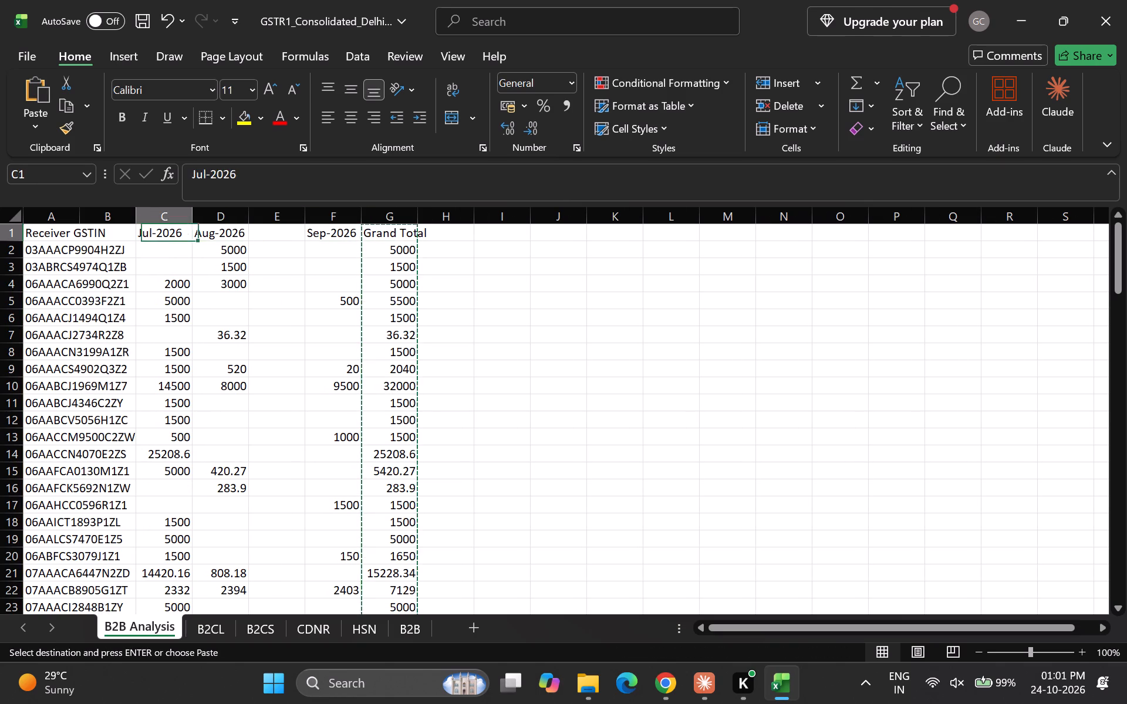
pyautogui.press('Left')
pyautogui.press('Return')
# Rename the Grand Total header in B1 as Total Taxable.
pyautogui.press('Down')
pyautogui.press('Up')
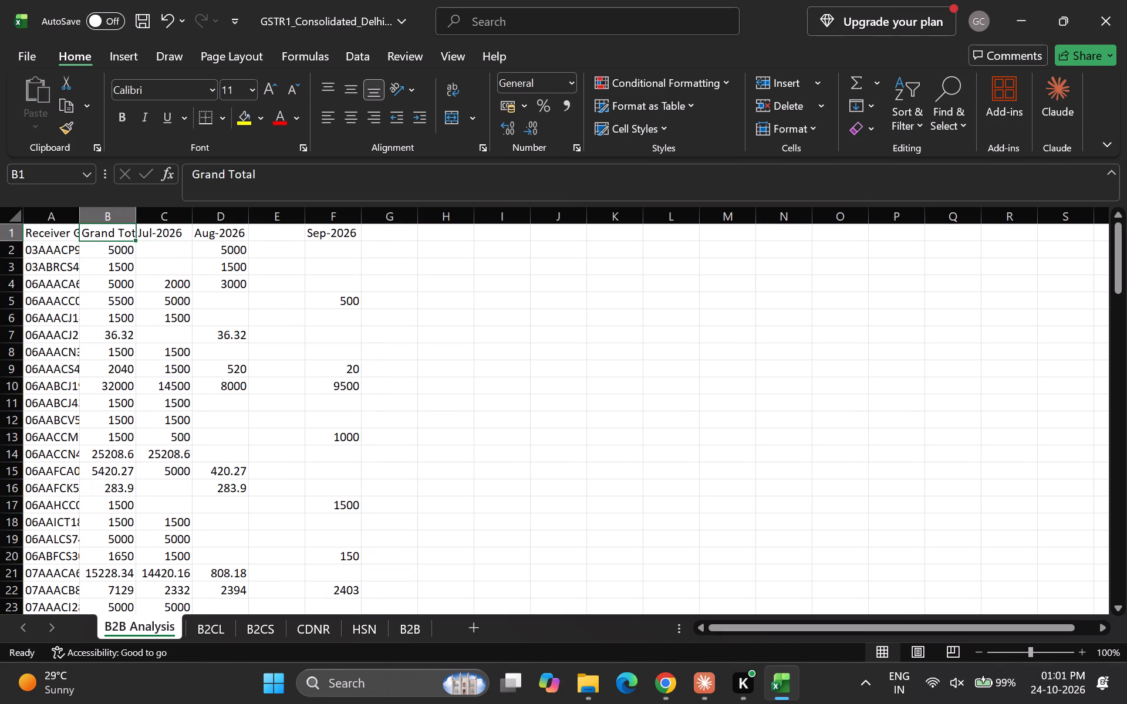
pyautogui.write('Total Taxable')
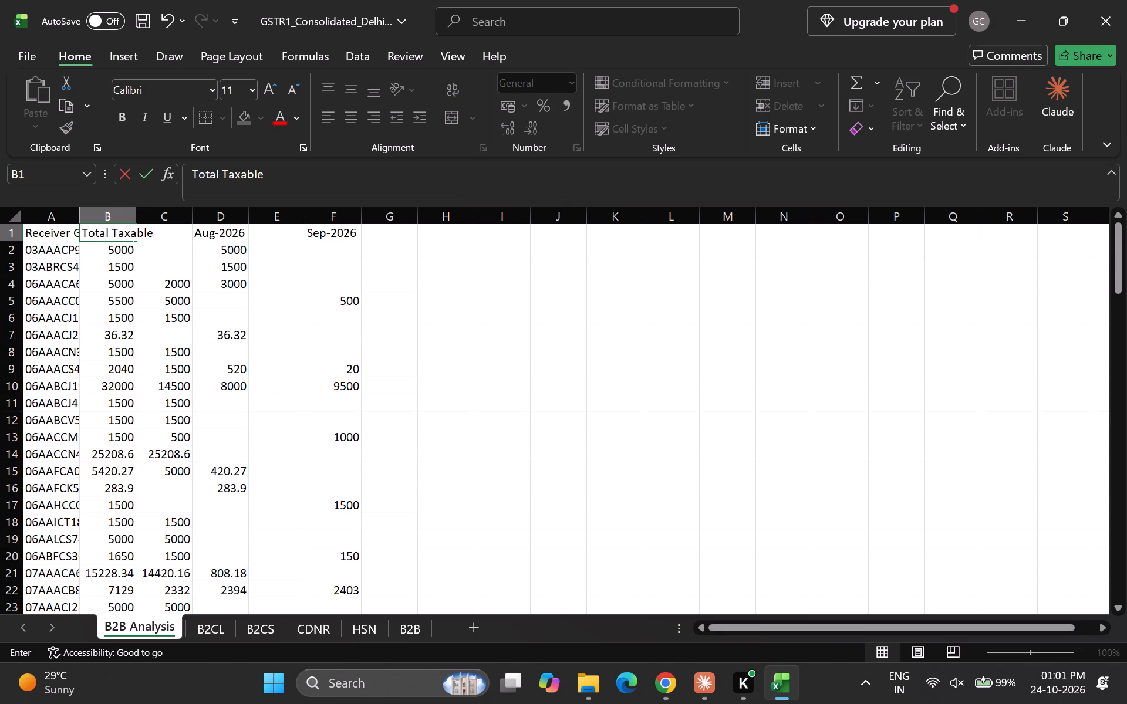
pyautogui.press('Return')
# Delete the blank column between Aug-2026 and Sep-2026.
pyautogui.press('Down')
pyautogui.press('Up')
pyautogui.press('Up')
pyautogui.press('Right')
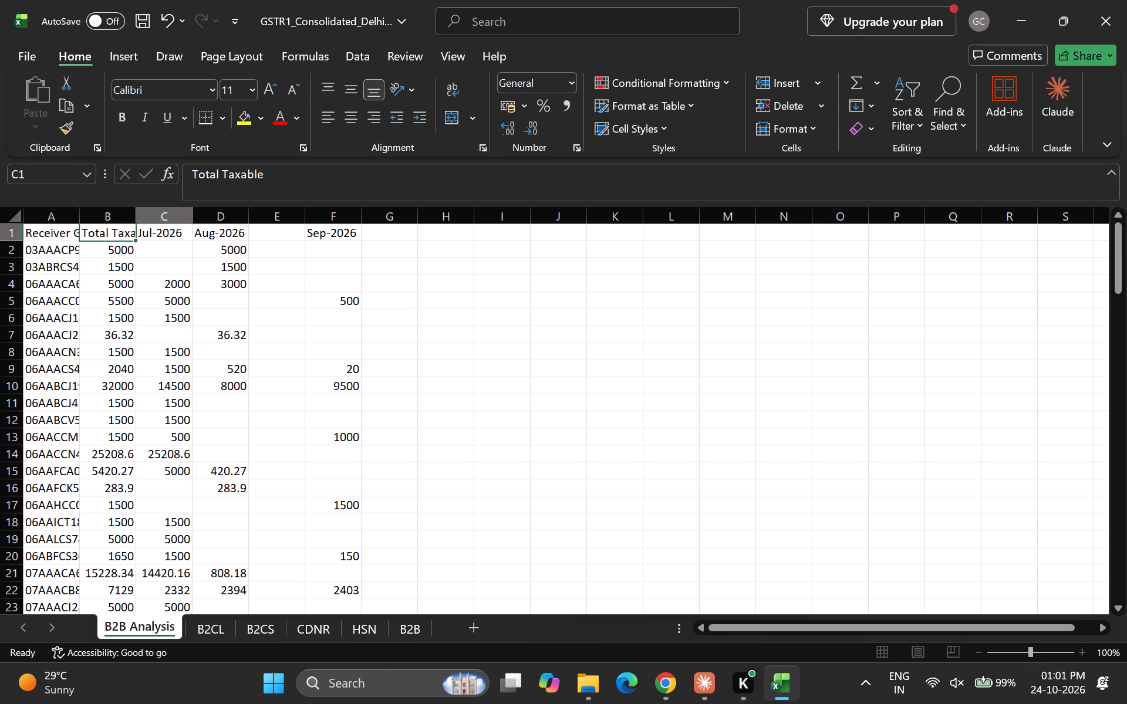
pyautogui.press('Right')
pyautogui.press('Right')
pyautogui.press('Right')
pyautogui.press('Left')
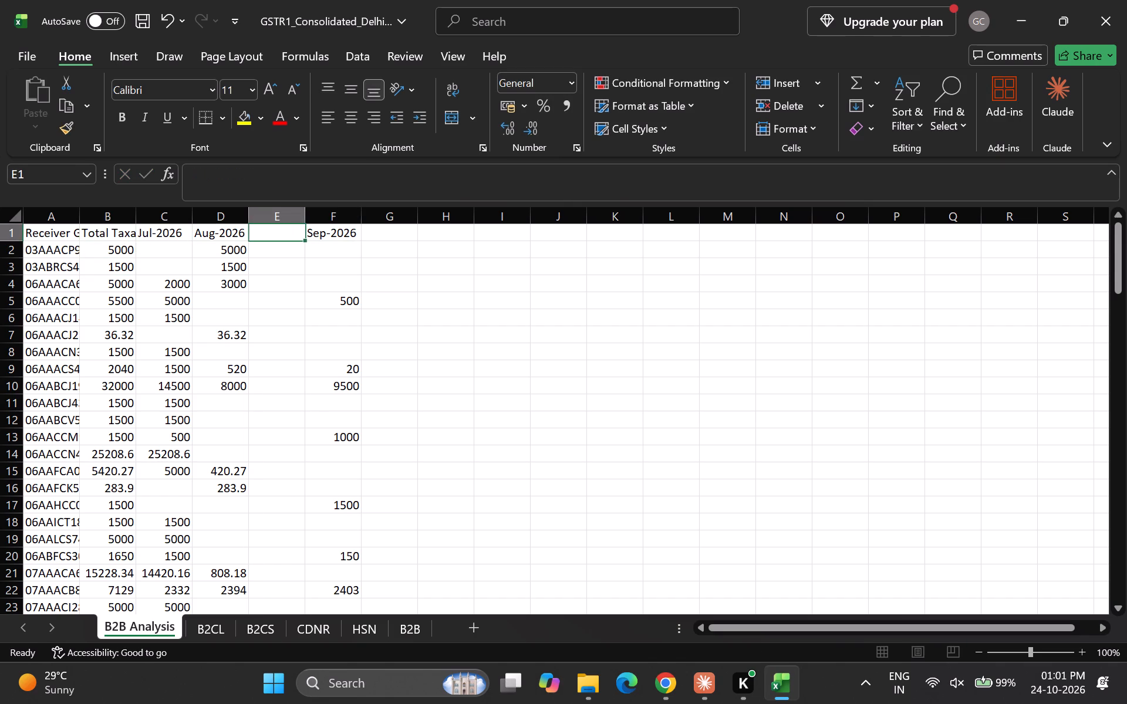
pyautogui.hotkey('ctrl', 'space')
pyautogui.hotkey('ctrl', '-')
pyautogui.press('Down')
pyautogui.press('Up')
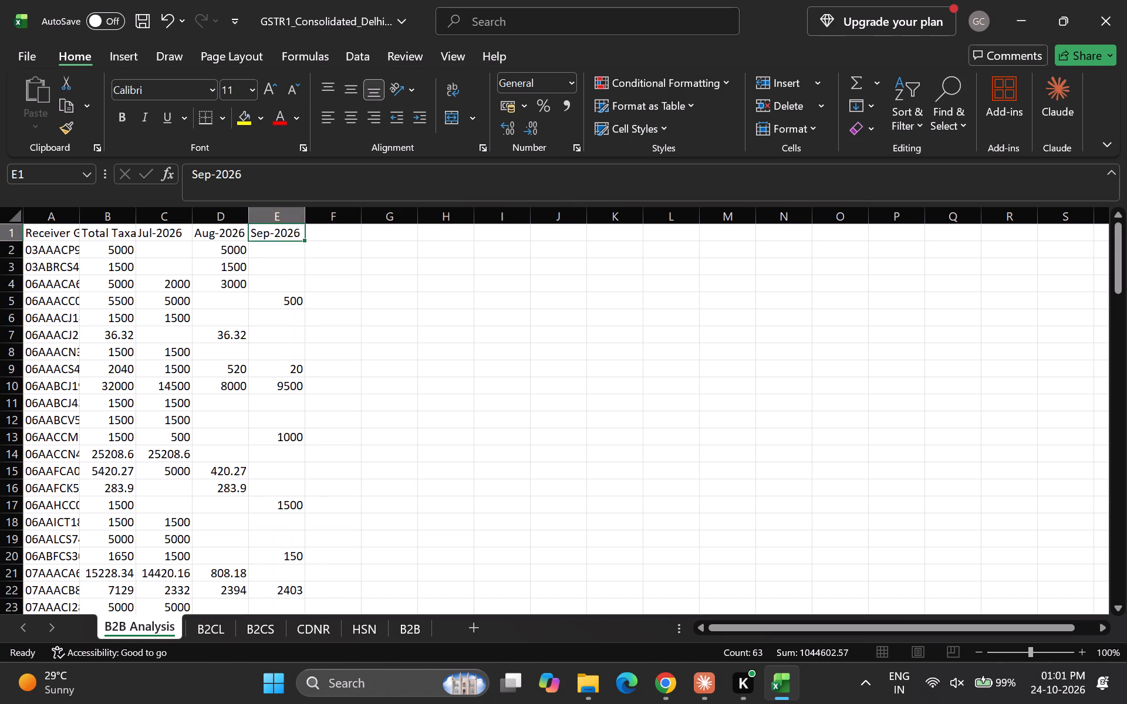
# Make the header row A1:E1 bold with font size 13.
pyautogui.press('Left')
pyautogui.press('Left')
pyautogui.press('Left')
pyautogui.press('Left')
pyautogui.press('Left')
pyautogui.press('Left')
pyautogui.press('Left')
pyautogui.hotkey('shift', 'Right')
pyautogui.hotkey('shift', 'Right')
pyautogui.hotkey('shift', 'Right')
pyautogui.hotkey('shift', 'Right')
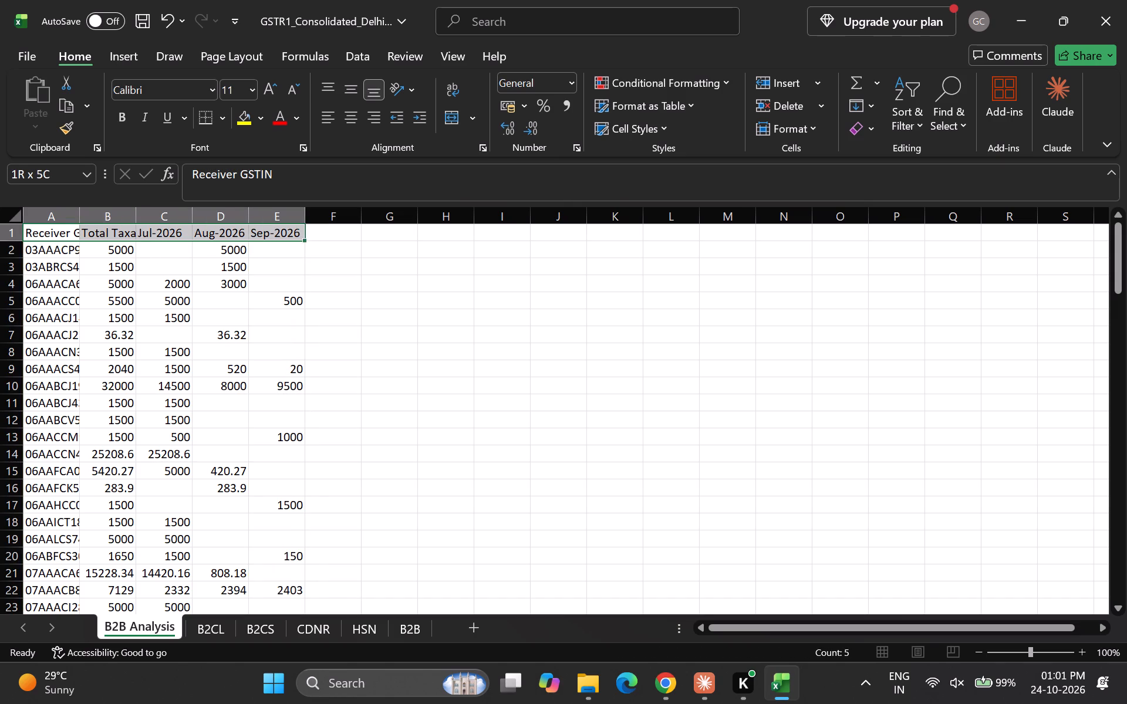
pyautogui.click(123, 125)
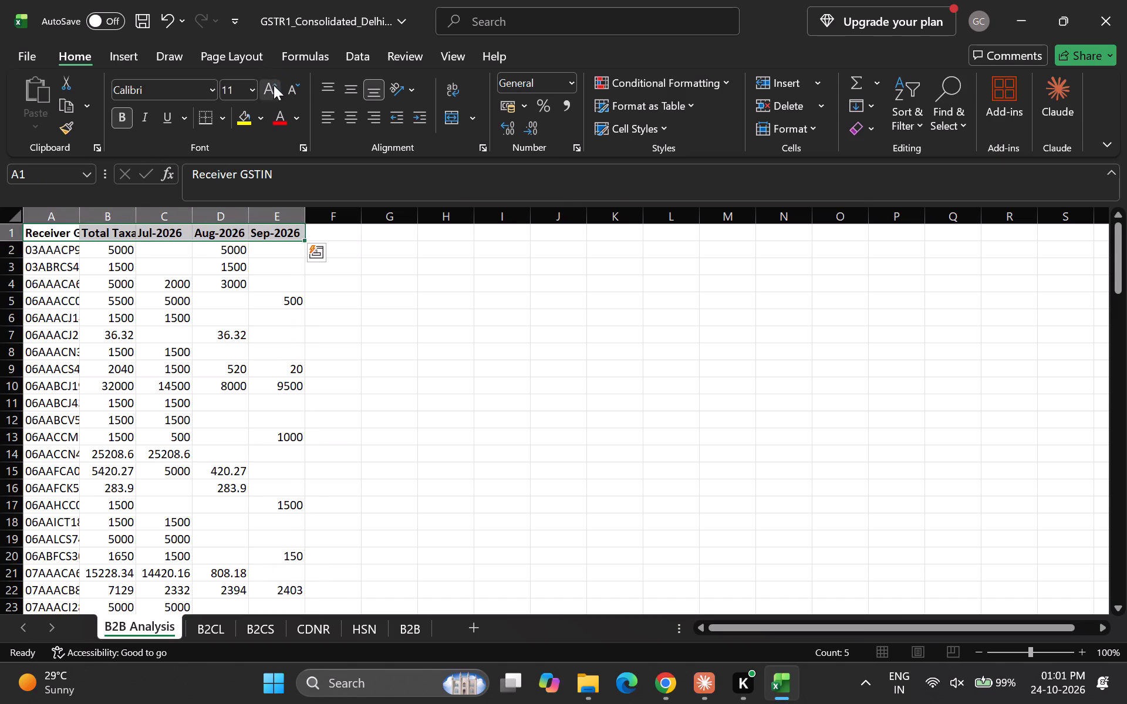
pyautogui.click(272, 89)
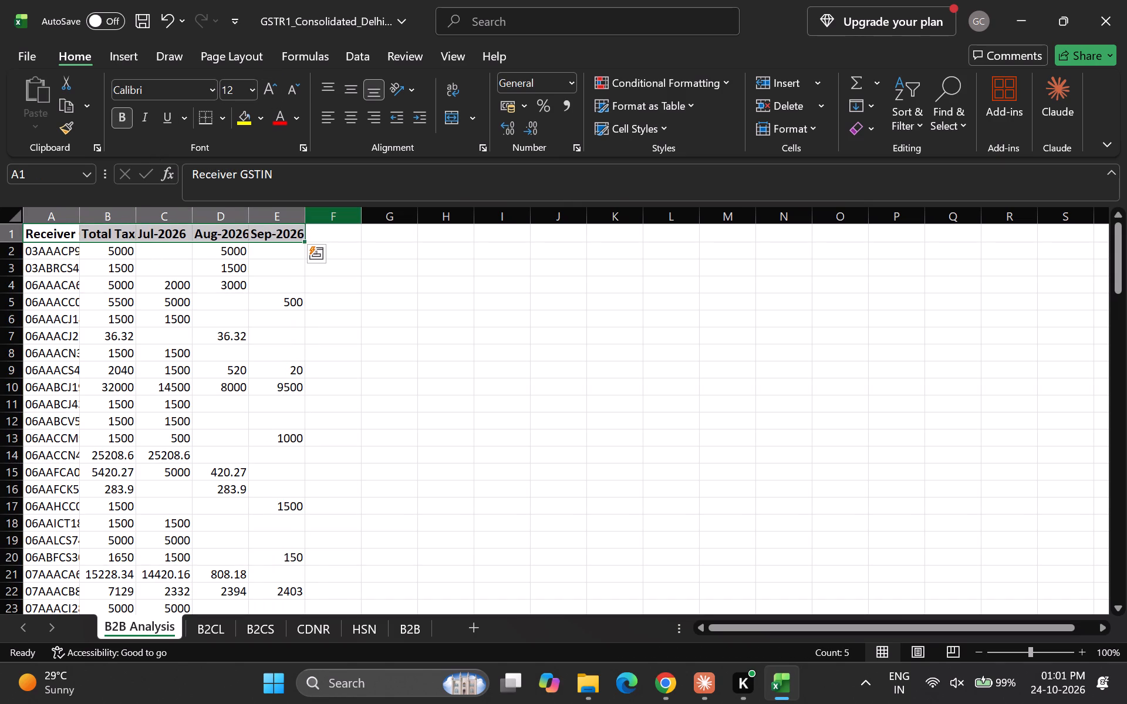
pyautogui.click(234, 86)
pyautogui.click(234, 86)
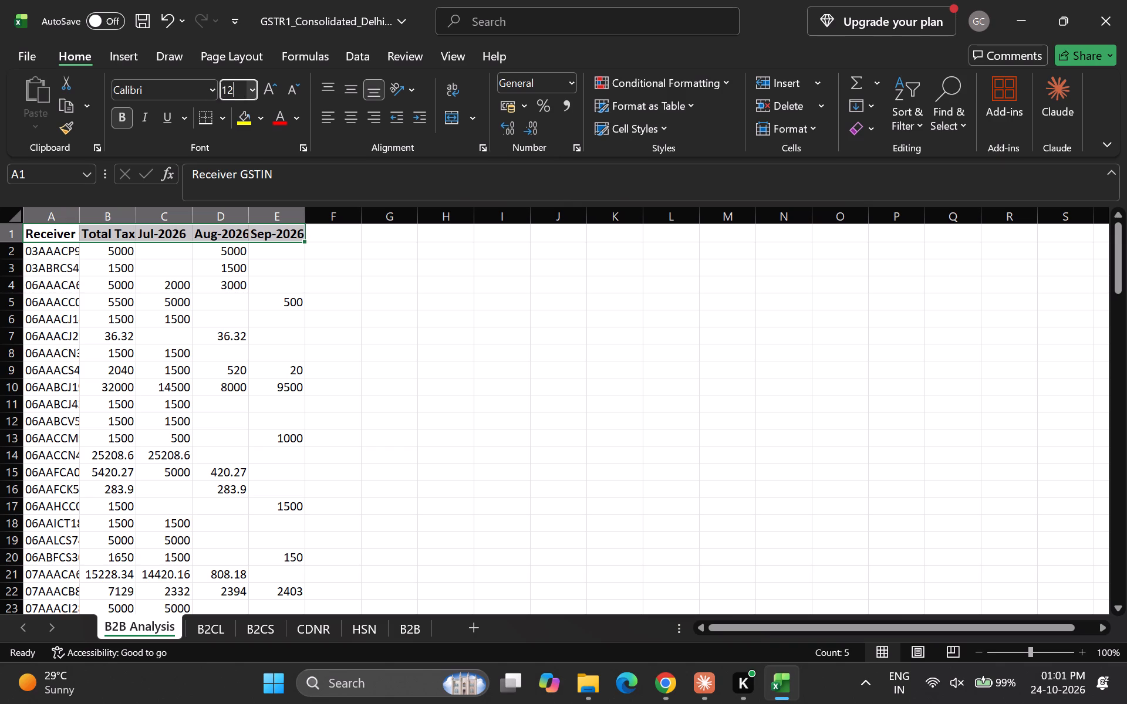
pyautogui.press('BackSpace')
pyautogui.press('3')
pyautogui.press('Return')
# Autofit the column widths of the whole B2B Analysis table and apply all borders to it.
pyautogui.press('Down')
pyautogui.press('Up')
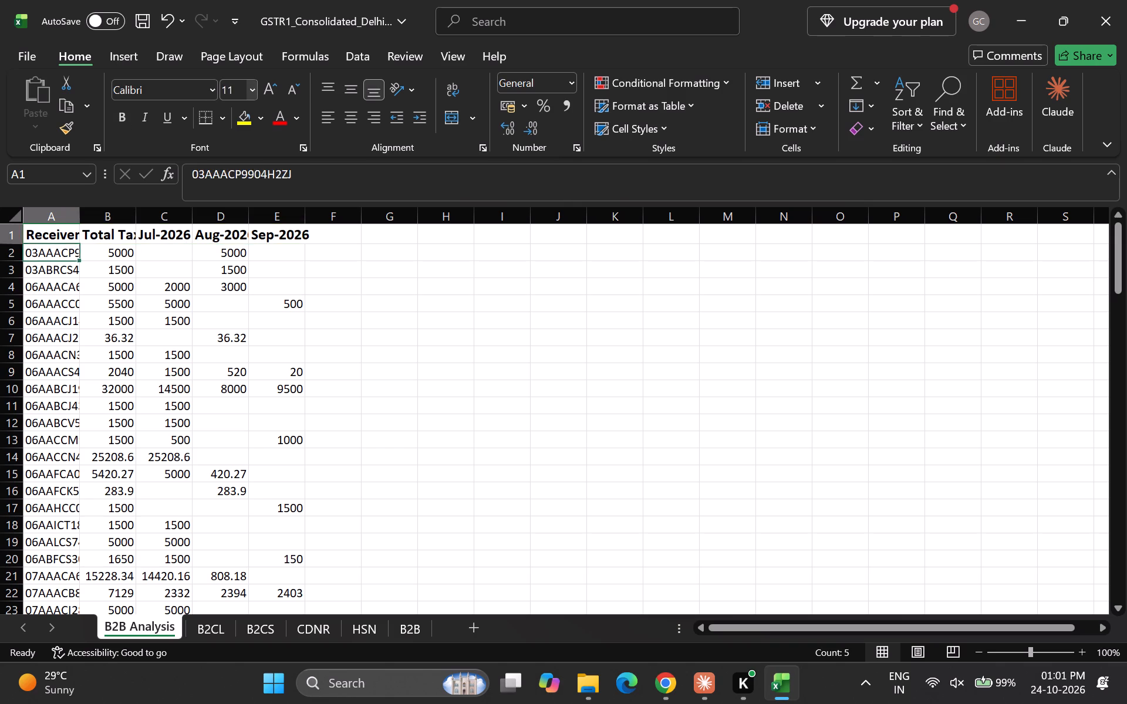
pyautogui.hotkey('ctrl', 'a')
pyautogui.hotkey('alt', 'h')
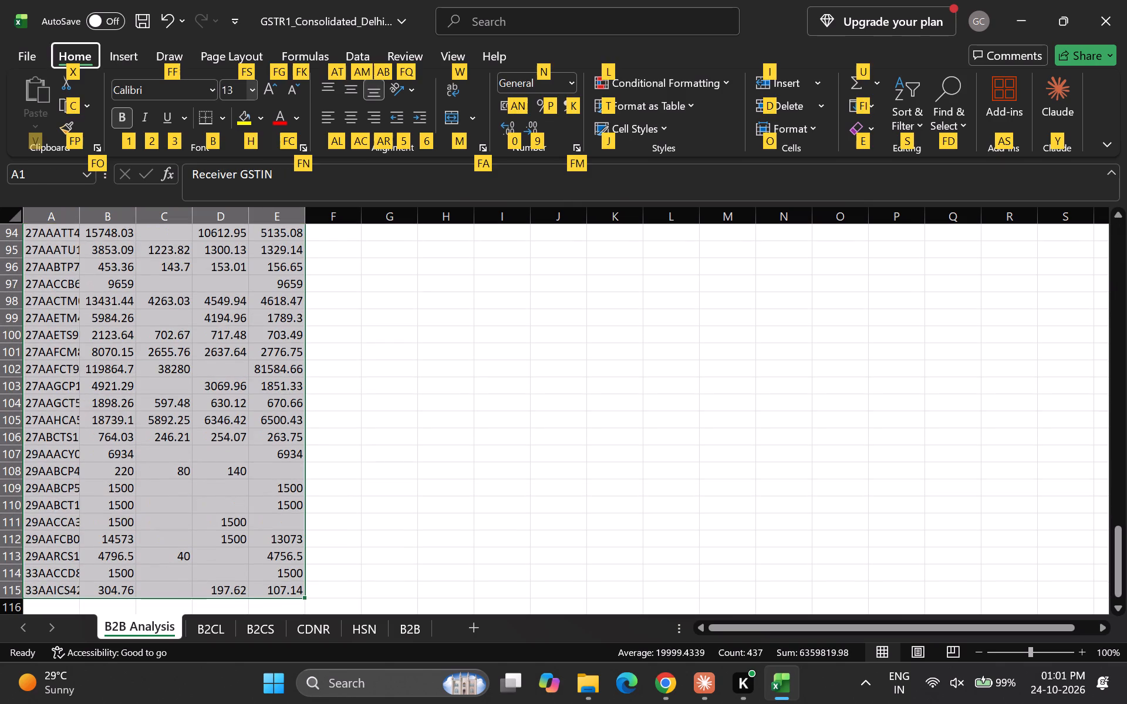
pyautogui.write('oi')
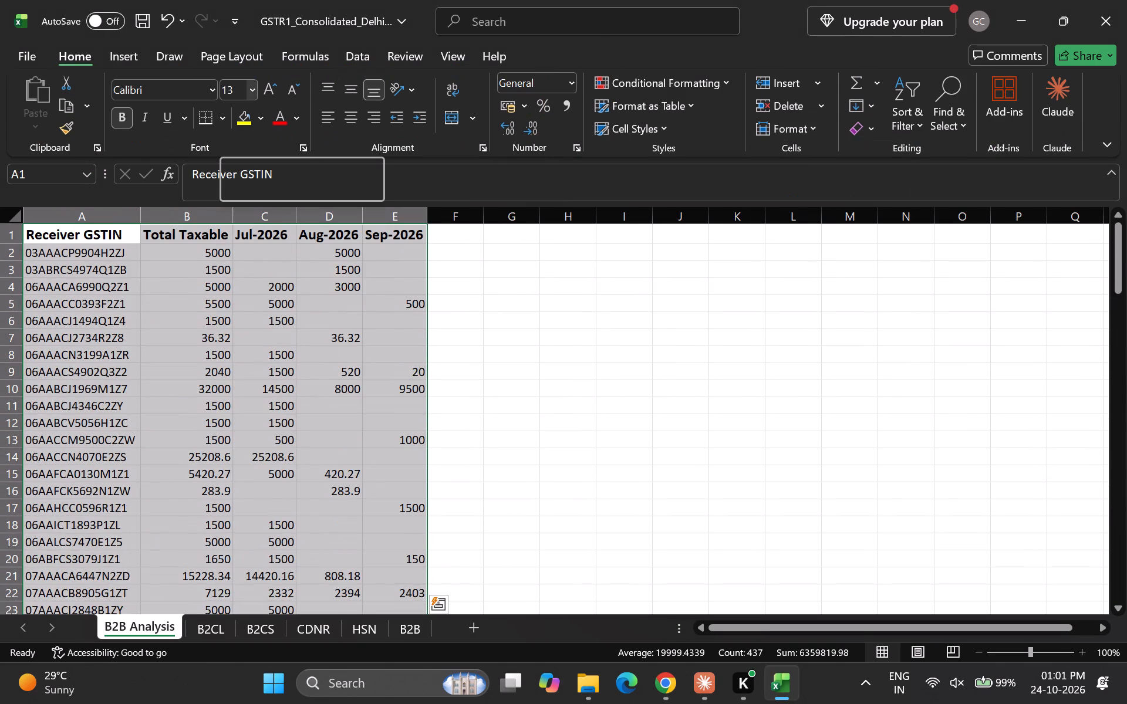
pyautogui.write('hba')
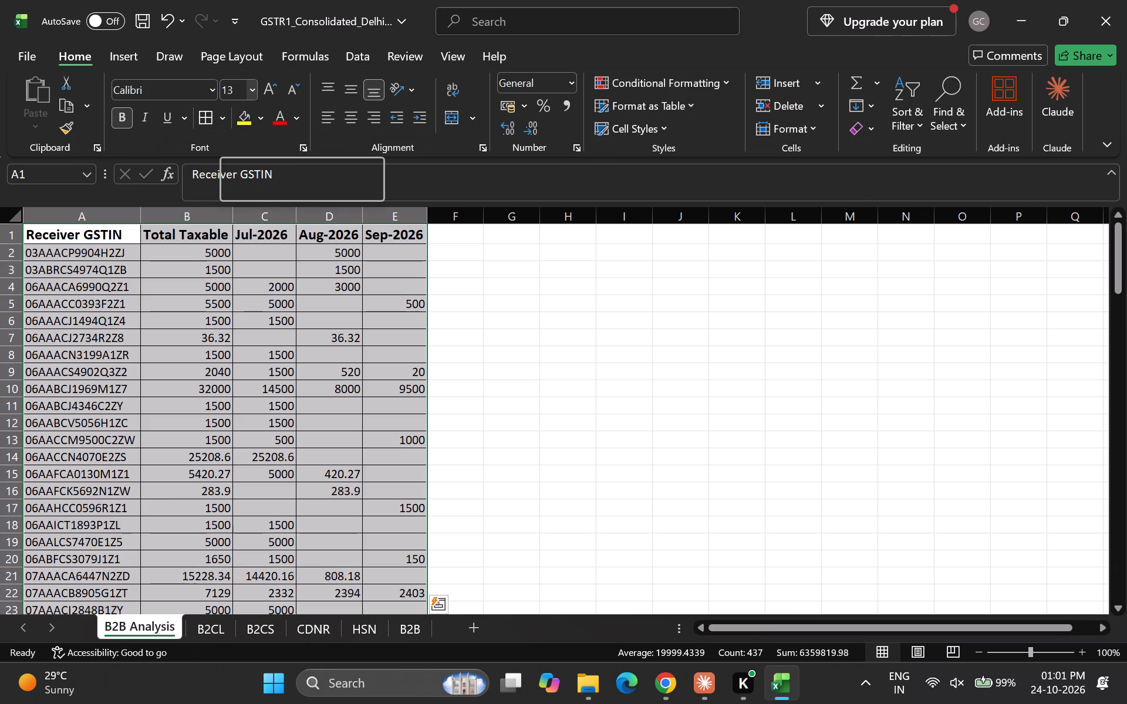
# Add filters to the B2B Analysis table's header row and save the workbook.
pyautogui.hotkey('ctrl', 'shift', 'l')
pyautogui.press('Down')
pyautogui.press('Up')
pyautogui.press('Right')
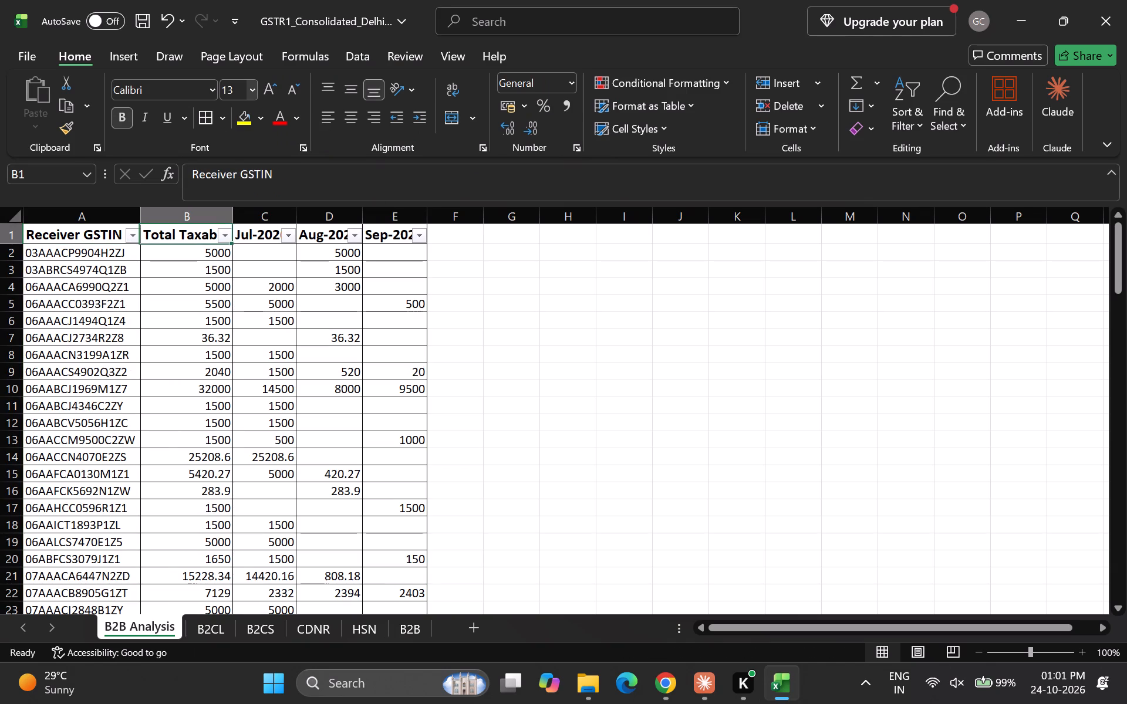
pyautogui.hotkey('ctrl', 's')
# Sort the B2B Analysis table by Total Taxable from largest to smallest and save the workbook.
pyautogui.press('Down')
pyautogui.press('Up')
pyautogui.press('Right')
pyautogui.press('Right')
pyautogui.press('Right')
pyautogui.press('Down')
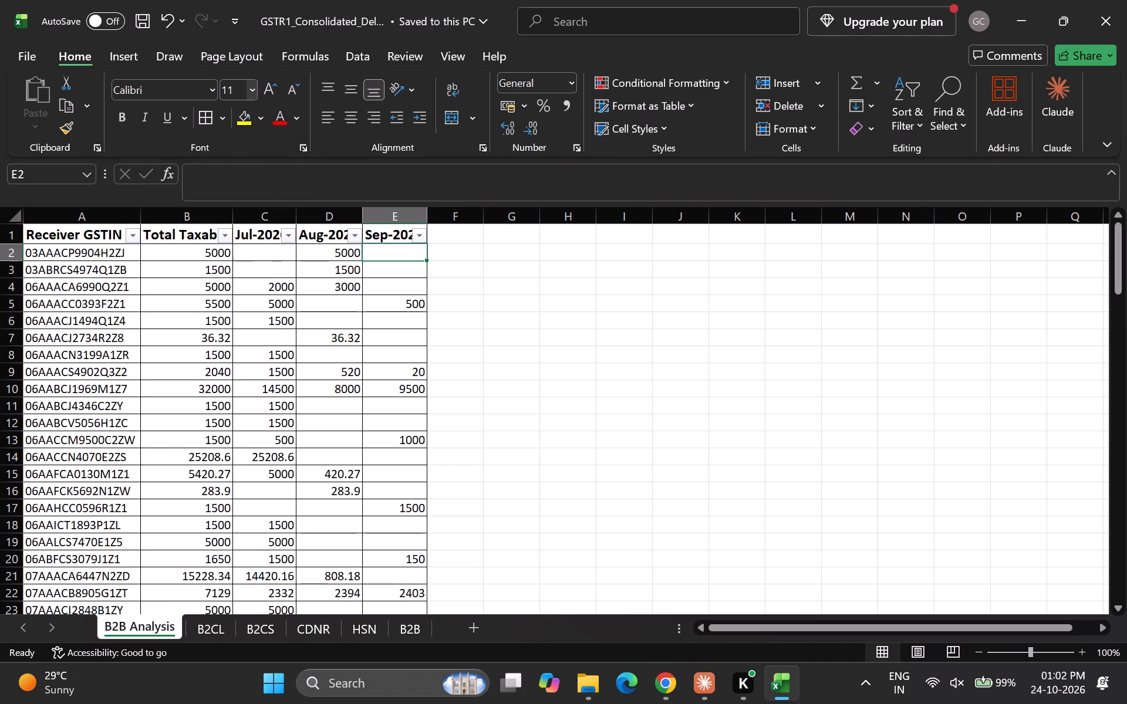
pyautogui.press('Up')
pyautogui.press('Left')
pyautogui.press('Left')
pyautogui.press('Left')
pyautogui.press('Left')
pyautogui.press('Left')
pyautogui.press('Right')
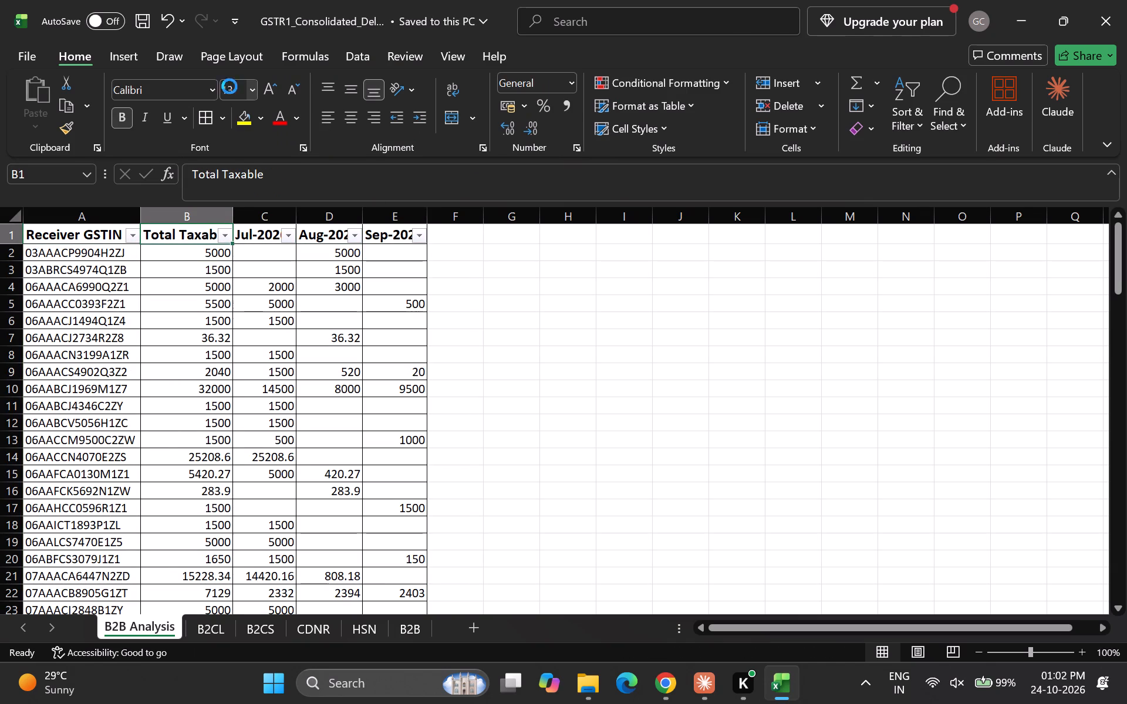
pyautogui.hotkey('alt', 'Down')
pyautogui.press('Down')
pyautogui.press('Down')
pyautogui.press('Return')
pyautogui.press('Down')
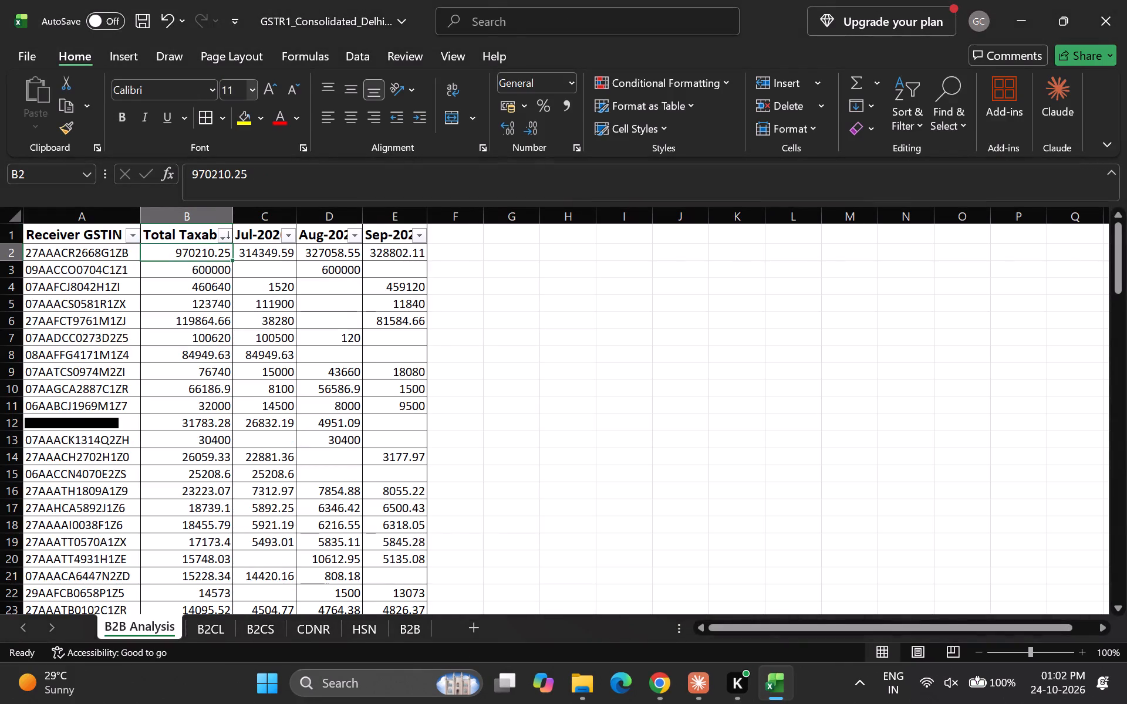
pyautogui.hotkey('ctrl', 's')
pyautogui.press('Down')
pyautogui.press('Up')
pyautogui.press('Left')
pyautogui.hotkey('ctrl', 's')
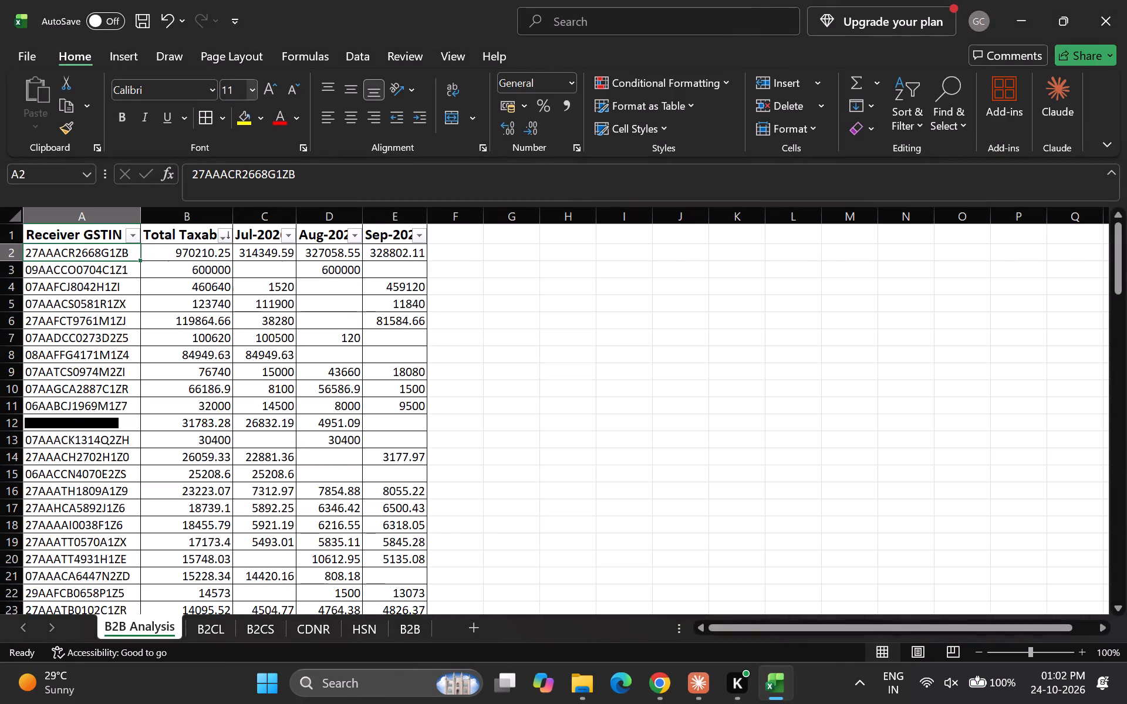
# Insert a PivotTable from the B2CS data range A1:J87, placed on the existing B2CS worksheet at cell L2.
pyautogui.click(261, 638)
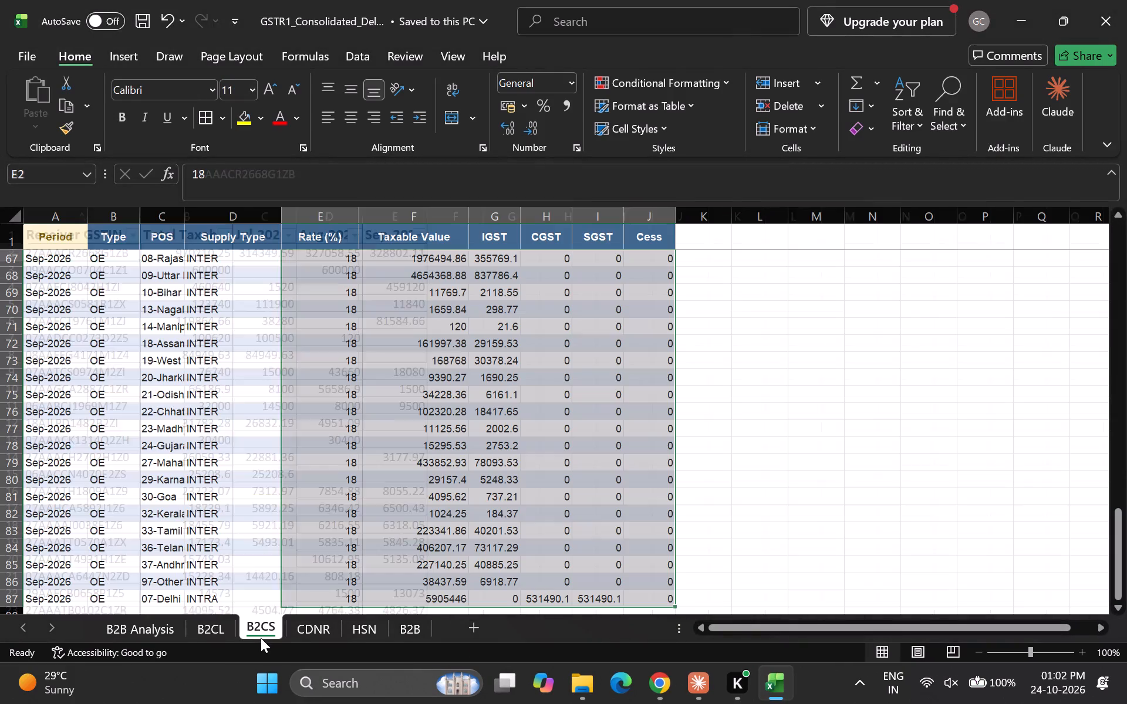
pyautogui.click(186, 392)
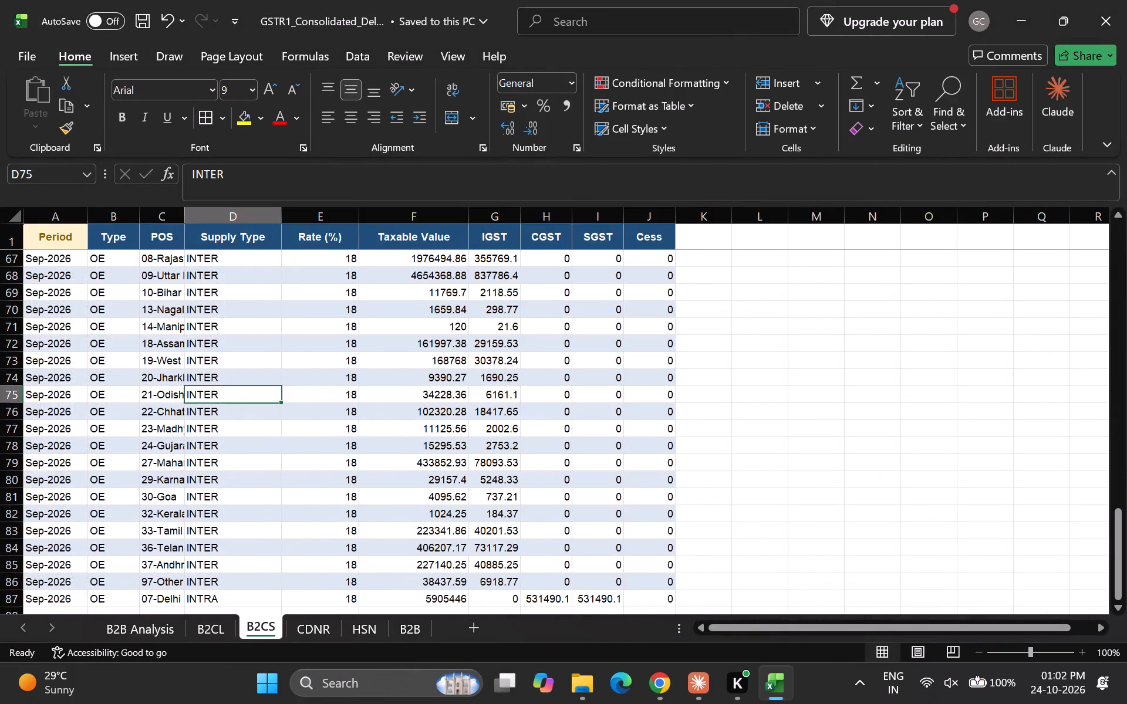
pyautogui.hotkey('ctrl', 'a')
pyautogui.click(186, 392)
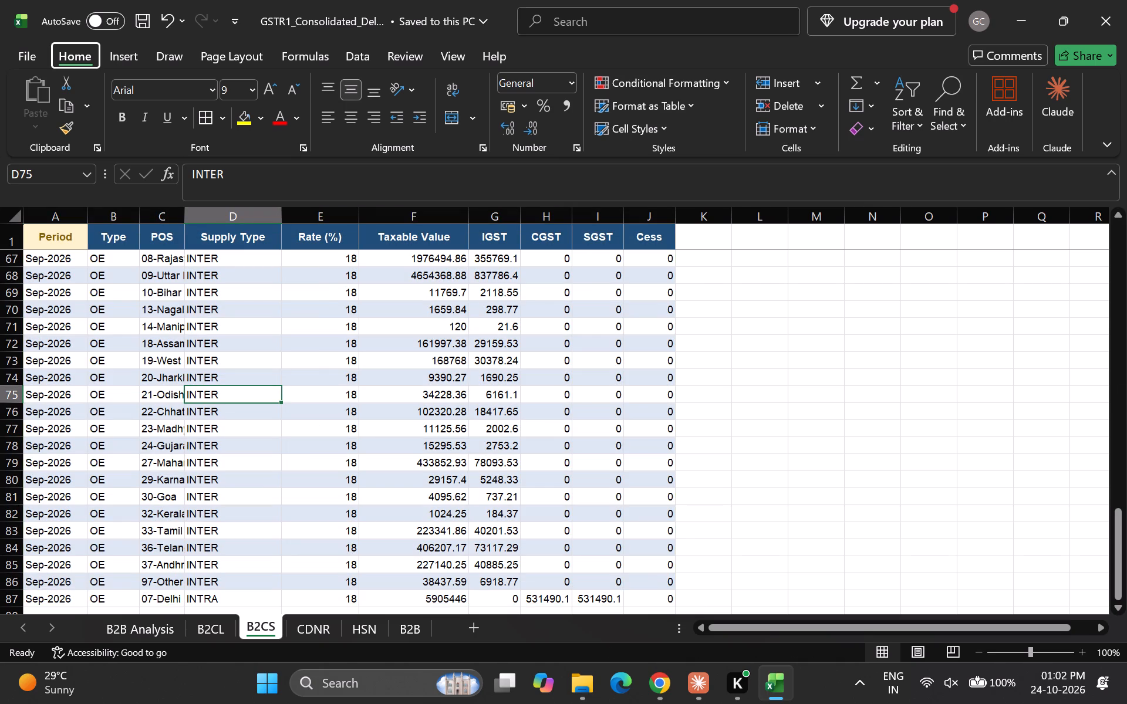
pyautogui.press('Right')
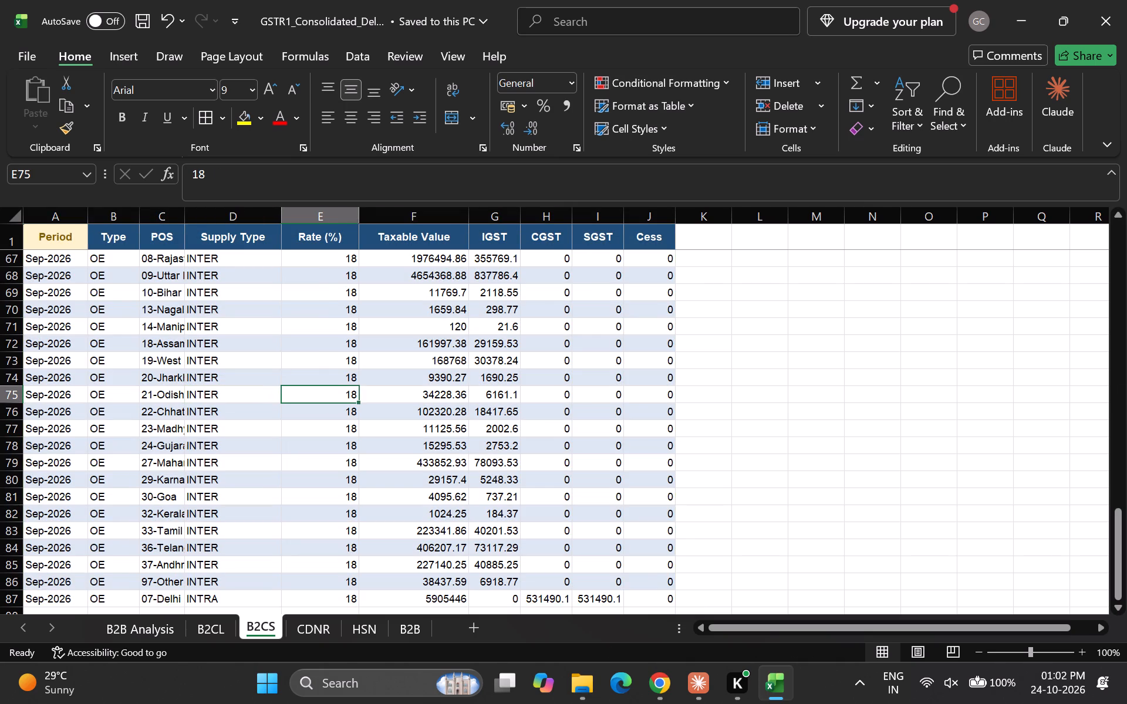
pyautogui.hotkey('ctrl', 'a')
pyautogui.write('nvt')
pyautogui.press('Tab')
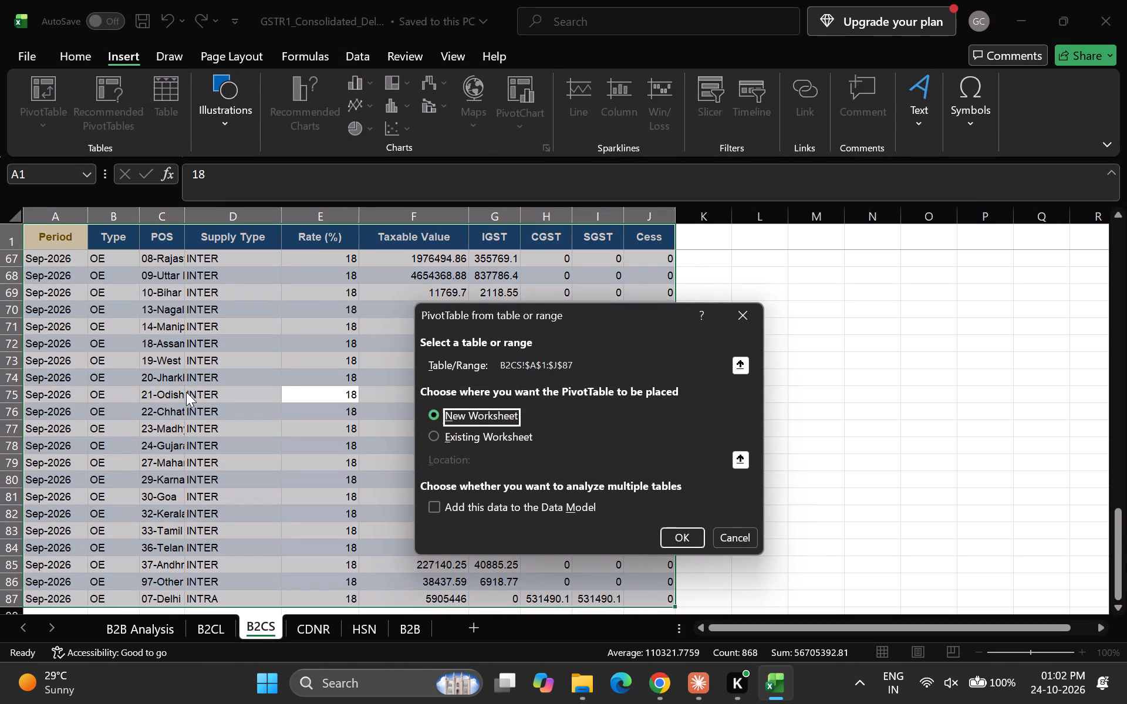
pyautogui.press('Down')
pyautogui.press('Right')
pyautogui.press('Right')
pyautogui.press('Right')
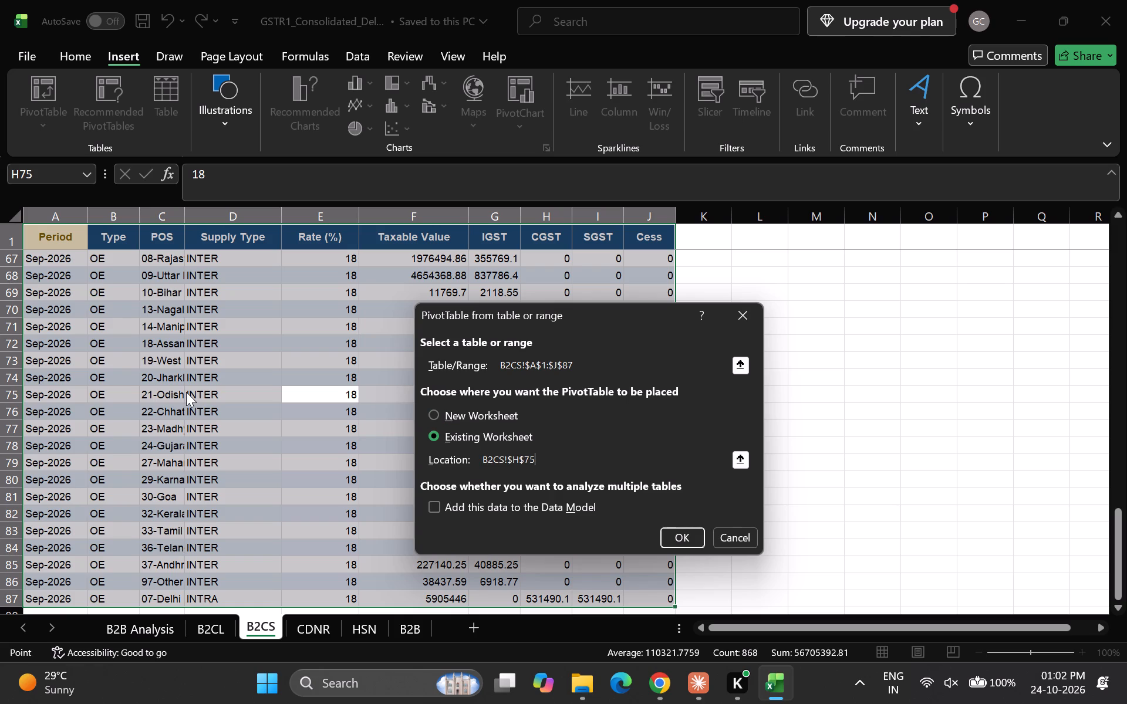
pyautogui.press('Right')
pyautogui.press('Right')
pyautogui.press('Right')
pyautogui.press('Right')
pyautogui.press('Right')
pyautogui.press('Up')
pyautogui.press('Up')
pyautogui.press('Up')
pyautogui.press('Up')
pyautogui.press('Up')
pyautogui.press('Up')
pyautogui.press('Up')
pyautogui.press('Up')
pyautogui.press('Up')
pyautogui.press('Up')
pyautogui.press('Up')
pyautogui.press('Up')
pyautogui.press('Up')
pyautogui.press('Up')
pyautogui.press('Up')
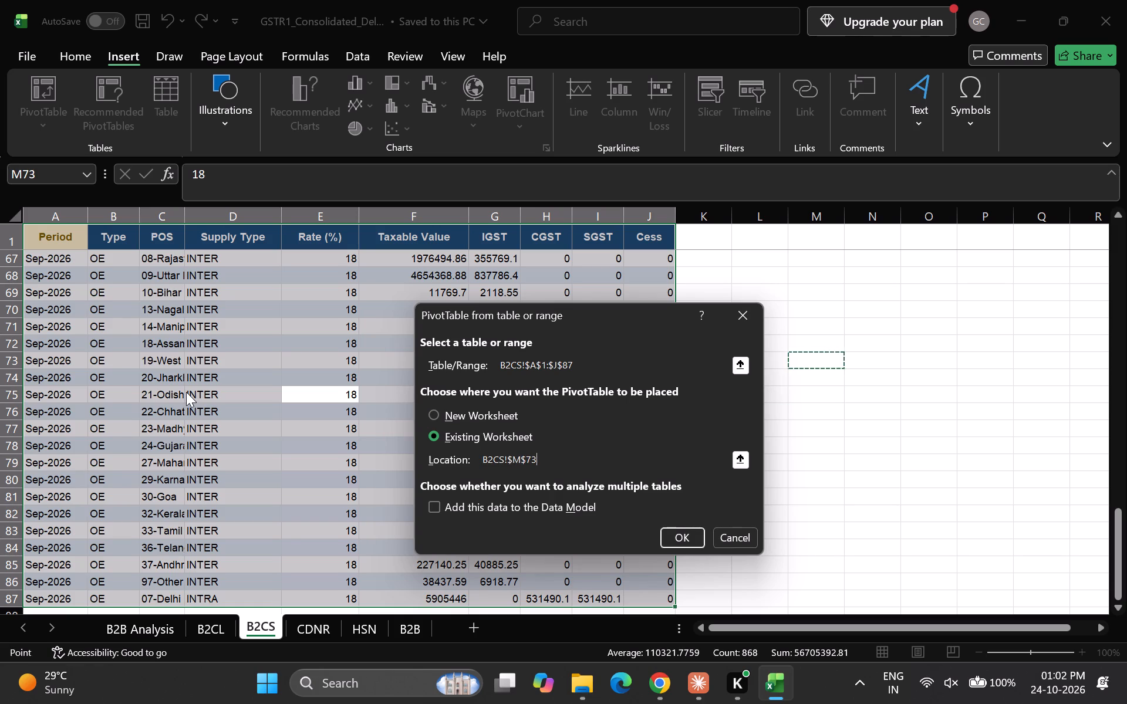
pyautogui.press('Up')
pyautogui.press('Up')
pyautogui.press('Up')
pyautogui.press('Up')
pyautogui.press('Up')
pyautogui.press('Up')
pyautogui.press('Up')
pyautogui.press('Up')
pyautogui.press('Up')
pyautogui.press('Up')
pyautogui.press('Up')
pyautogui.press('Up')
pyautogui.press('Up')
pyautogui.press('Up')
pyautogui.press('Up')
pyautogui.press('Up')
pyautogui.press('Up')
pyautogui.press('Up')
pyautogui.press('Up')
pyautogui.press('Up')
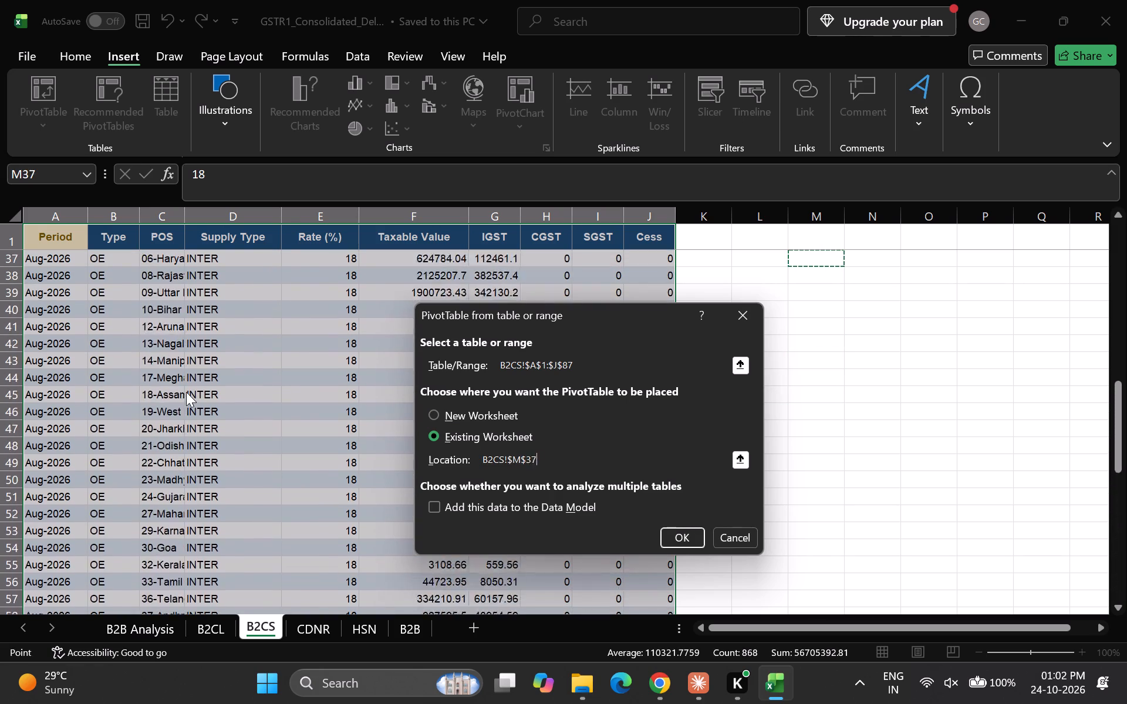
pyautogui.press('Down')
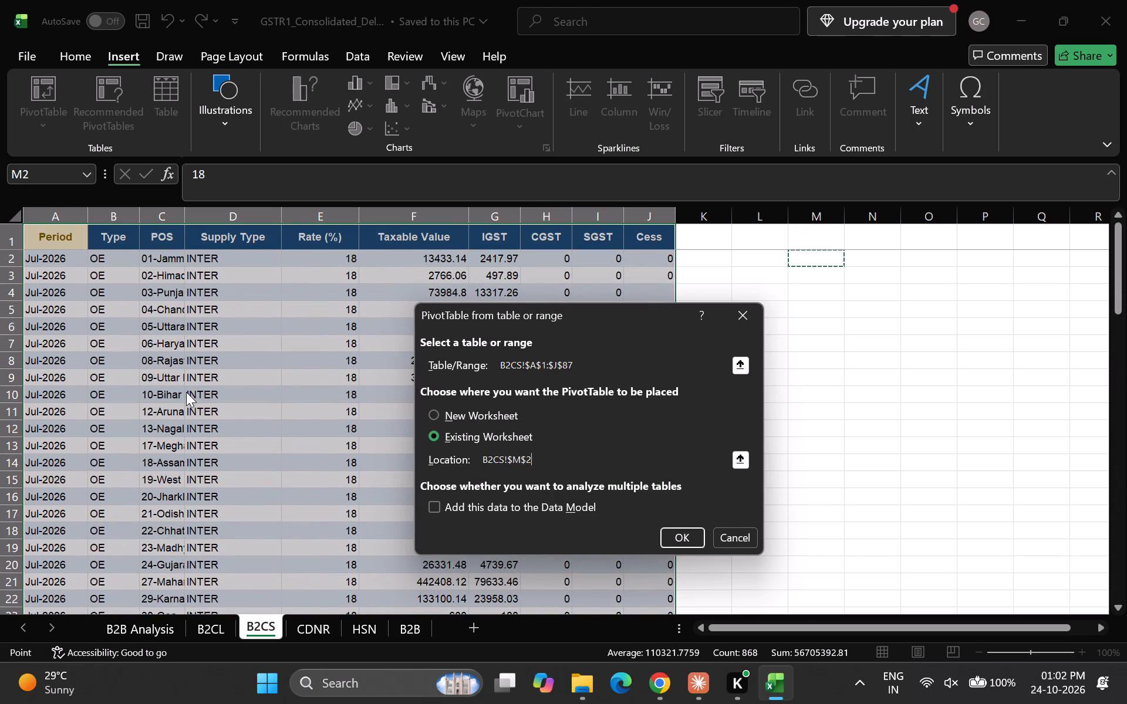
pyautogui.press('Left')
pyautogui.press('Return')
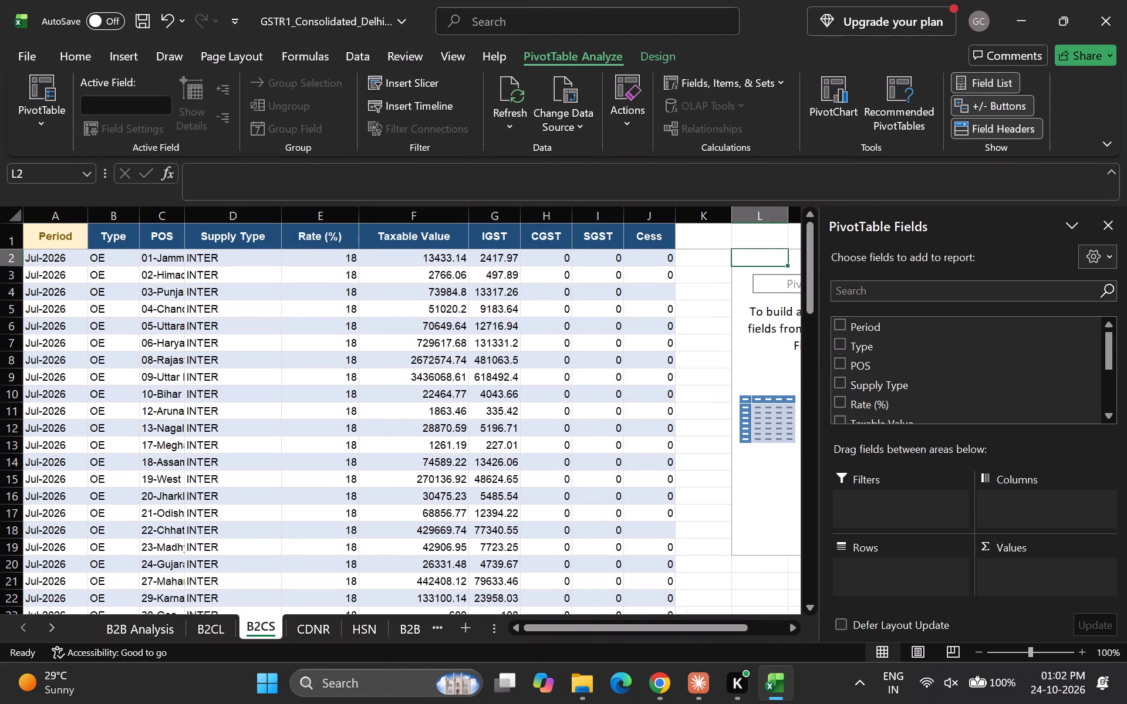
# Lay out the B2CS PivotTable with POS in rows, Period in columns and Sum of Taxable Value as values.
pyautogui.press('Down')
pyautogui.click(865, 326)
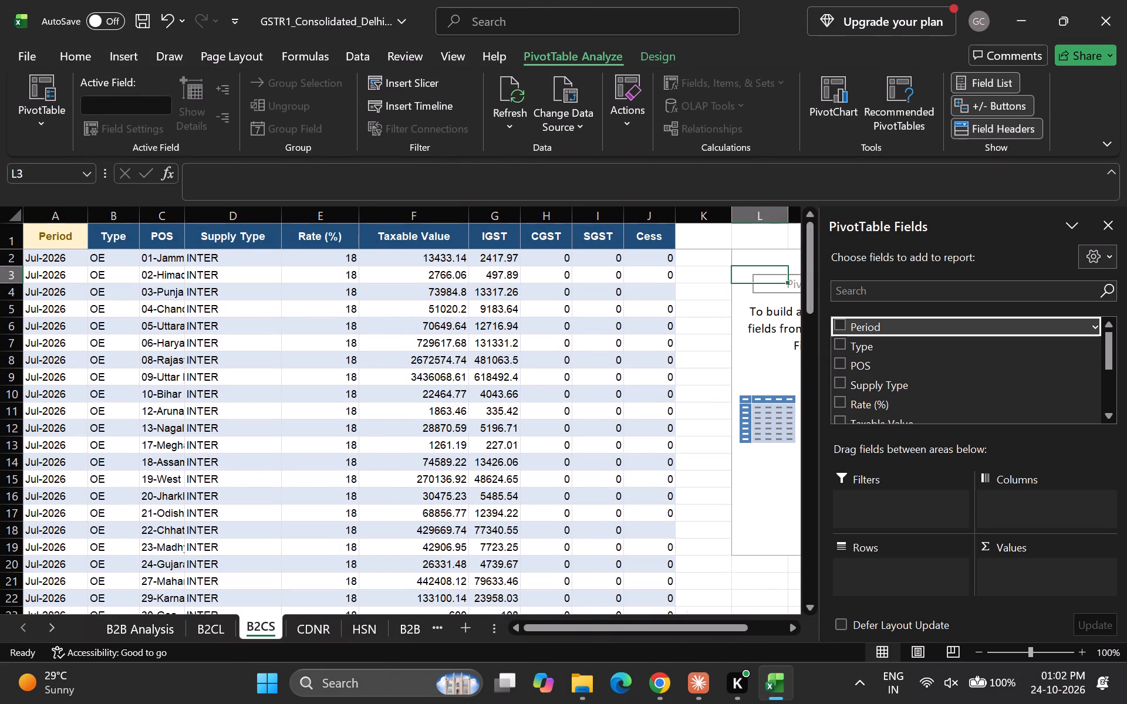
pyautogui.press('space')
pyautogui.press('Down')
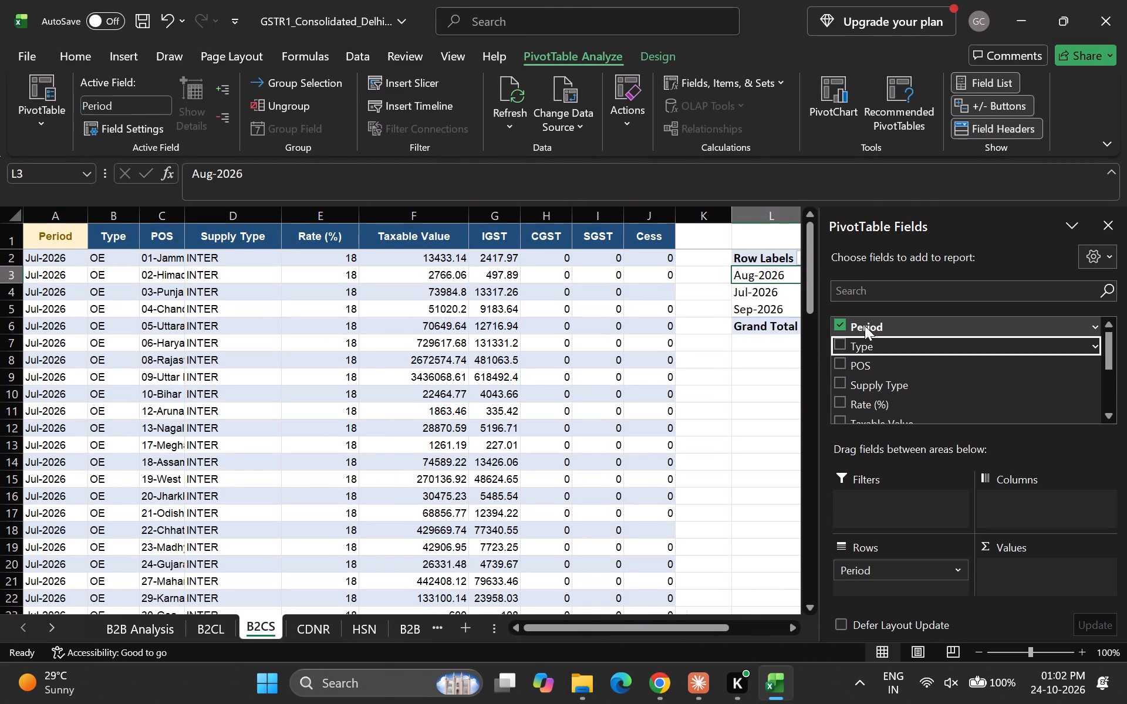
pyautogui.press('Down')
pyautogui.press('Down')
pyautogui.press('Up')
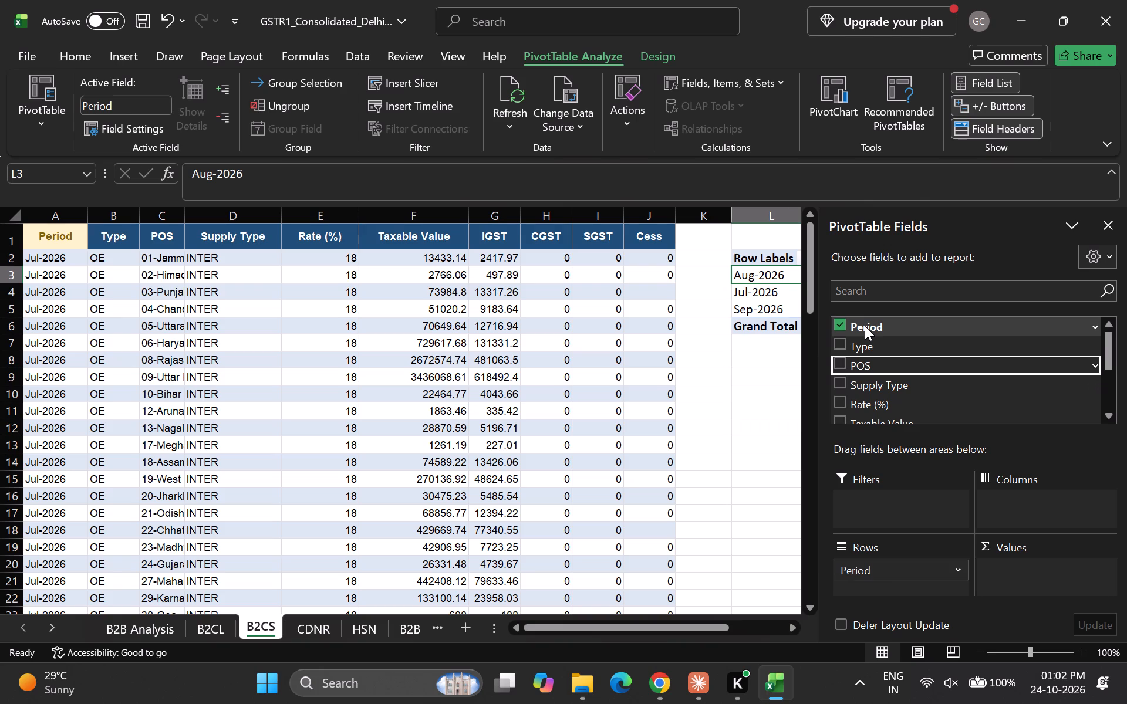
pyautogui.press('Up')
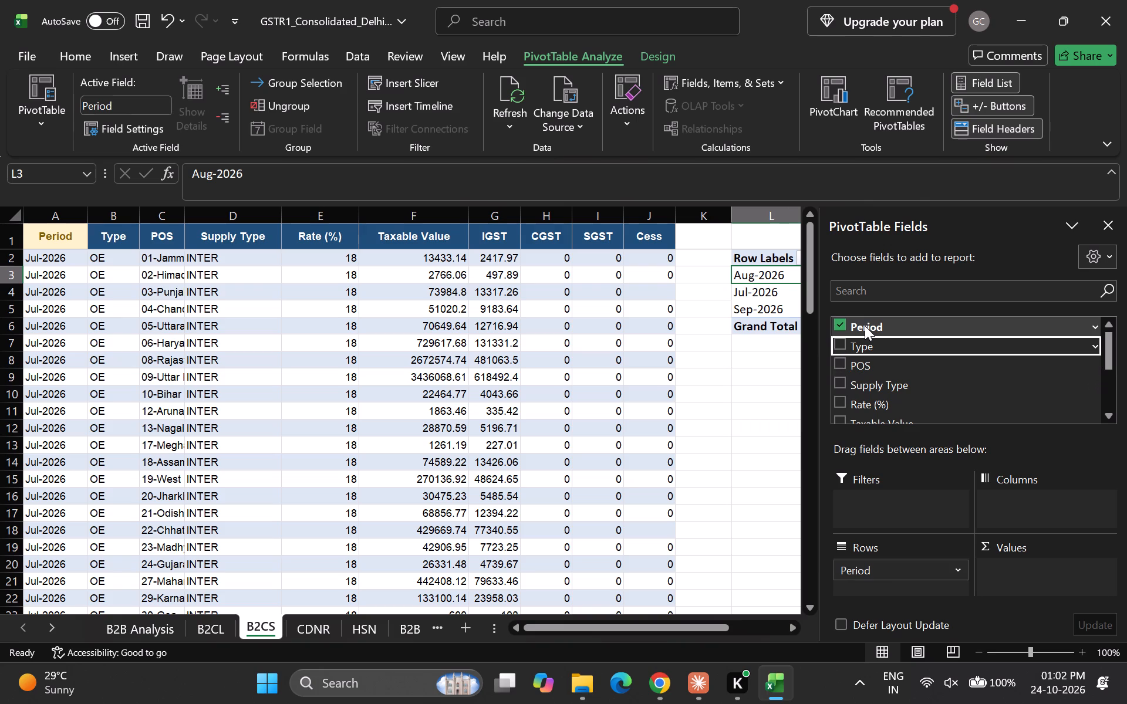
pyautogui.press('Up')
pyautogui.press('Down')
pyautogui.press('Down')
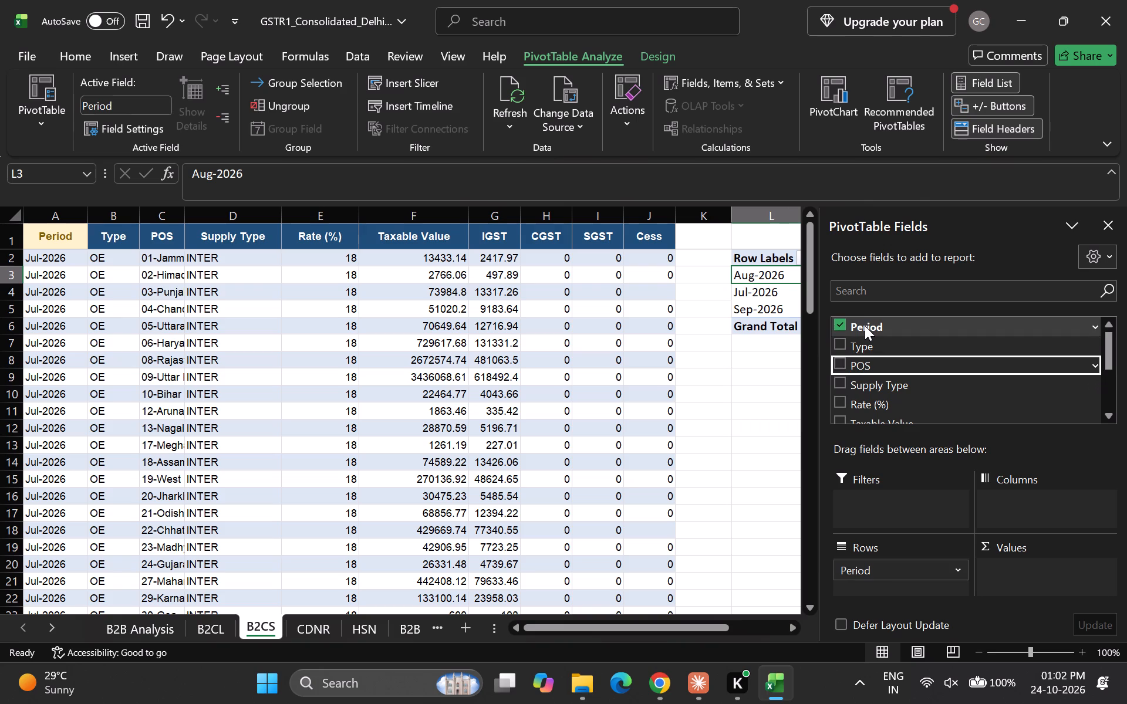
pyautogui.press('space')
pyautogui.press('Down')
pyautogui.press('Down')
pyautogui.press('Down')
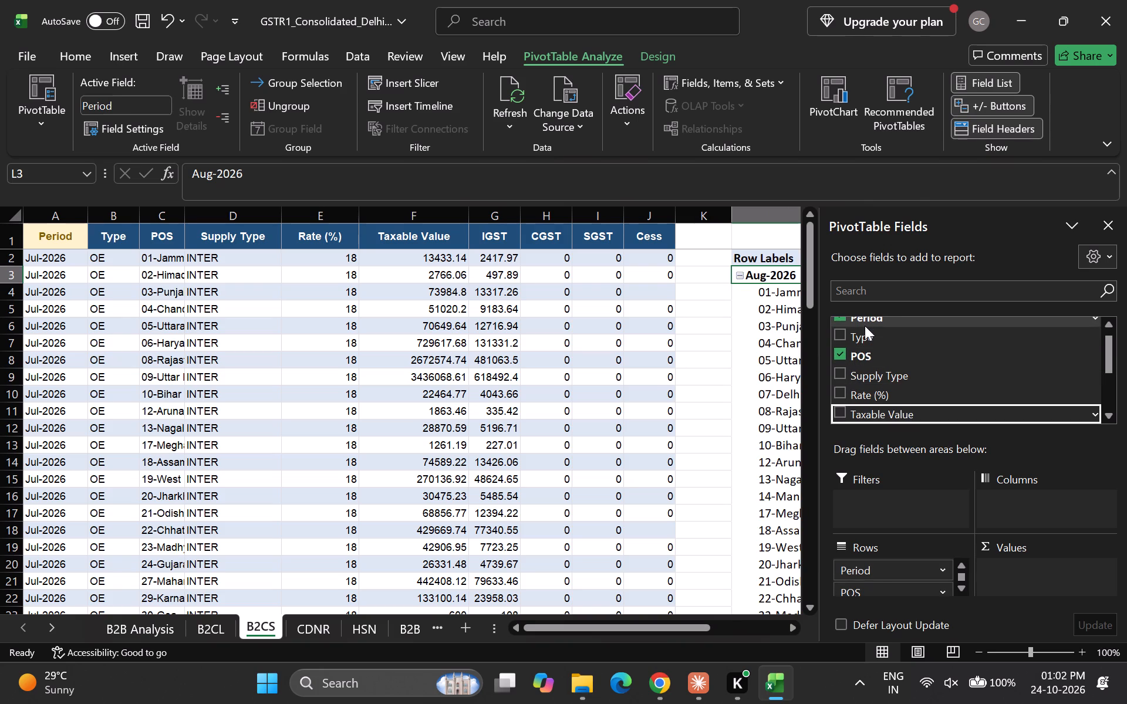
pyautogui.press('space')
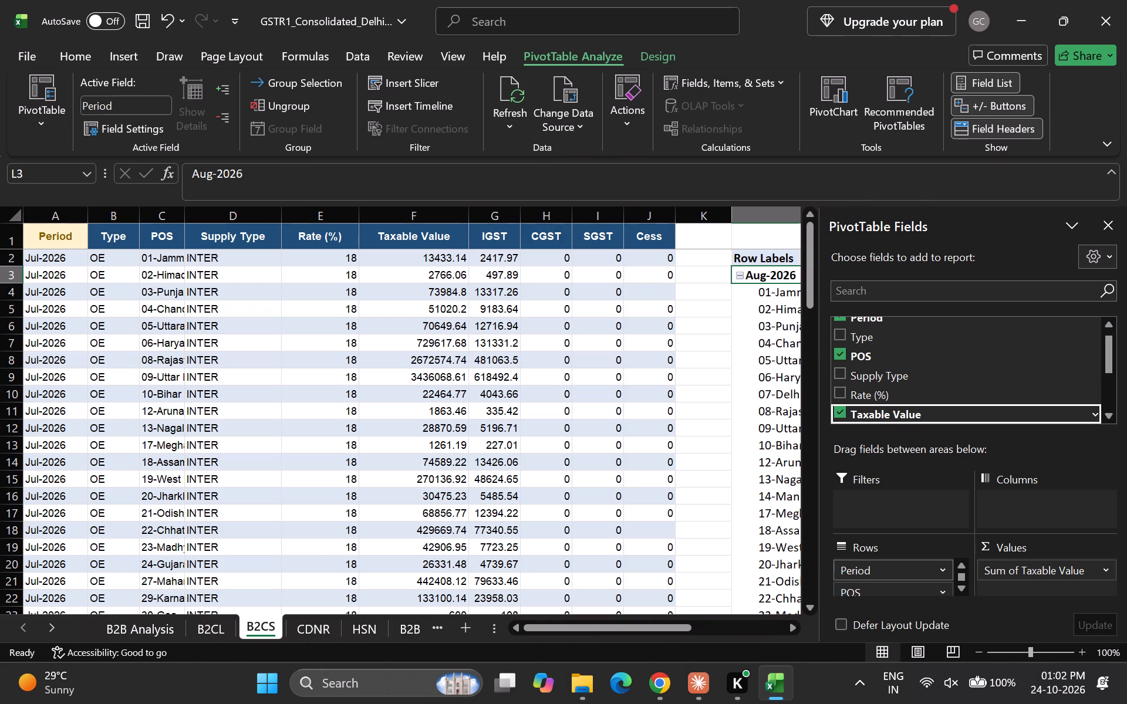
pyautogui.moveTo(870, 575); pyautogui.dragTo(1033, 500)
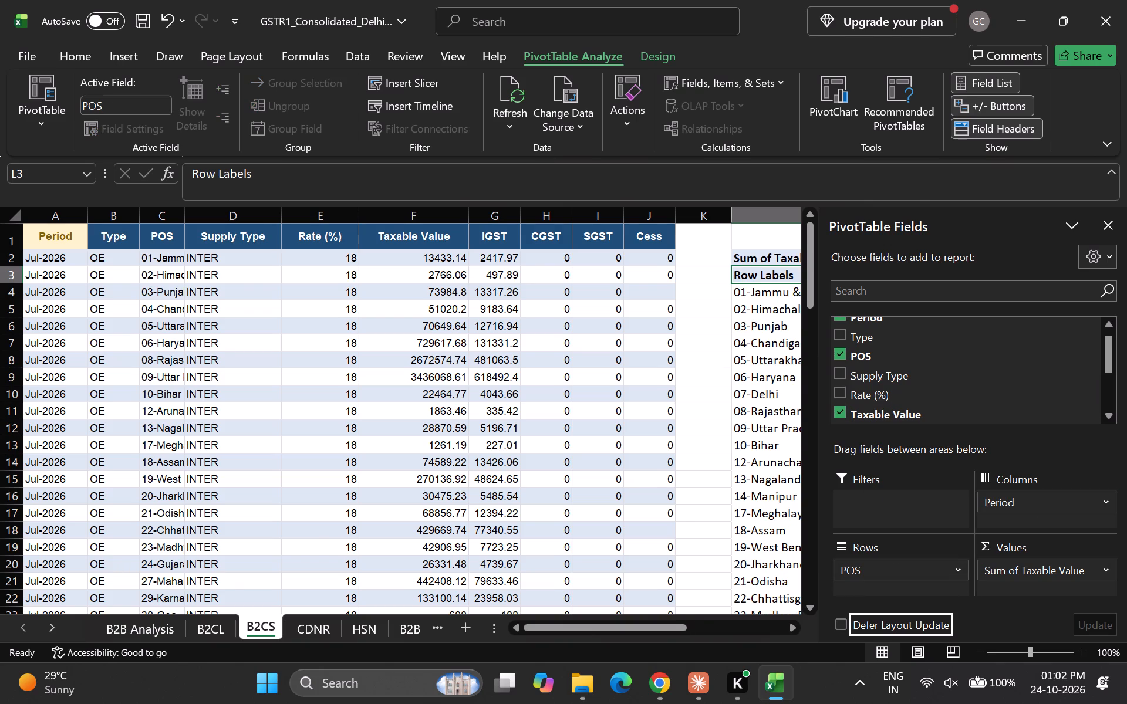
# Set the PivotTable to no subtotals, grand totals for rows only, tabular form and repeated item labels.
pyautogui.hscroll(-2, 694, 421)
pyautogui.click(656, 57)
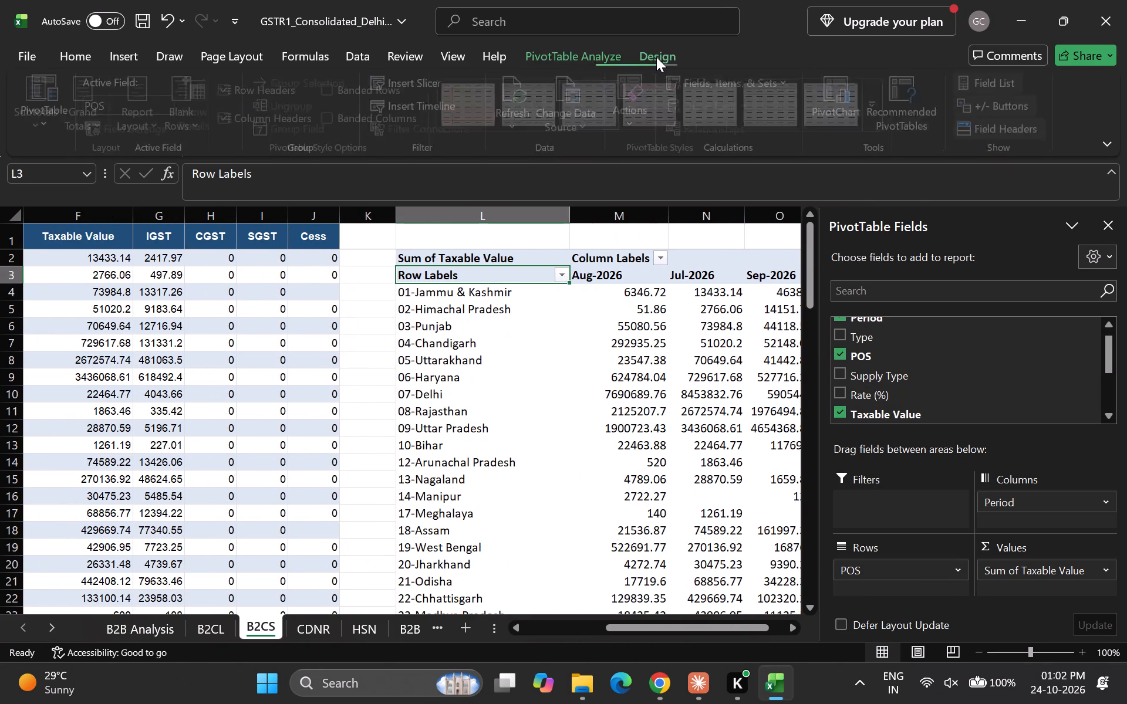
pyautogui.click(23, 113)
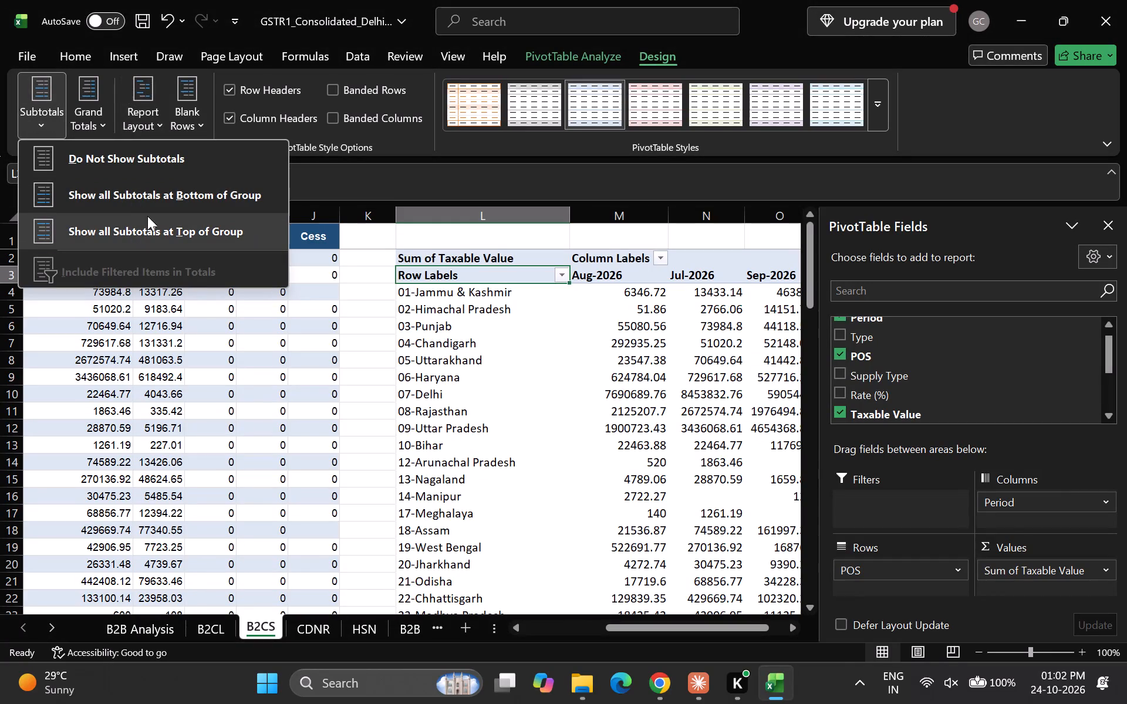
pyautogui.click(166, 153)
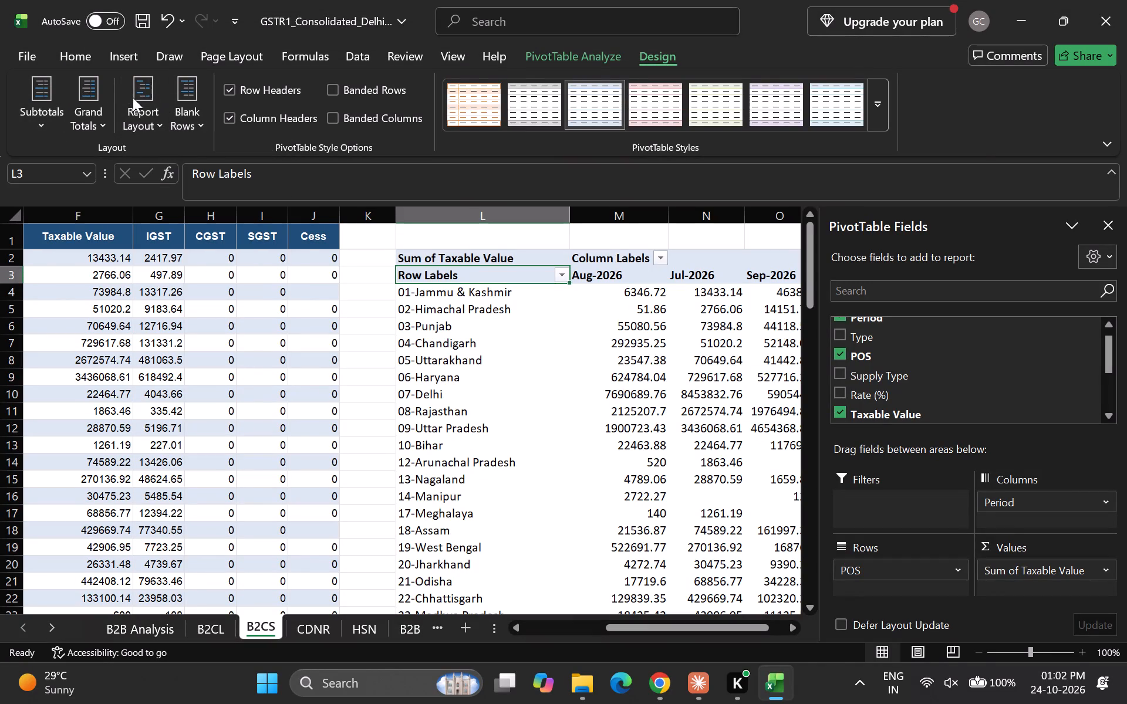
pyautogui.click(79, 103)
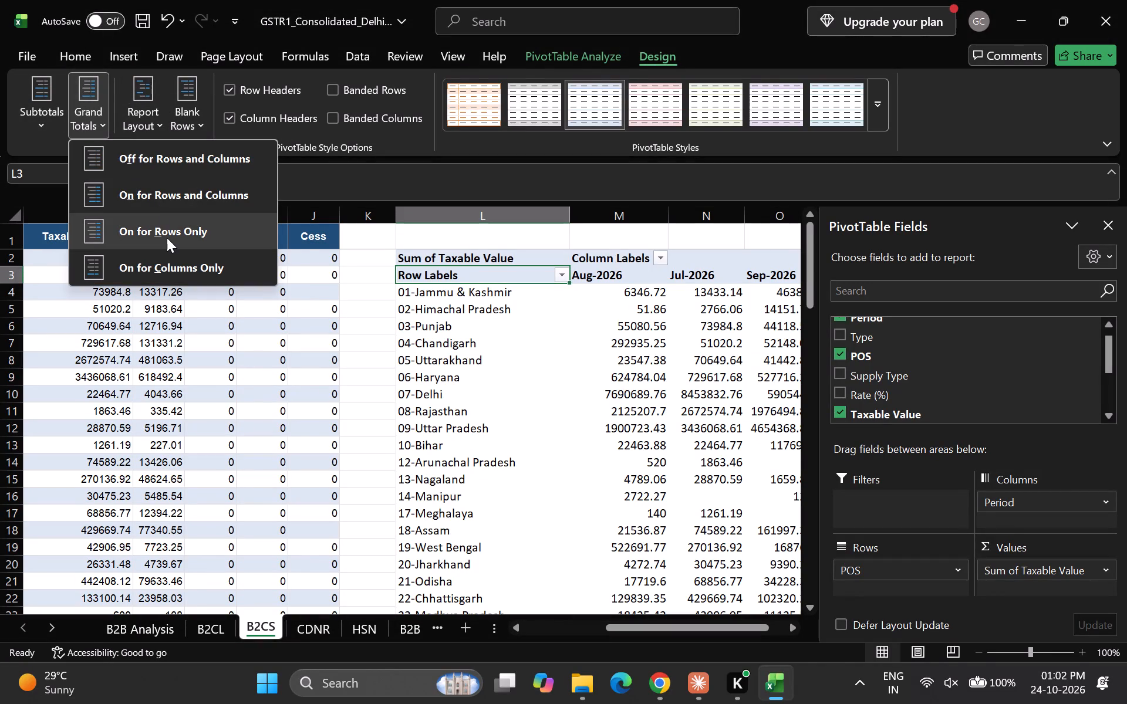
pyautogui.click(167, 238)
pyautogui.click(151, 123)
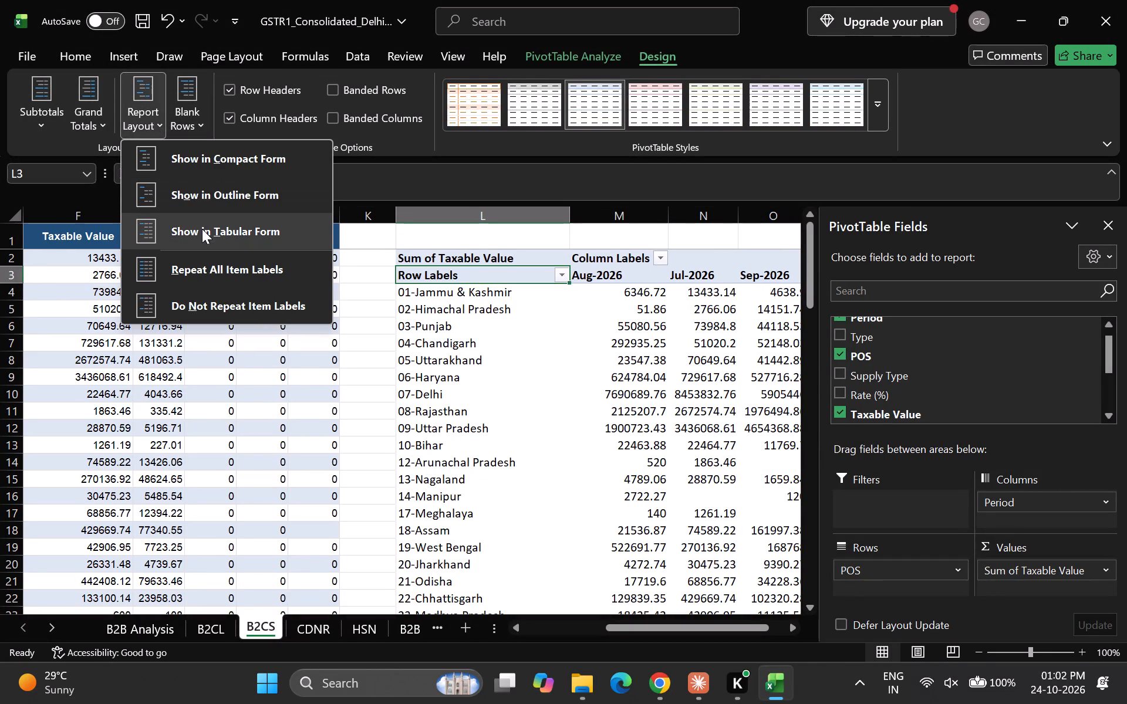
pyautogui.click(202, 229)
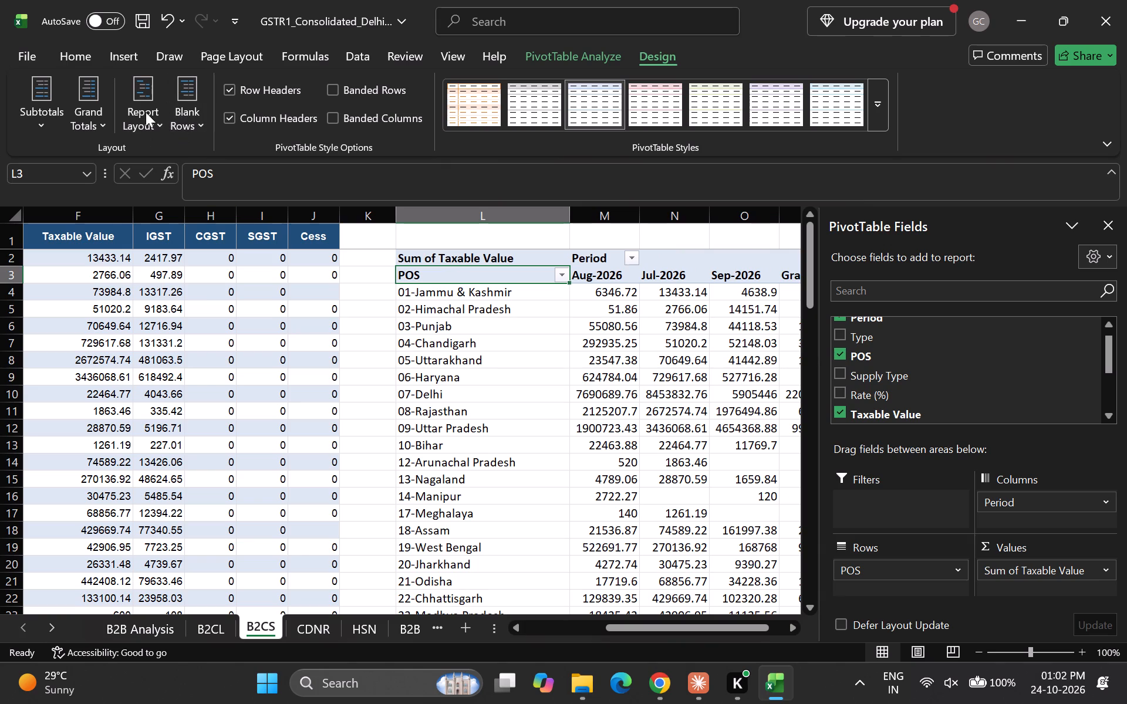
pyautogui.click(145, 112)
pyautogui.click(193, 258)
pyautogui.click(188, 119)
pyautogui.click(186, 116)
# Add a new worksheet after B2CS and paste the whole PivotTable into it at A1 as values only.
pyautogui.hscroll(-2, 386, 356)
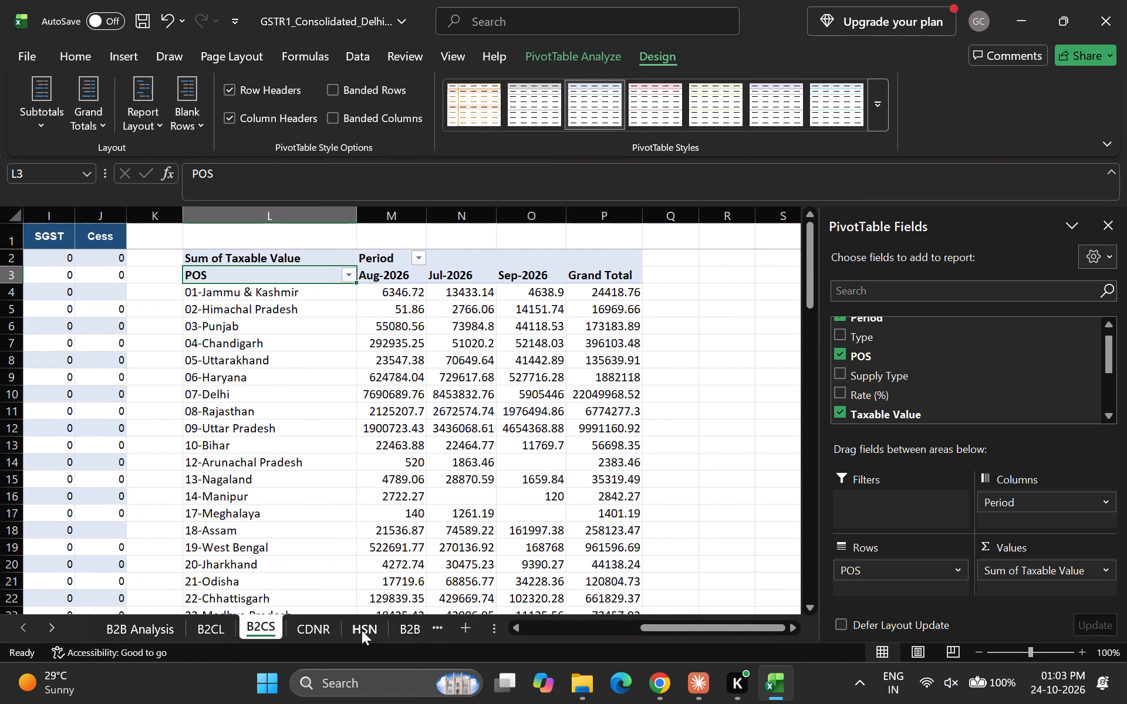
pyautogui.click(466, 633)
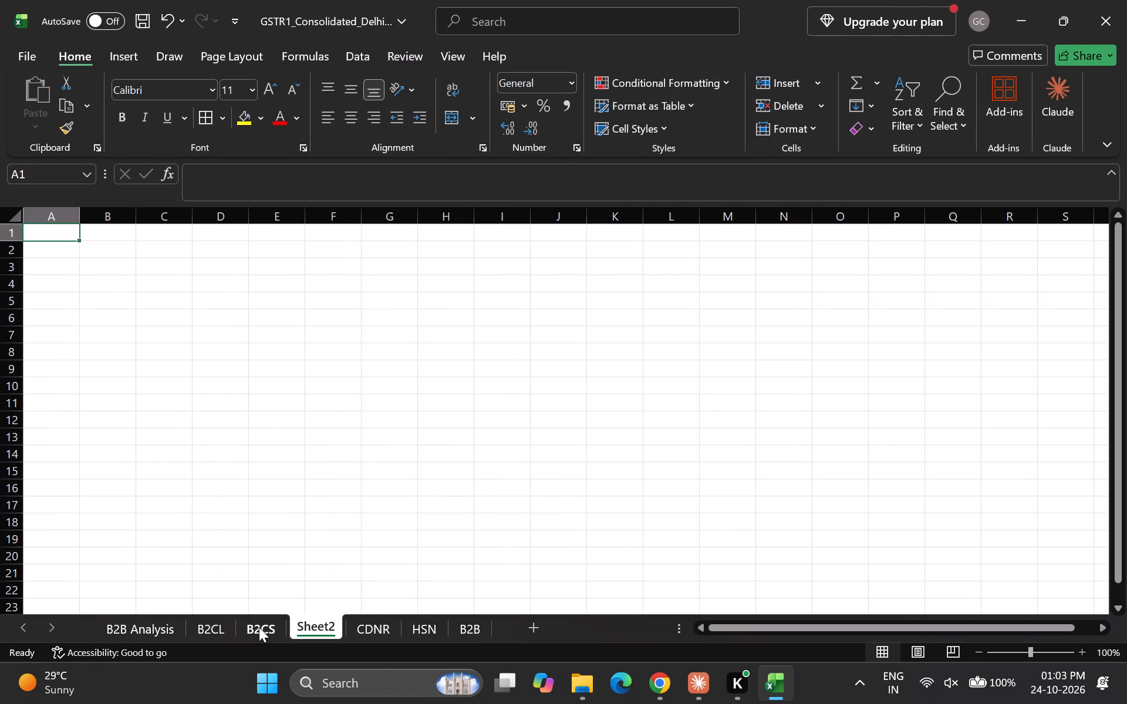
pyautogui.click(259, 627)
pyautogui.hotkey('ctrl', 'a')
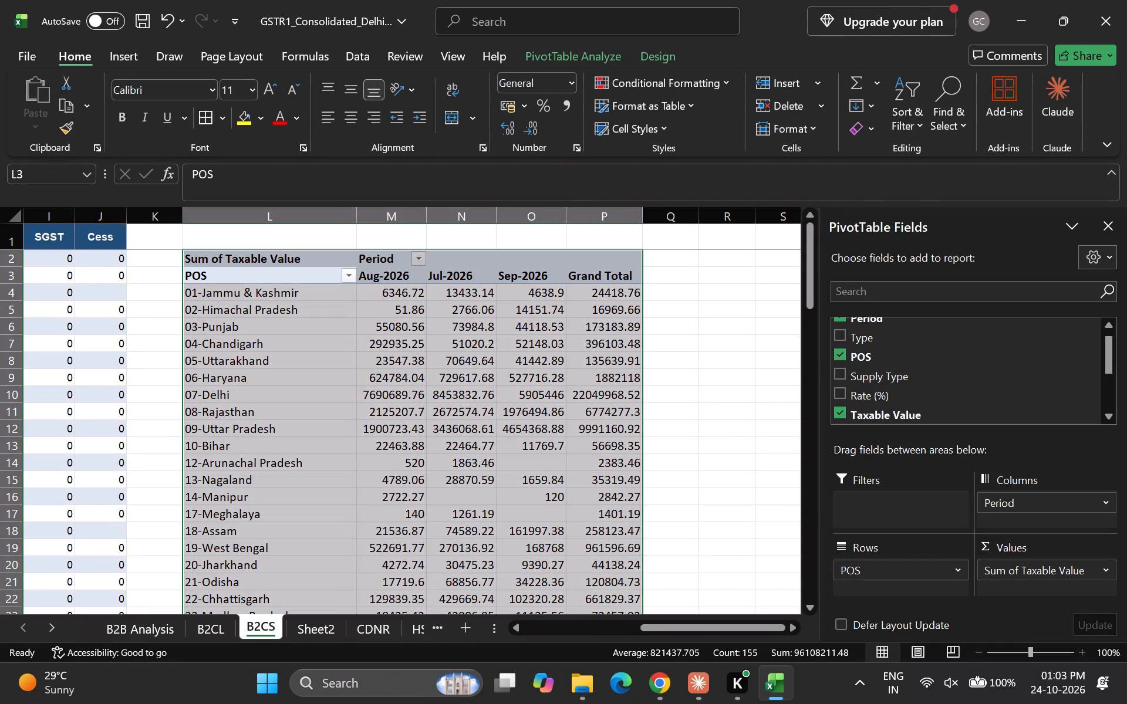
pyautogui.hotkey('ctrl', 'c')
pyautogui.click(329, 628)
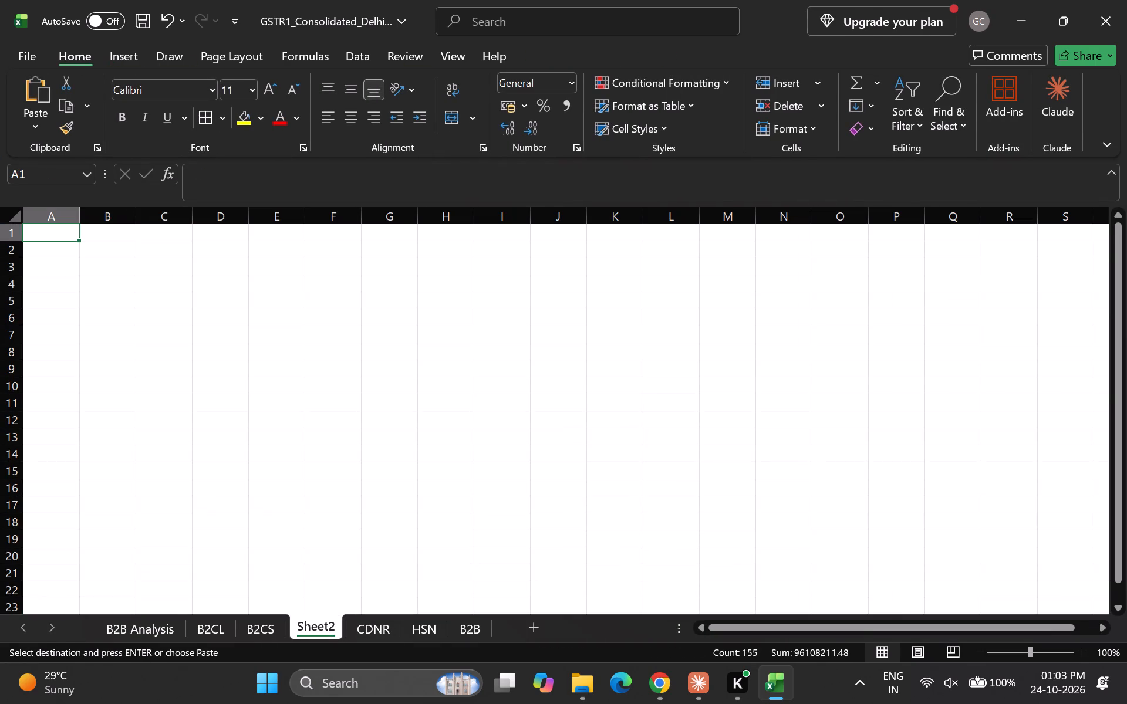
pyautogui.hotkey('ctrl', 'alt', 'v')
pyautogui.press('v')
pyautogui.press('Return')
pyautogui.press('Down')
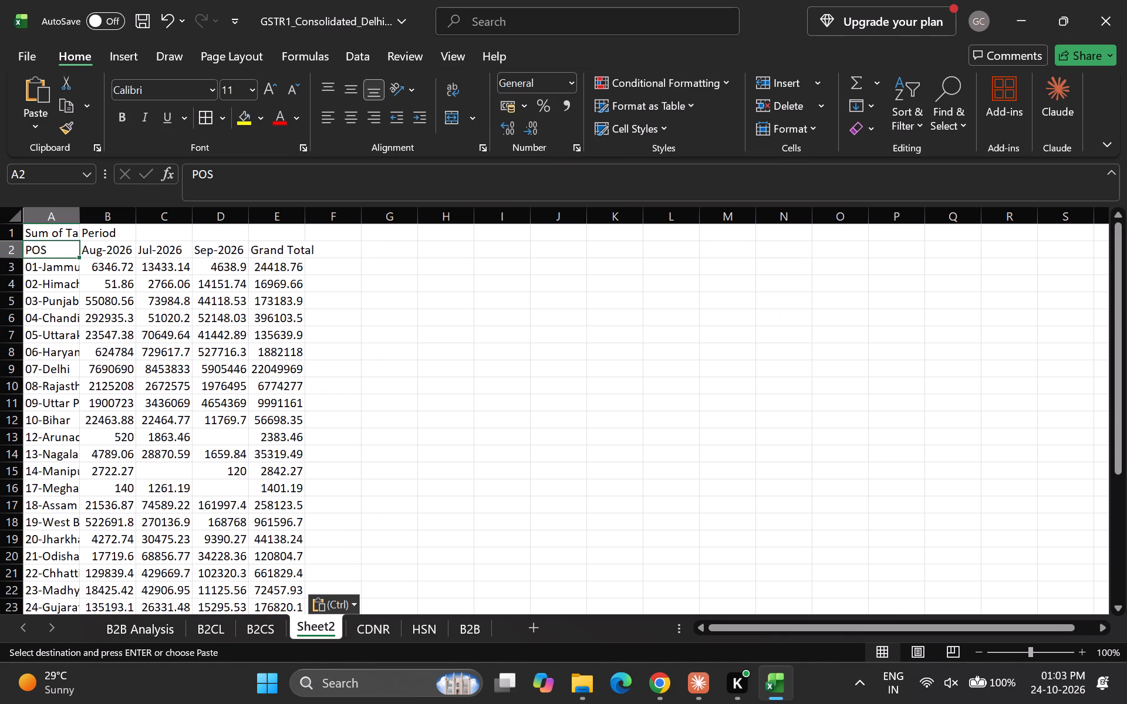
# Rename the new worksheet as B2CS Analysis.
pyautogui.click(309, 622)
pyautogui.doubleClick(309, 622)
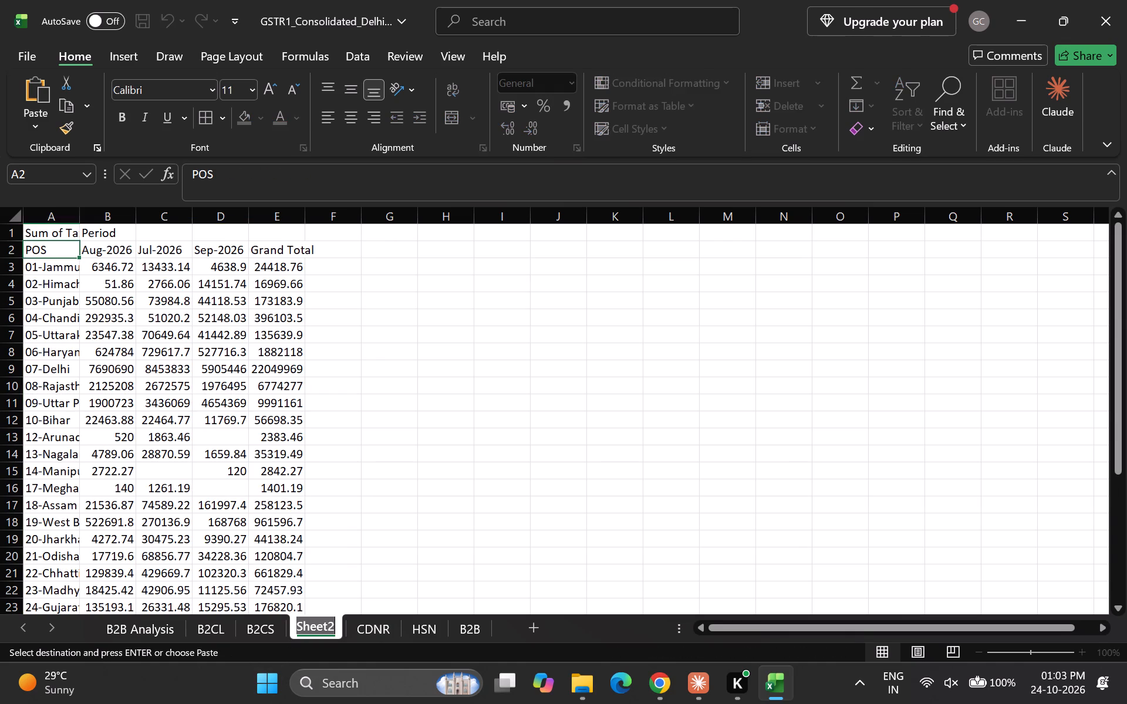
pyautogui.write('B2')
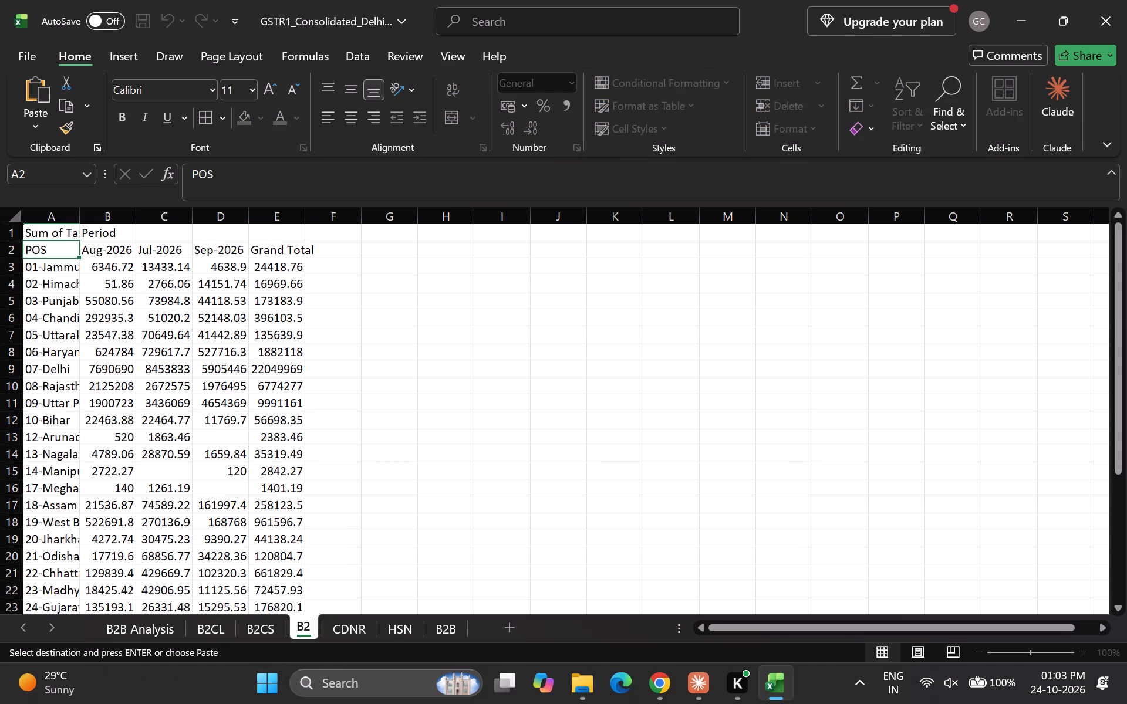
pyautogui.hotkey('shift', 'c')
pyautogui.write('S Analysis')
pyautogui.press('Return')
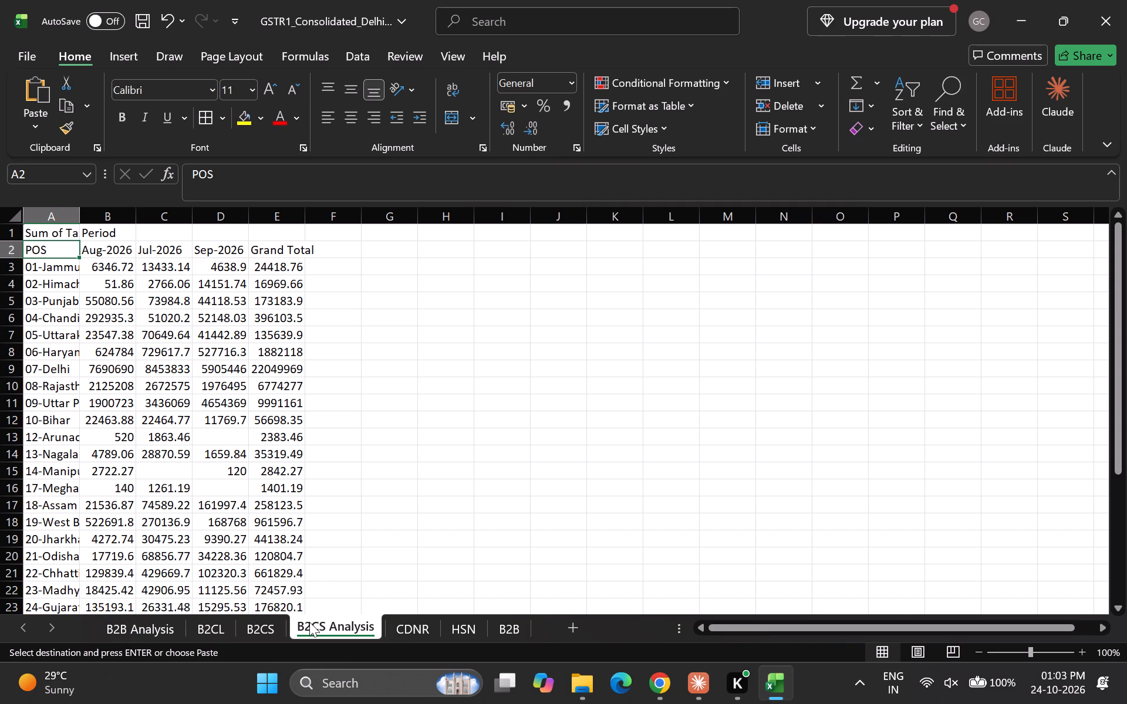
# Delete the first row of B2CS Analysis, above the POS header row.
pyautogui.press('Down')
pyautogui.press('Up')
pyautogui.press('Up')
pyautogui.hotkey('shift', 'space')
pyautogui.hotkey('ctrl', '-')
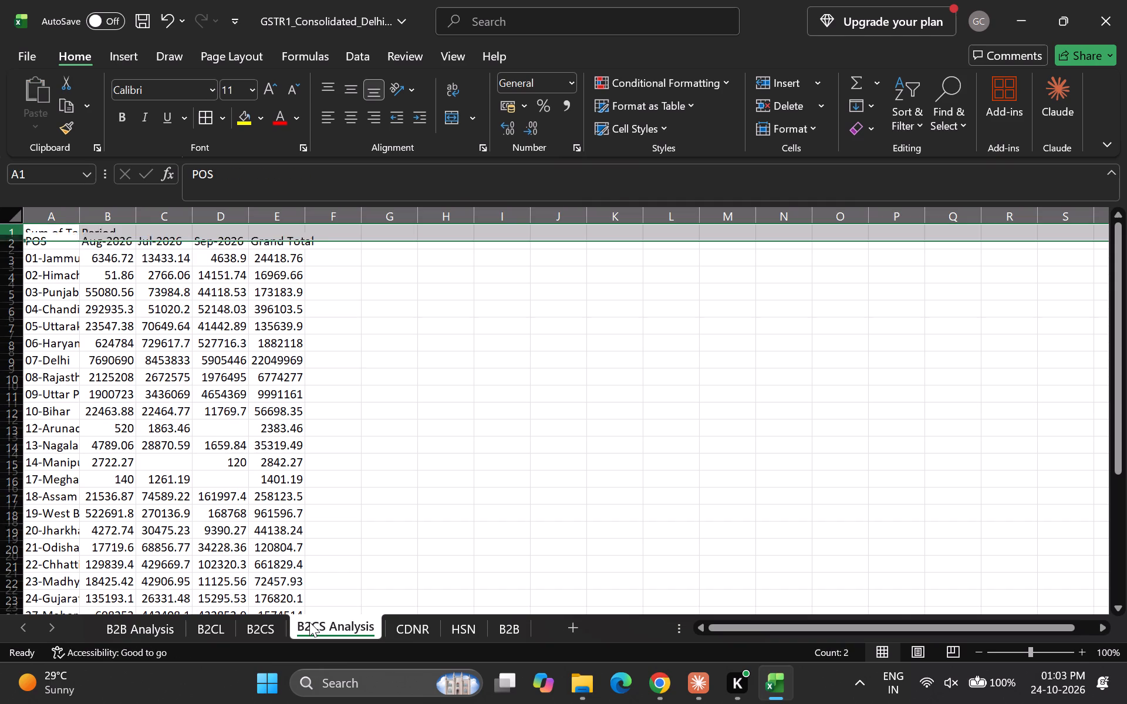
pyautogui.press('Return')
# Insert two blank columns before the Aug-2026 column in B2CS Analysis.
pyautogui.press('Up')
pyautogui.press('Down')
pyautogui.press('Up')
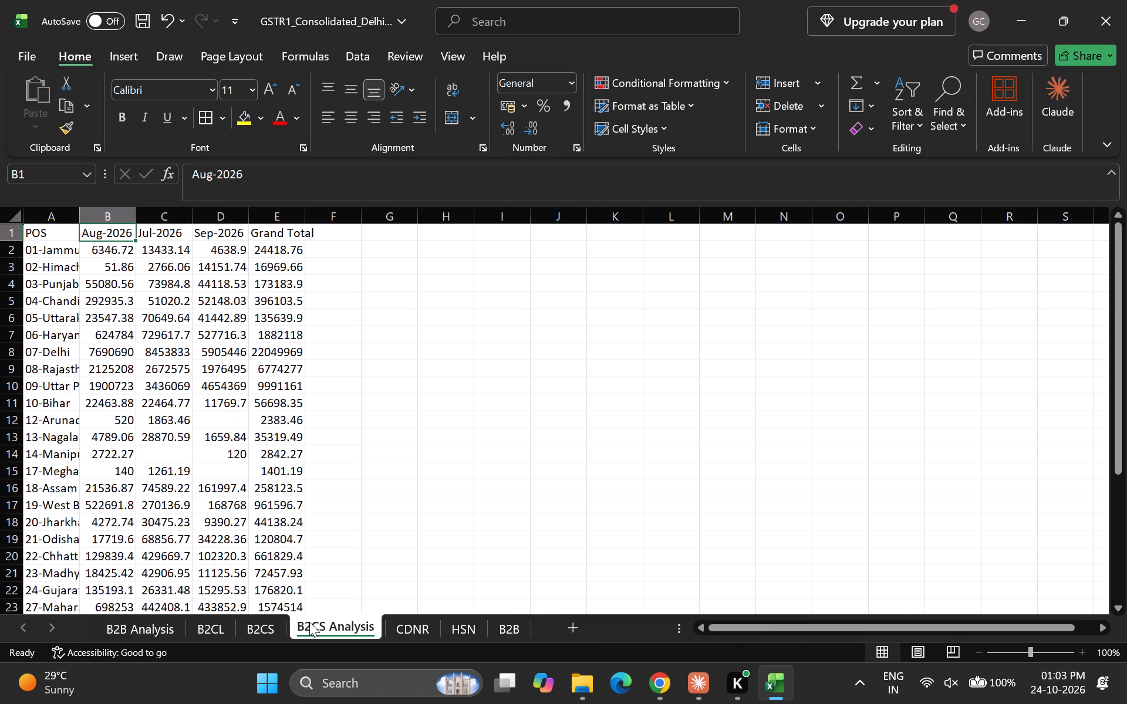
pyautogui.hotkey('ctrl', 'space')
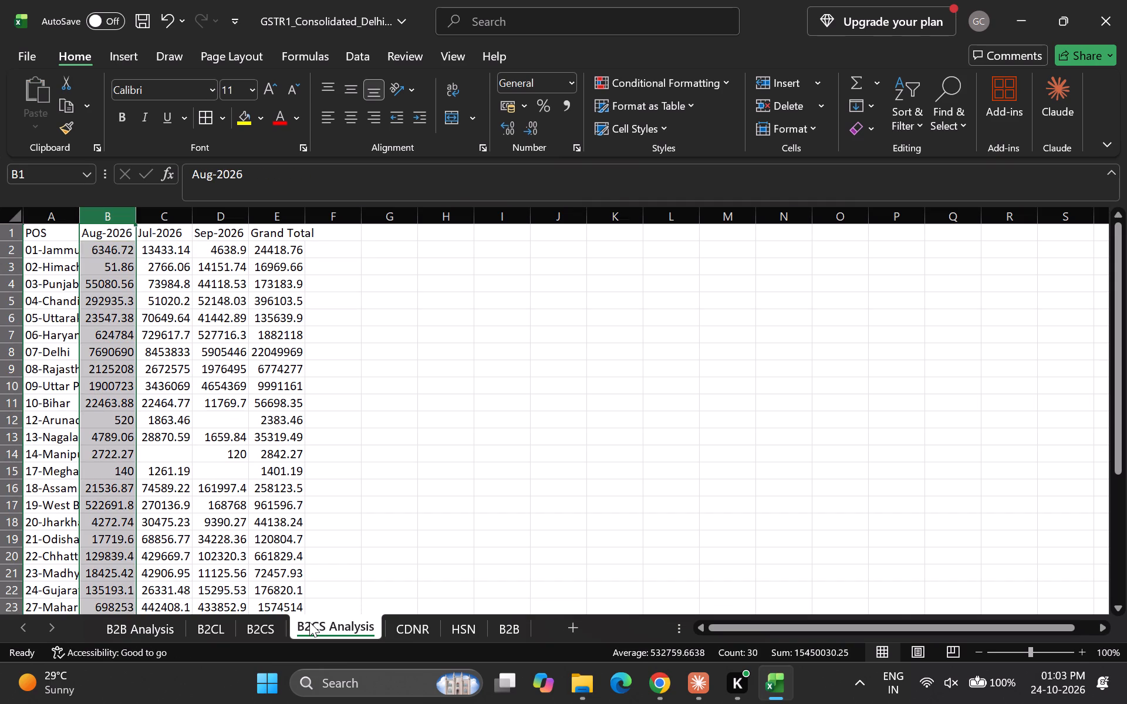
pyautogui.hotkey('ctrl', 'shift', '=')
pyautogui.hotkey('ctrl', 'shift', '=')
# Move the Jul-2026 column into blank column C, directly before Aug-2026.
pyautogui.press('Right')
pyautogui.press('Right')
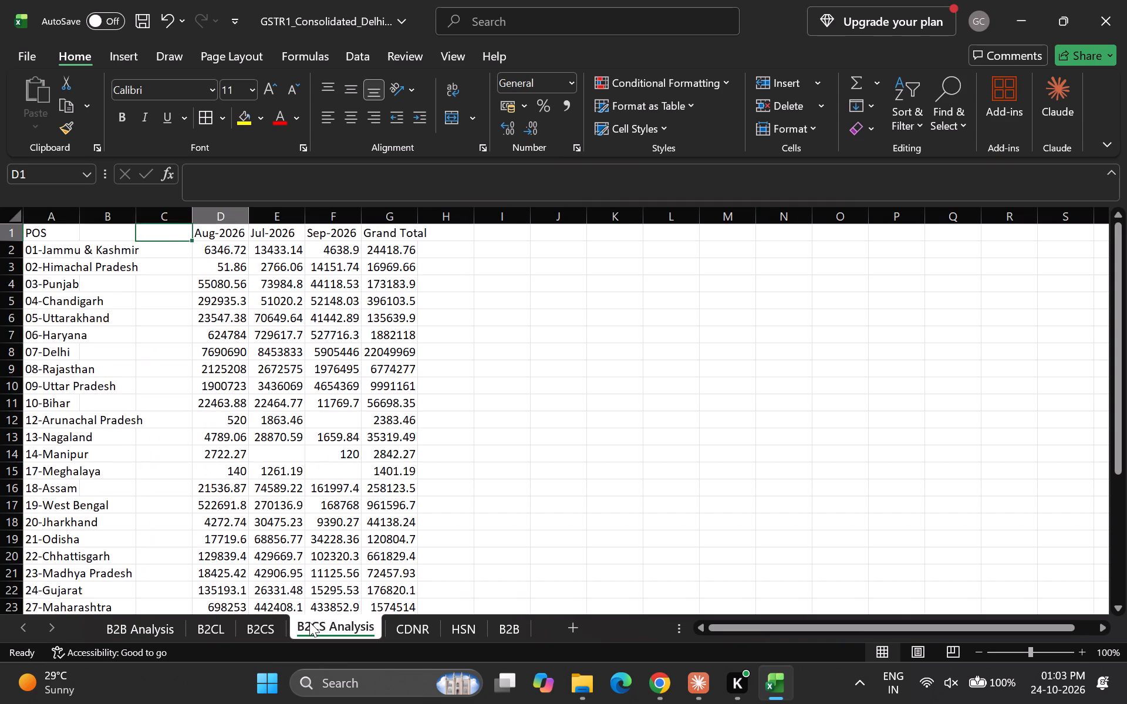
pyautogui.press('Right')
pyautogui.hotkey('ctrl', 'space')
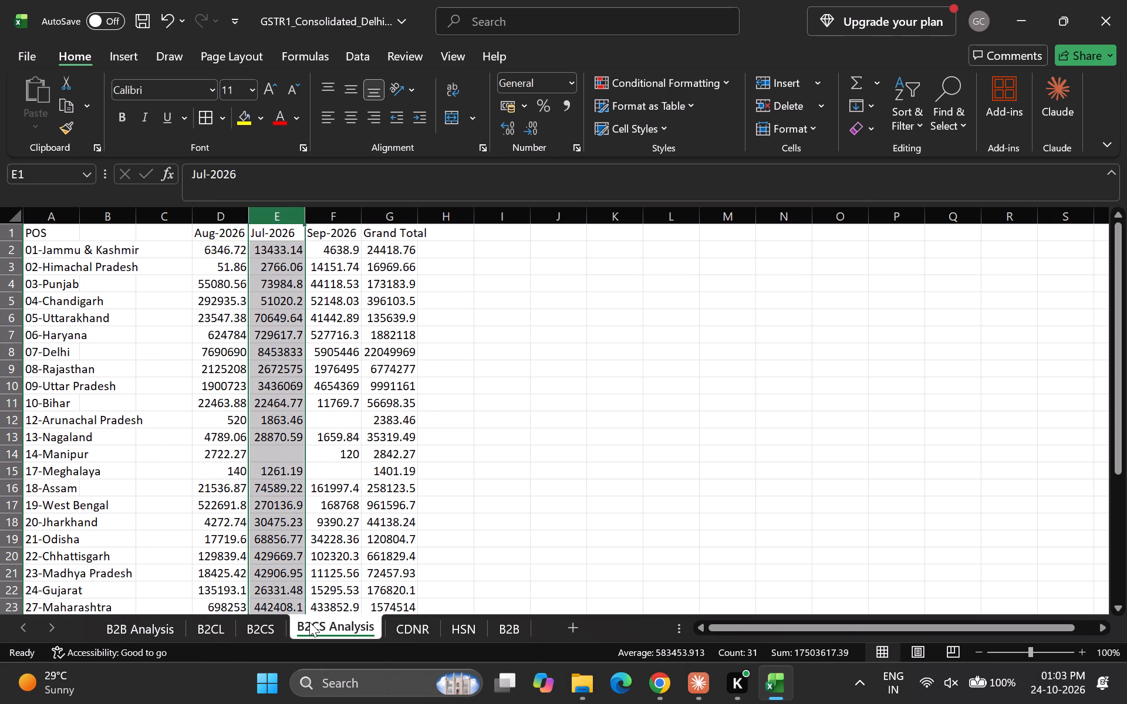
pyautogui.hotkey('ctrl', 'x')
pyautogui.press('Left')
pyautogui.press('Left')
pyautogui.press('Return')
# Move the Grand Total column into blank column B, directly after POS.
pyautogui.press('Right')
pyautogui.press('Right')
pyautogui.press('Right')
pyautogui.press('Right')
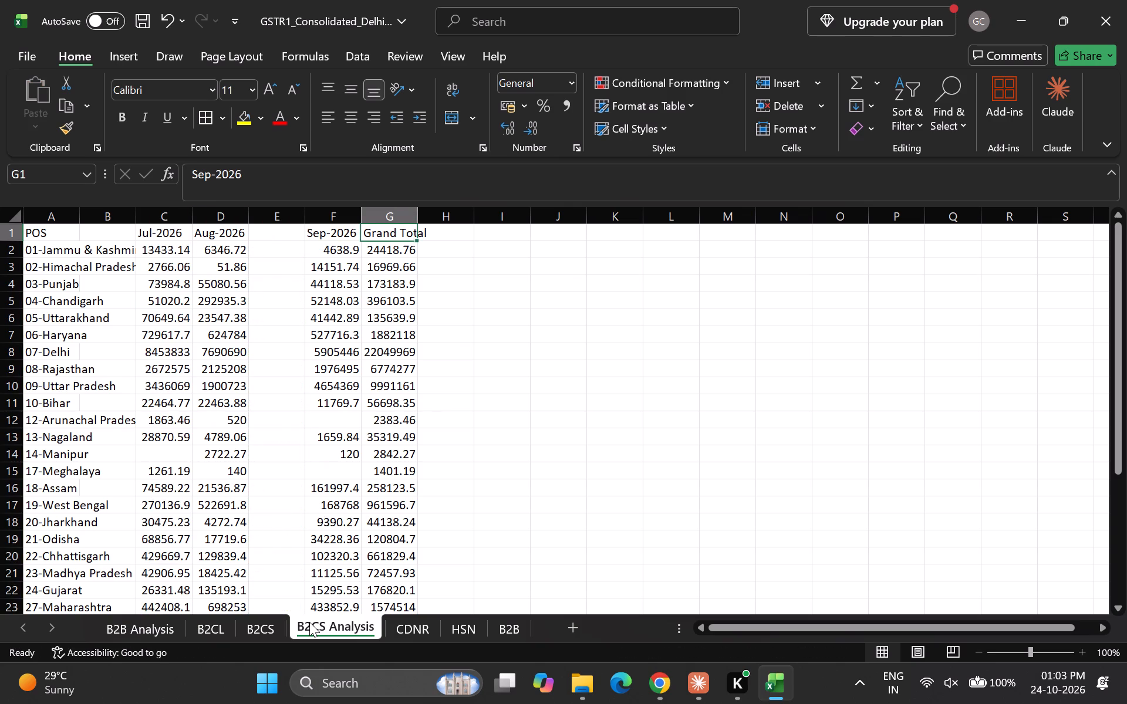
pyautogui.hotkey('ctrl', 'space')
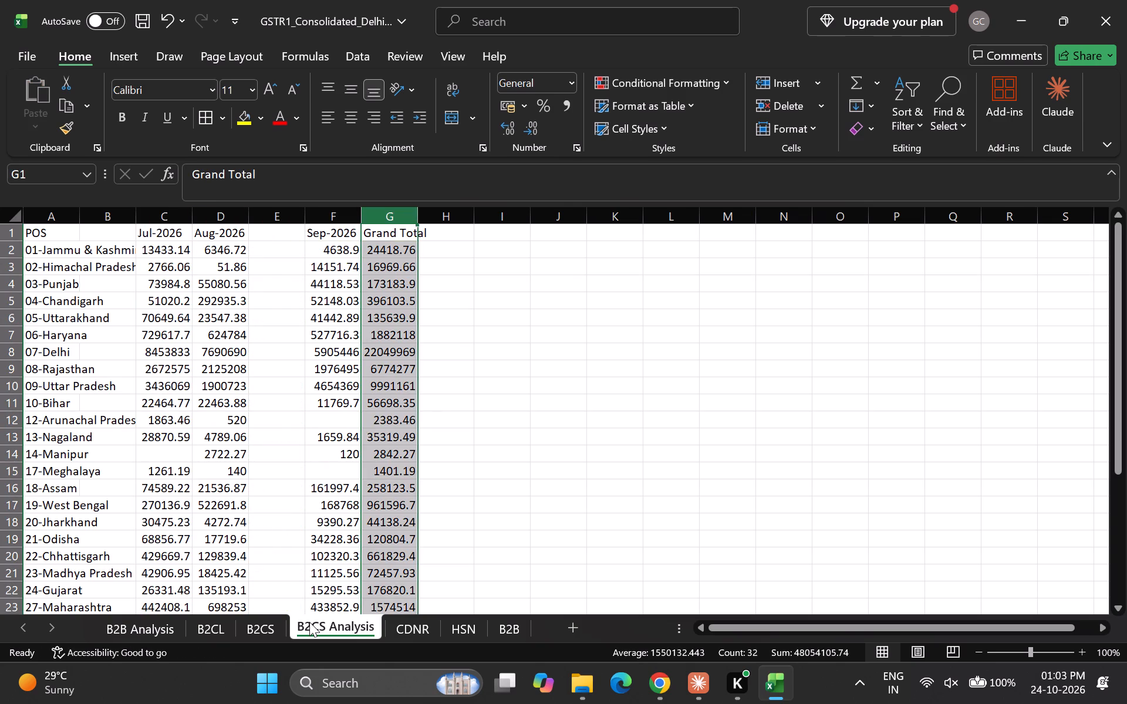
pyautogui.hotkey('ctrl', 'x')
pyautogui.press('Left')
pyautogui.press('Left')
pyautogui.press('Left')
pyautogui.press('Left')
pyautogui.press('Left')
pyautogui.press('Return')
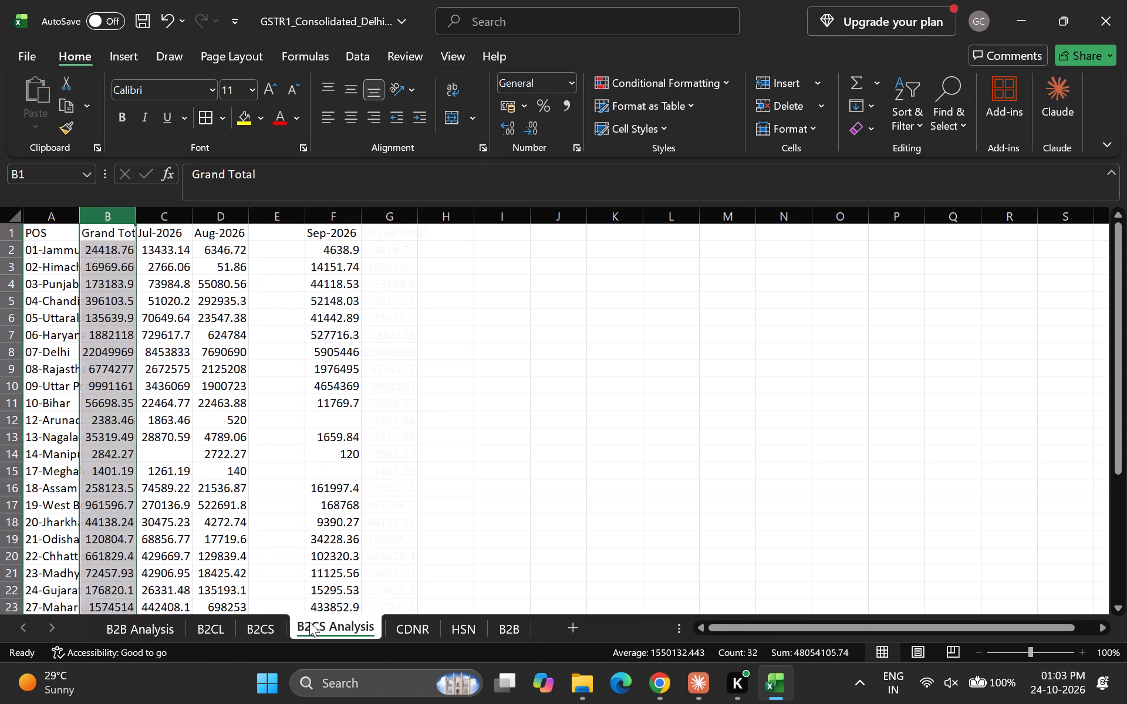
# Rename the Grand Total header in B1 as Total Taxable.
pyautogui.press('Down')
pyautogui.press('Up')
pyautogui.write('Total Tax')
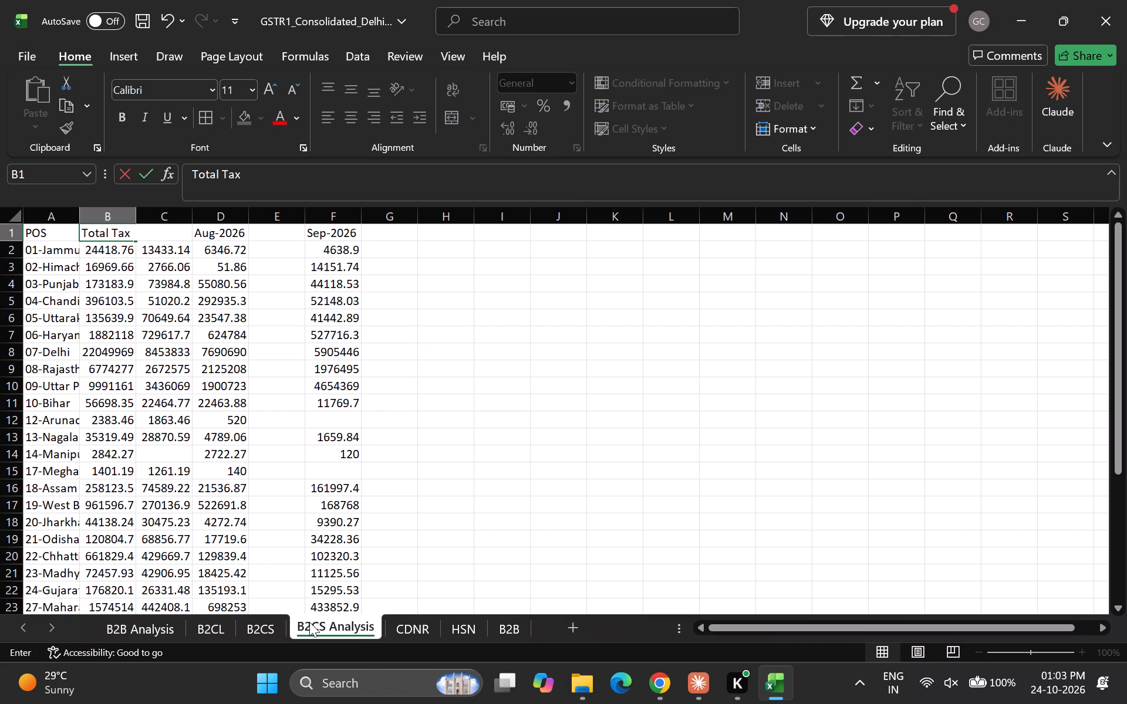
pyautogui.write('able')
pyautogui.press('Return')
# Delete the empty column E between Aug-2026 and Sep-2026.
pyautogui.press('Up')
pyautogui.press('Right')
pyautogui.press('Right')
pyautogui.press('Right')
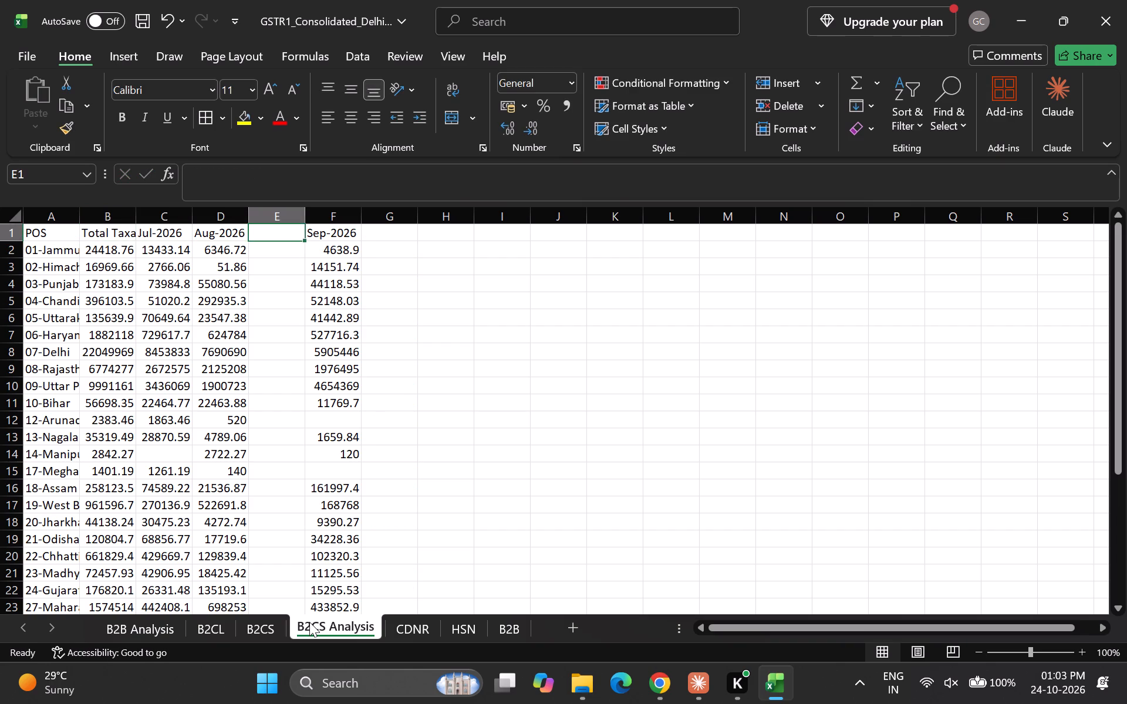
pyautogui.hotkey('ctrl', 'space')
pyautogui.hotkey('ctrl', '-')
pyautogui.press('Return')
pyautogui.press('Up')
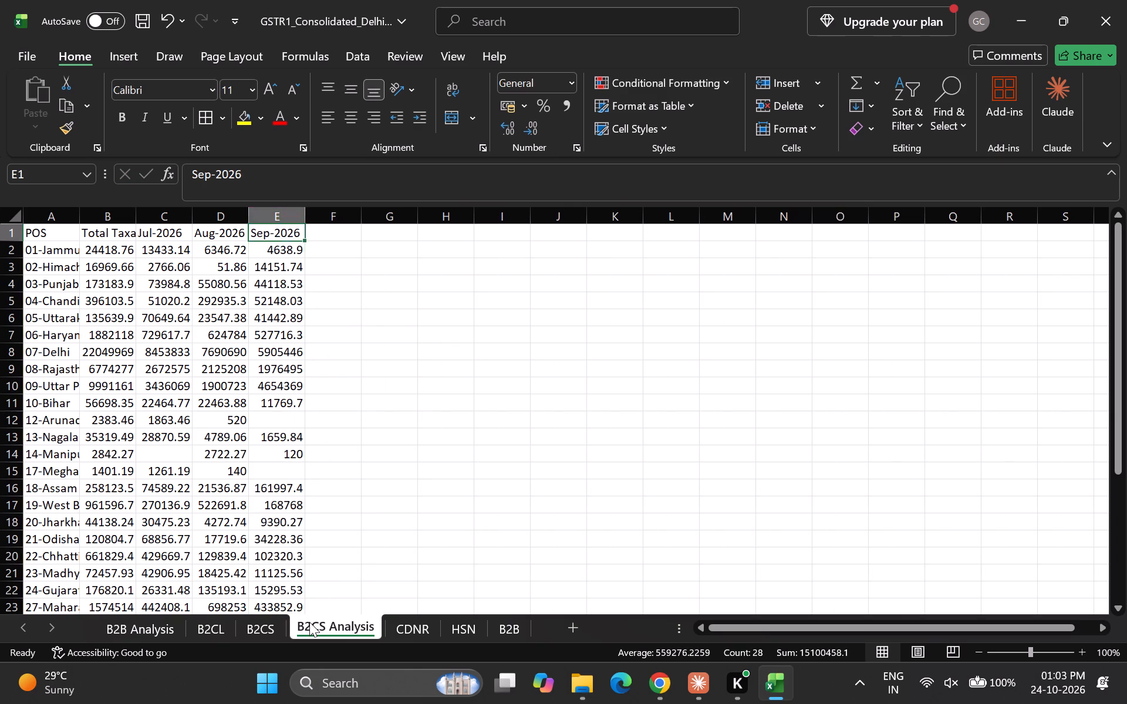
# Format the header row A1:E1 of the B2CS Analysis sheet in bold at font size 13.
pyautogui.press('Left')
pyautogui.press('Left')
pyautogui.press('Left')
pyautogui.press('Left')
pyautogui.hotkey('shift', 'Right')
pyautogui.hotkey('shift', 'Right')
pyautogui.hotkey('shift', 'Right')
pyautogui.hotkey('shift', 'Right')
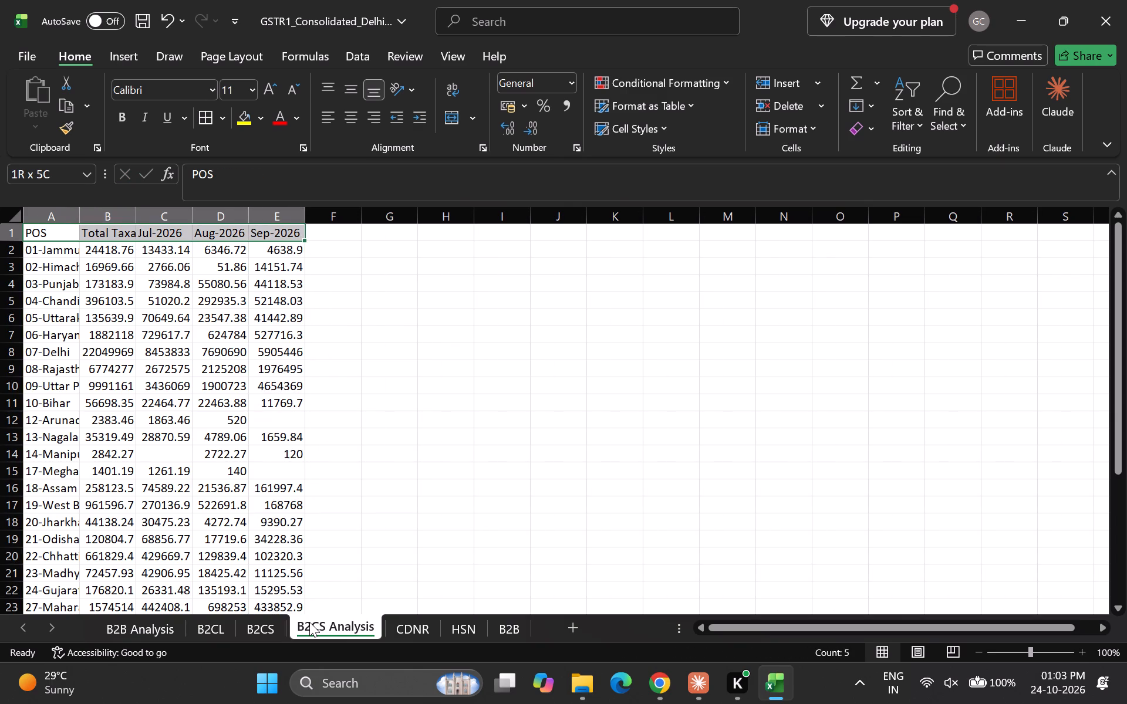
pyautogui.click(238, 92)
pyautogui.write('13')
pyautogui.press('Return')
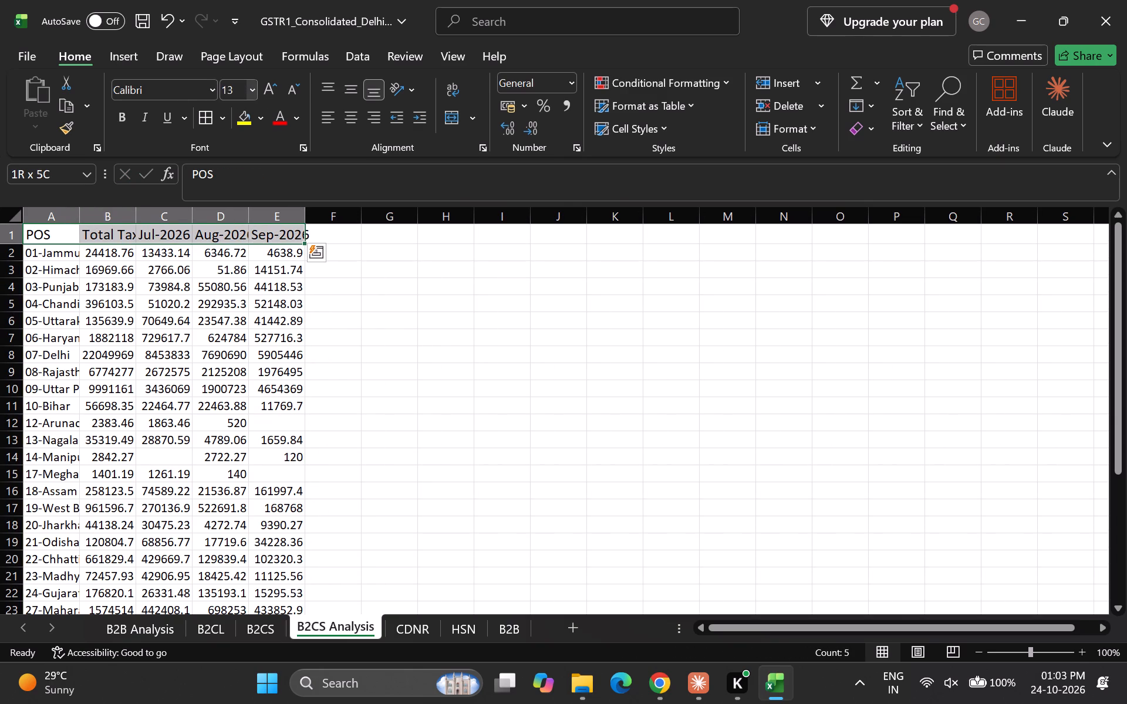
pyautogui.click(120, 111)
pyautogui.press('Down')
pyautogui.press('Up')
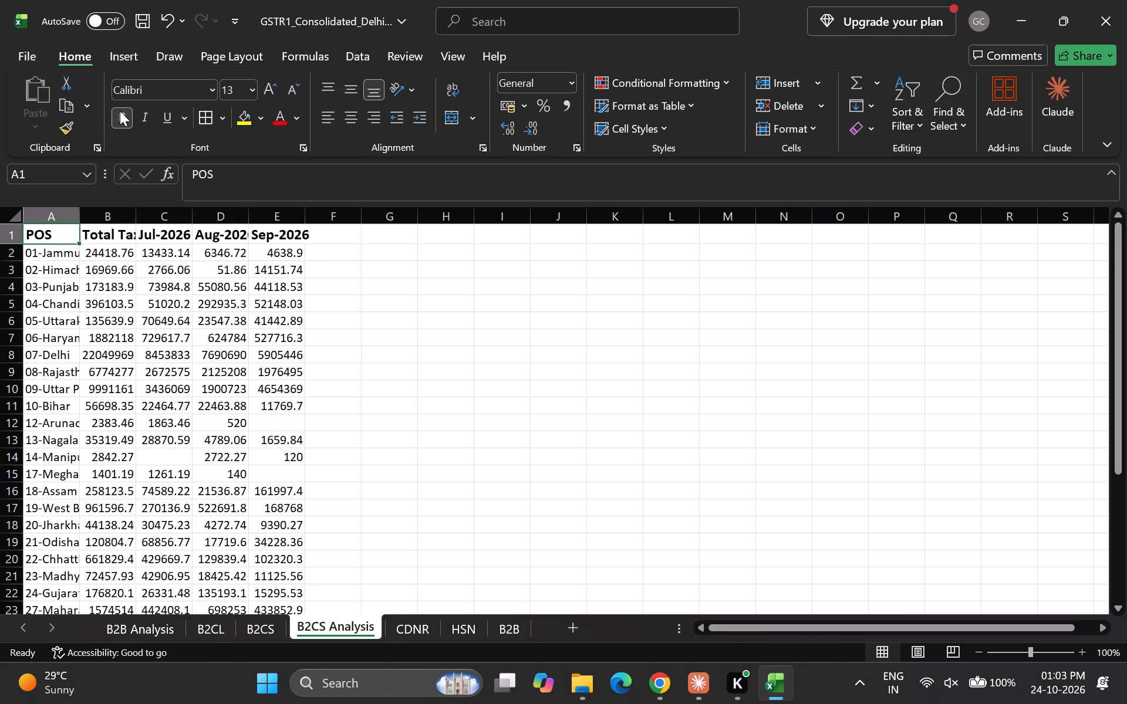
# Apply all borders to the whole POS table and autofit its column widths.
pyautogui.hotkey('ctrl', 'a')
pyautogui.write('hba')
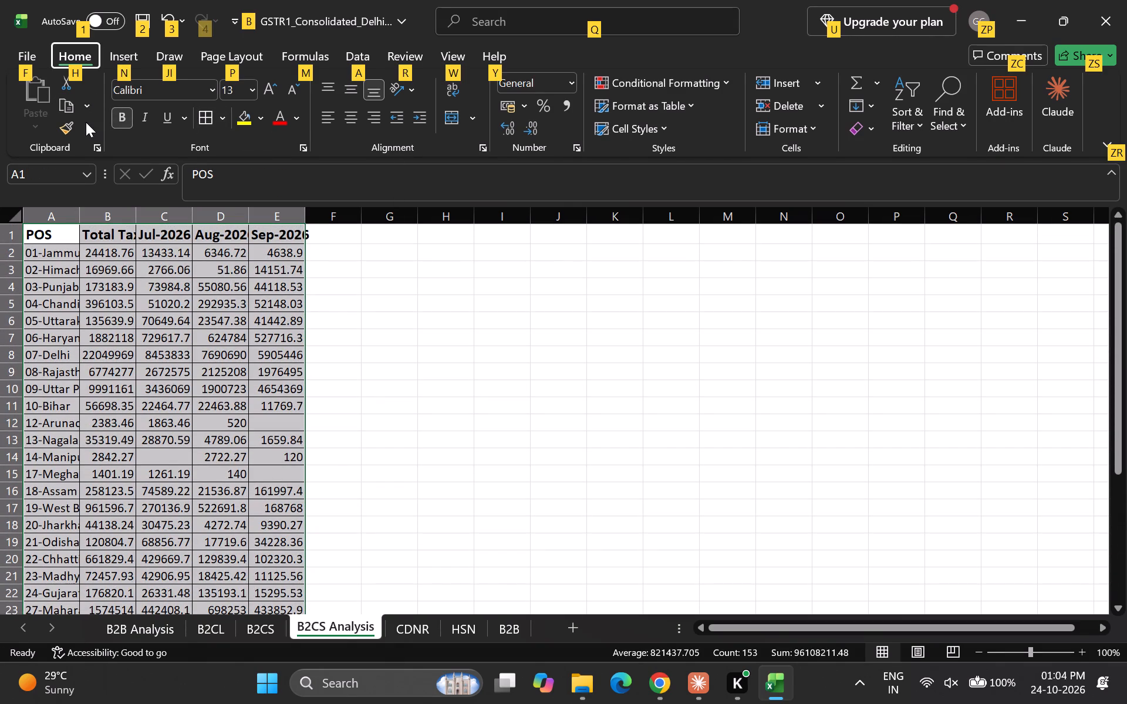
pyautogui.write('hoi')
pyautogui.press('Down')
pyautogui.press('Up')
# Format the amounts in B2:E32 with comma style and no decimal places.
pyautogui.press('Right')
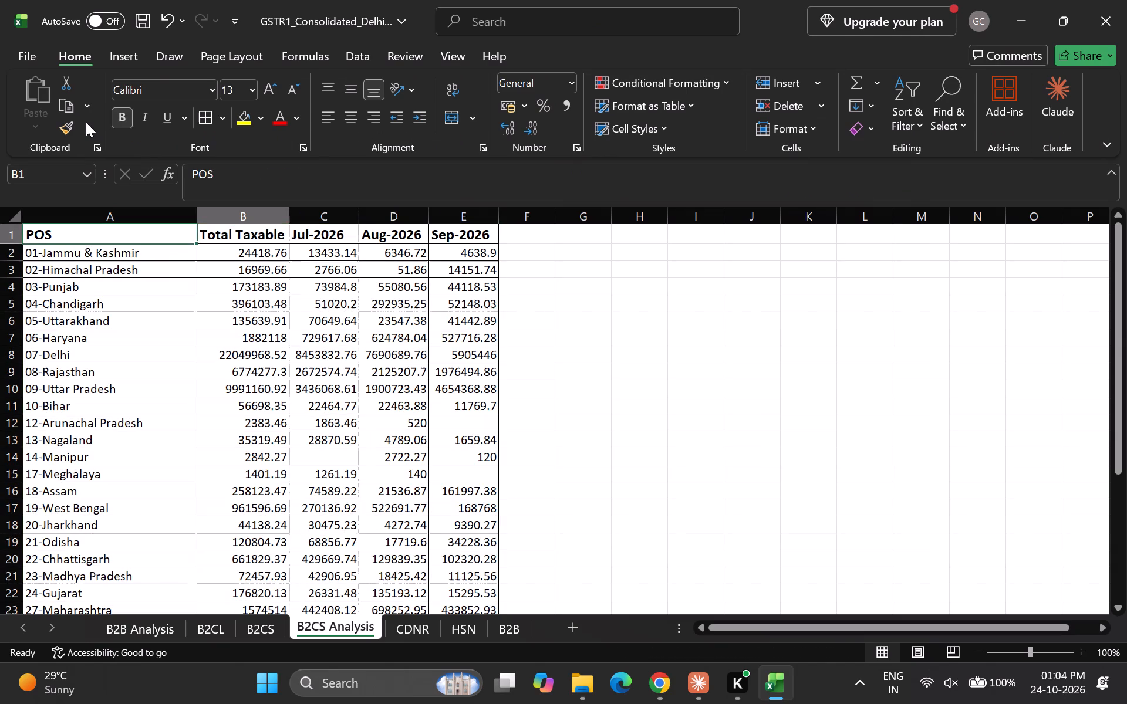
pyautogui.press('Down')
pyautogui.hotkey('shift', 'Right')
pyautogui.hotkey('shift', 'Right')
pyautogui.hotkey('shift', 'Right')
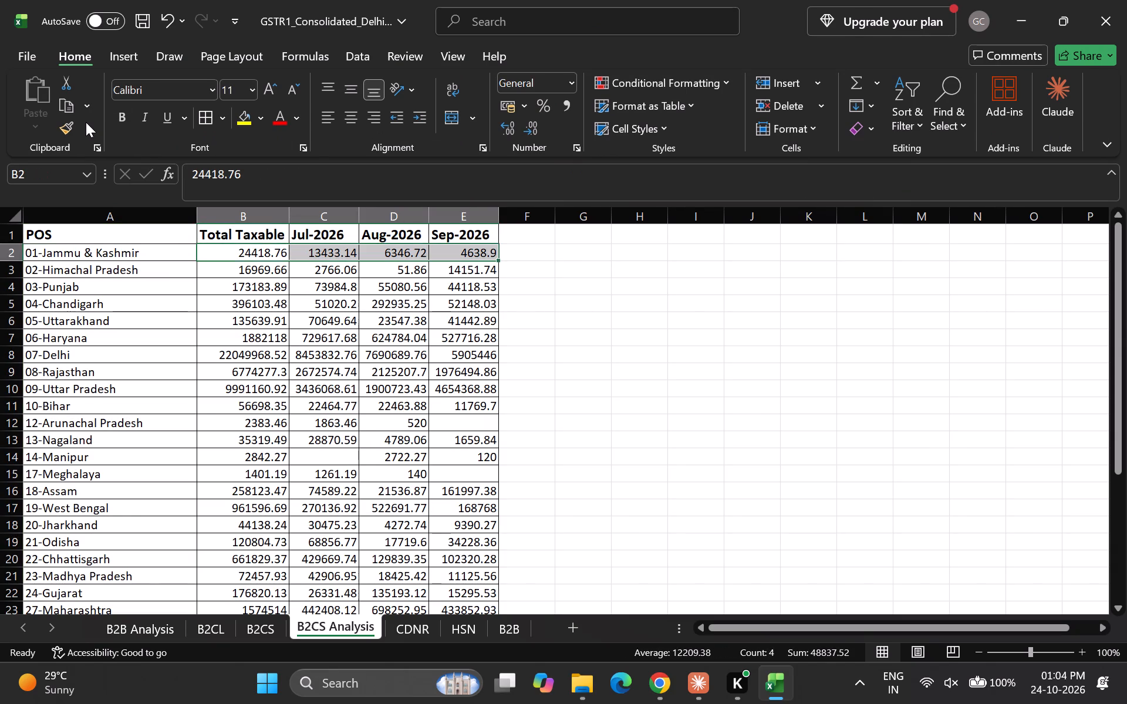
pyautogui.hotkey('ctrl', 'shift', 'Down')
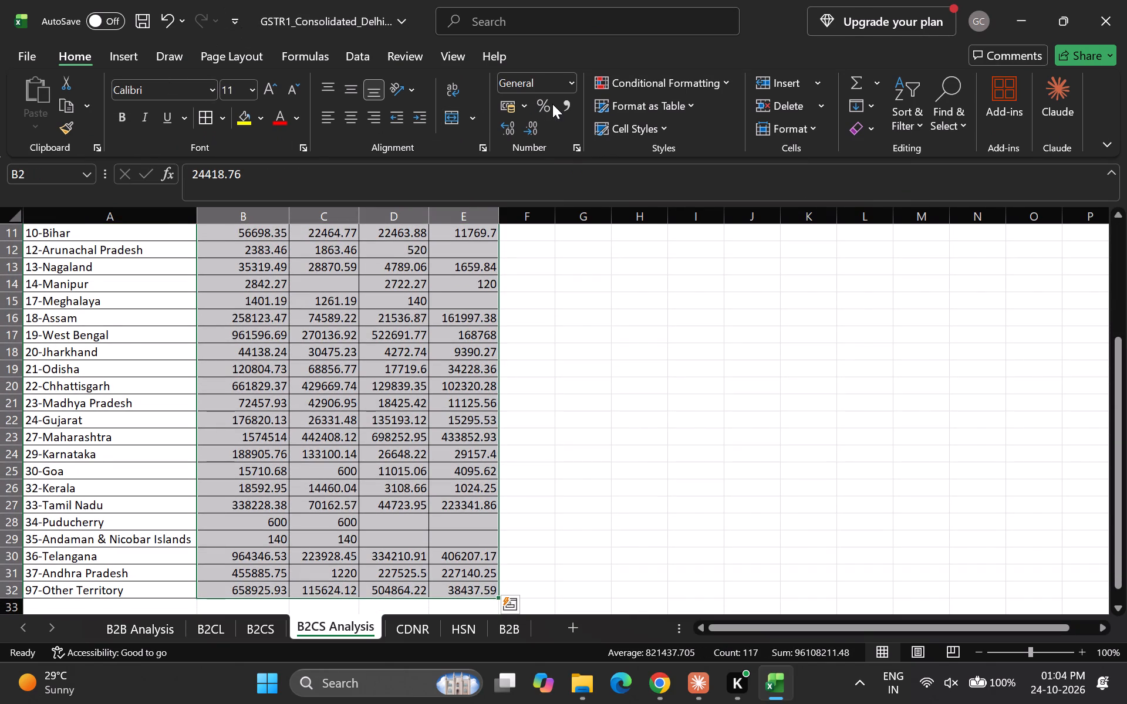
pyautogui.click(565, 108)
pyautogui.doubleClick(536, 132)
pyautogui.press('Down')
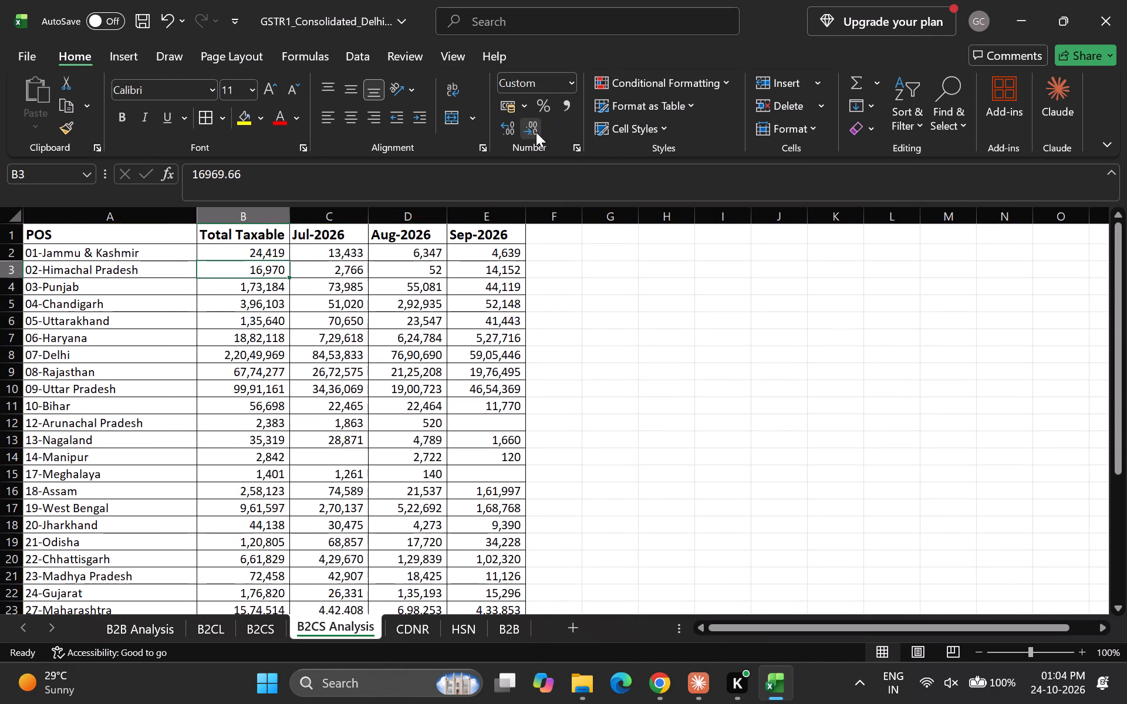
pyautogui.press('Up')
# Save the workbook.
pyautogui.hotkey('ctrl', 's')
pyautogui.press('Down')
pyautogui.press('Up')
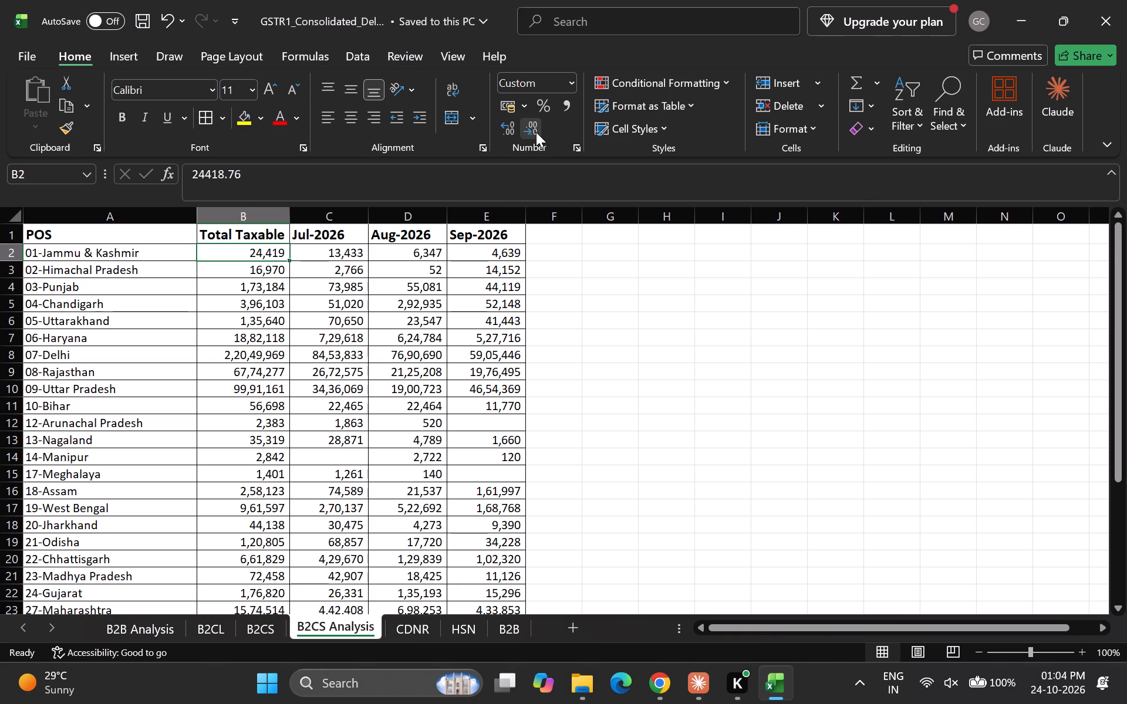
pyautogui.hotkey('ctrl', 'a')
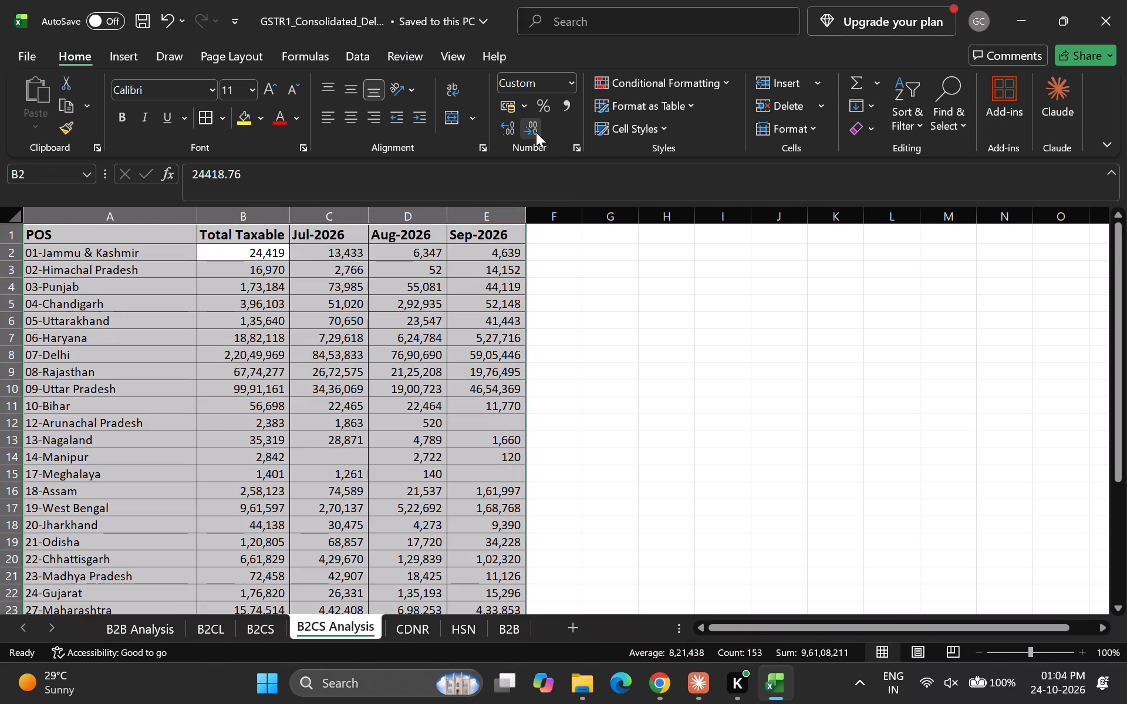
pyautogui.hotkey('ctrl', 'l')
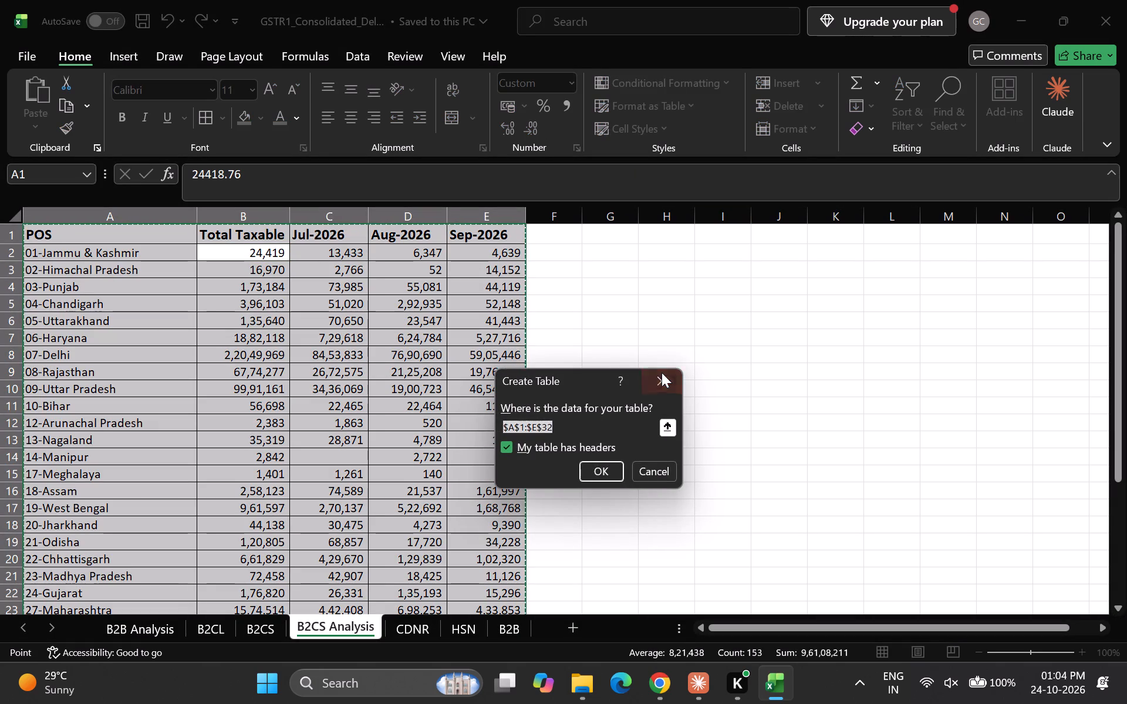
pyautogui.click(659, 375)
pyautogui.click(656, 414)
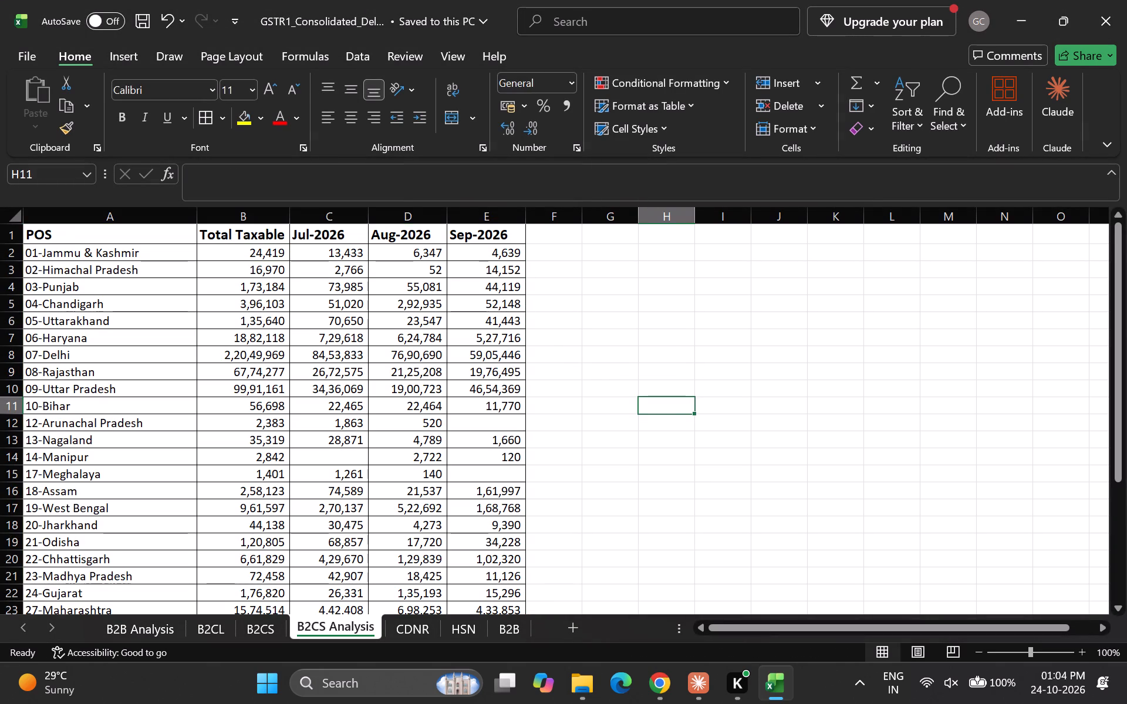
# Add filters to the header row of the POS table.
pyautogui.press('Left')
pyautogui.press('Left')
pyautogui.press('Left')
pyautogui.press('Left')
pyautogui.hotkey('ctrl', 'a')
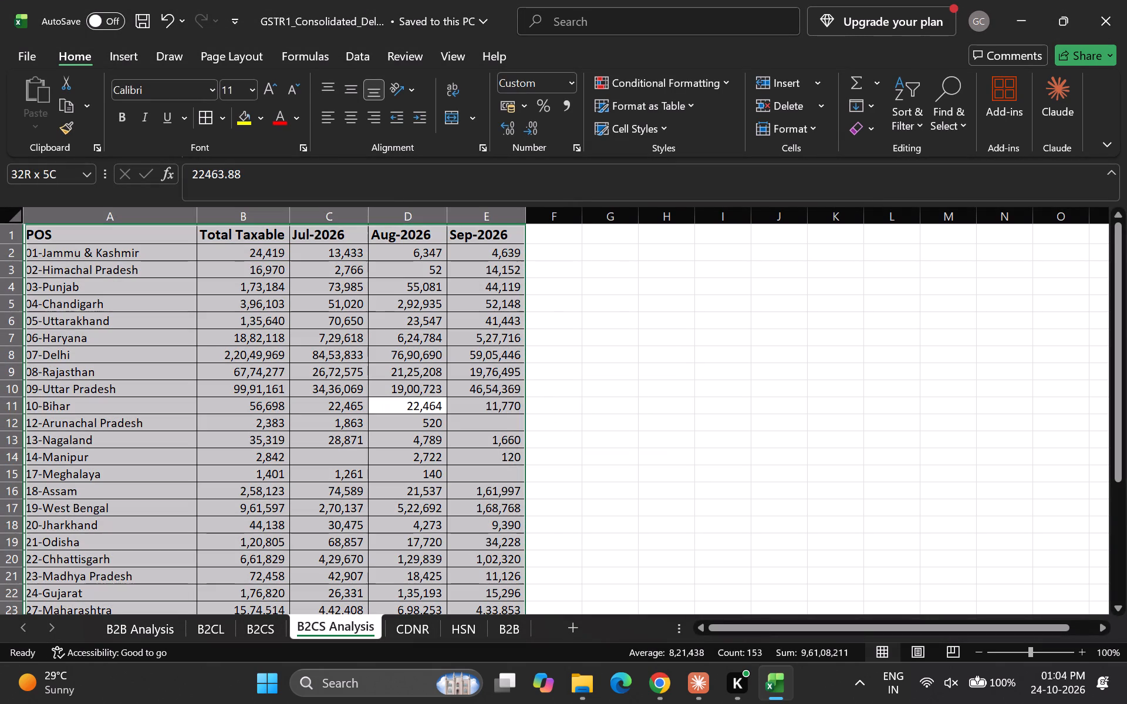
pyautogui.hotkey('ctrl', 'shift', 'l')
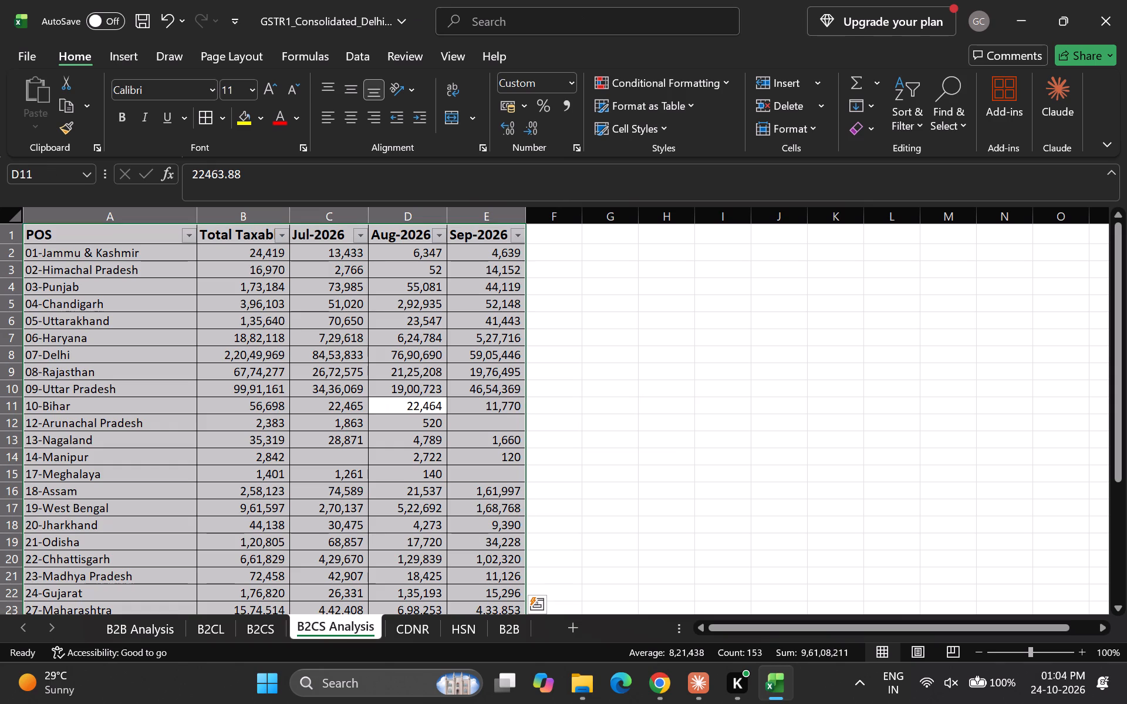
# Sort the POS table by Total Taxable from largest to smallest.
pyautogui.press('Up')
pyautogui.press('Up')
pyautogui.press('Up')
pyautogui.press('Up')
pyautogui.press('Up')
pyautogui.press('Up')
pyautogui.press('Up')
pyautogui.press('Up')
pyautogui.press('Up')
pyautogui.press('Up')
pyautogui.press('Up')
pyautogui.press('Up')
pyautogui.press('Up')
pyautogui.press('Up')
pyautogui.press('Up')
pyautogui.press('Up')
pyautogui.press('Up')
pyautogui.press('Up')
pyautogui.press('Up')
pyautogui.press('Up')
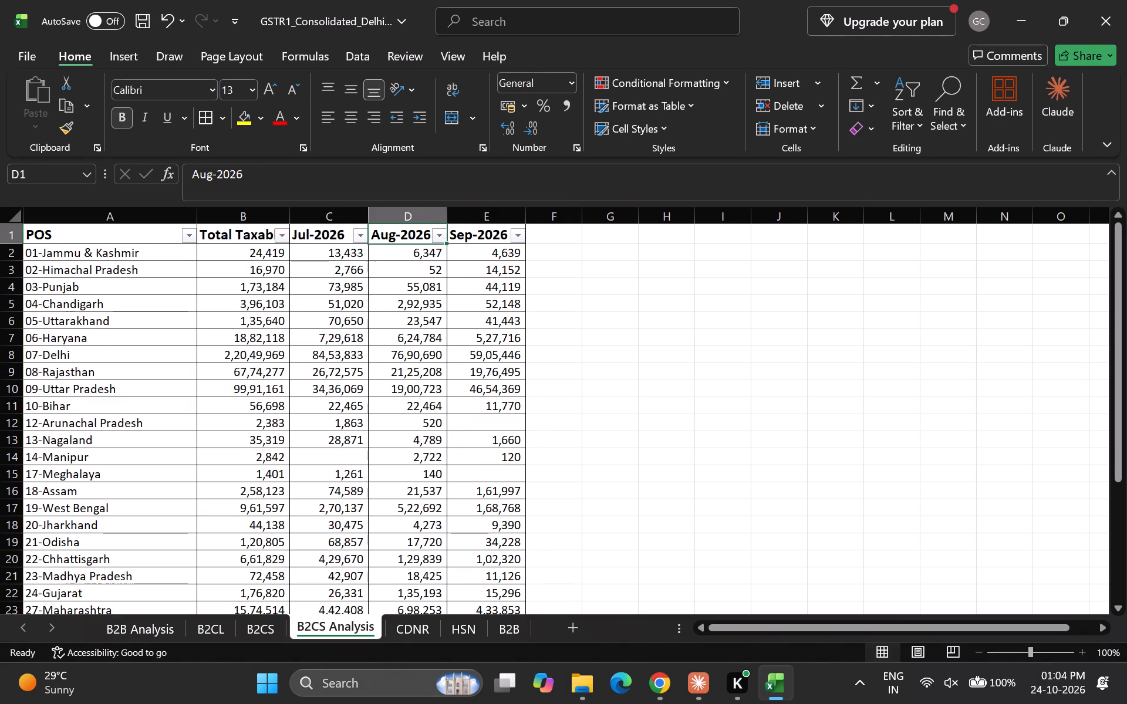
pyautogui.press('Left')
pyautogui.press('Left')
pyautogui.press('Down')
pyautogui.press('Up')
pyautogui.press('Right')
pyautogui.press('Down')
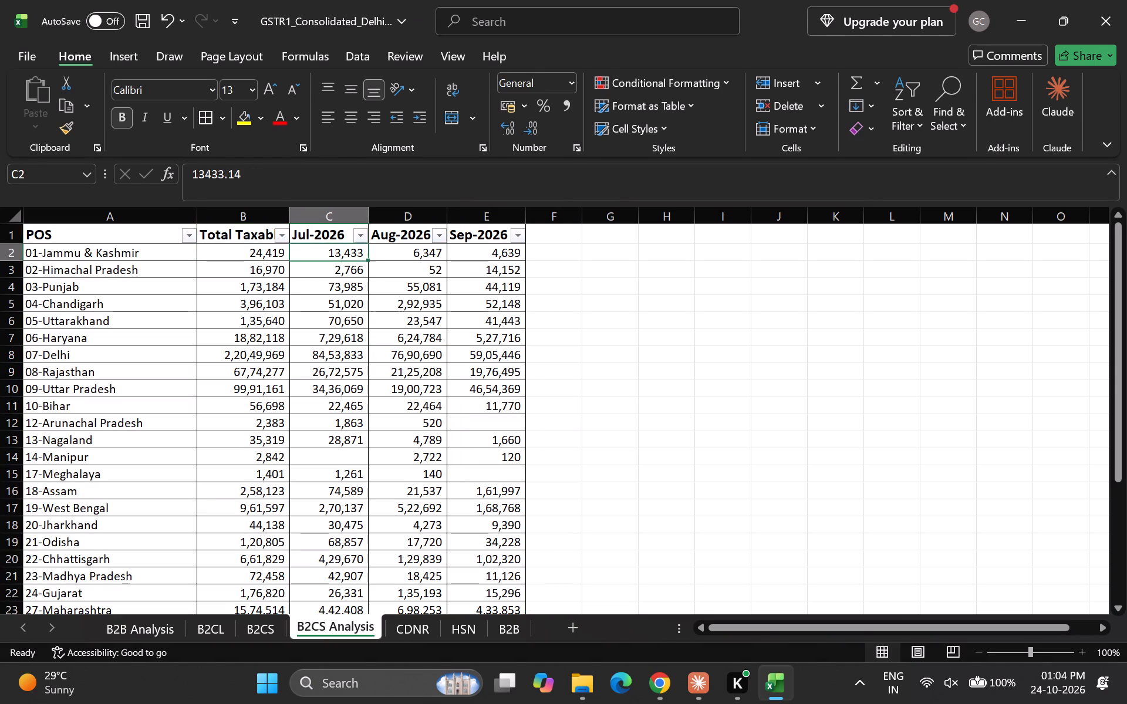
pyautogui.press('Up')
pyautogui.press('Left')
pyautogui.hotkey('alt', 'Down')
pyautogui.press('Down')
pyautogui.press('Down')
pyautogui.press('Down')
pyautogui.press('Up')
pyautogui.press('Return')
pyautogui.press('Down')
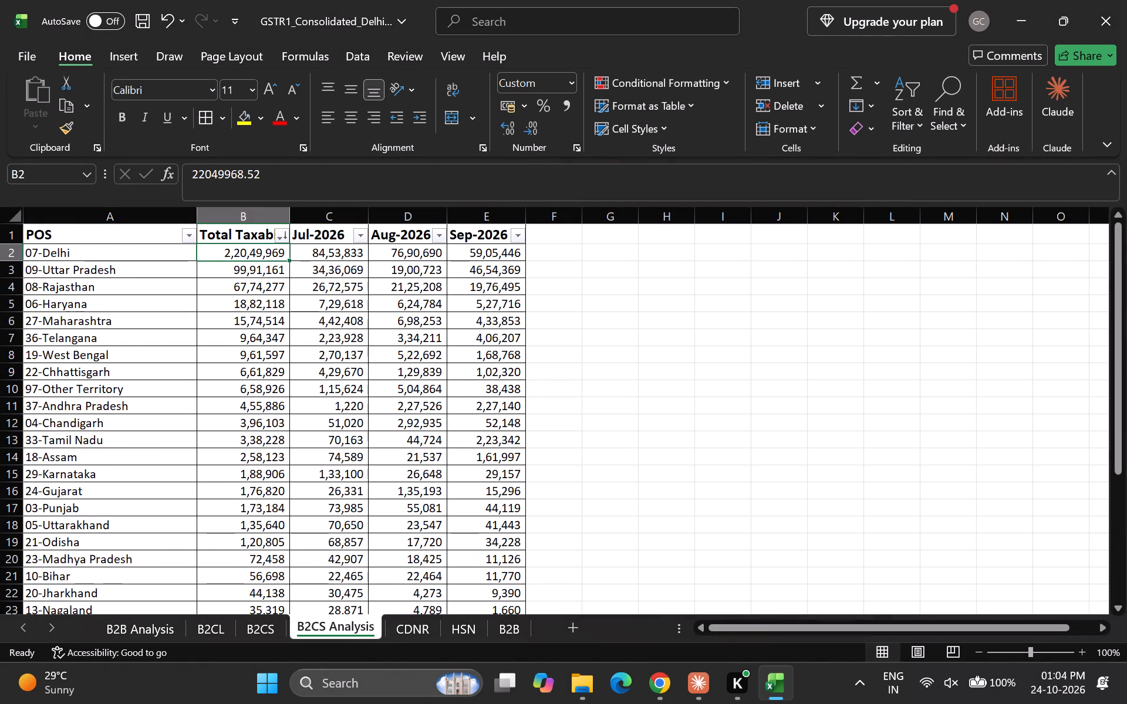
# Save the workbook with the sorted B2CS Analysis sheet.
pyautogui.hotkey('ctrl', 's')
pyautogui.press('Down')
pyautogui.press('Up')
pyautogui.press('Up')
pyautogui.press('Left')
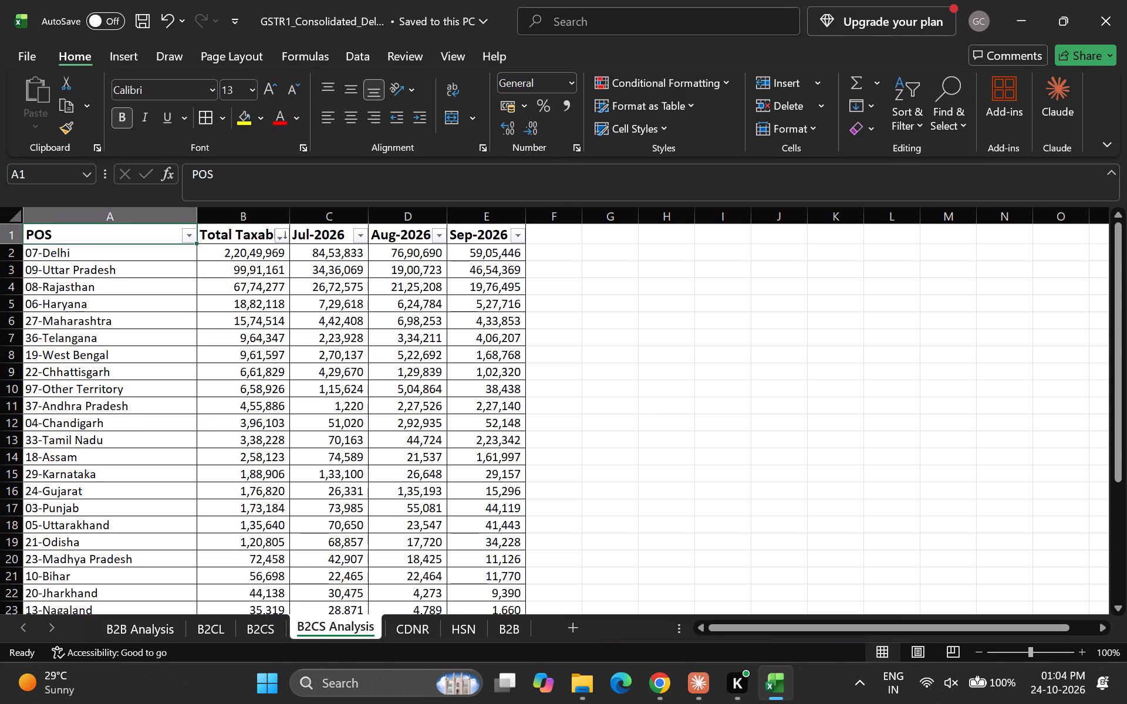
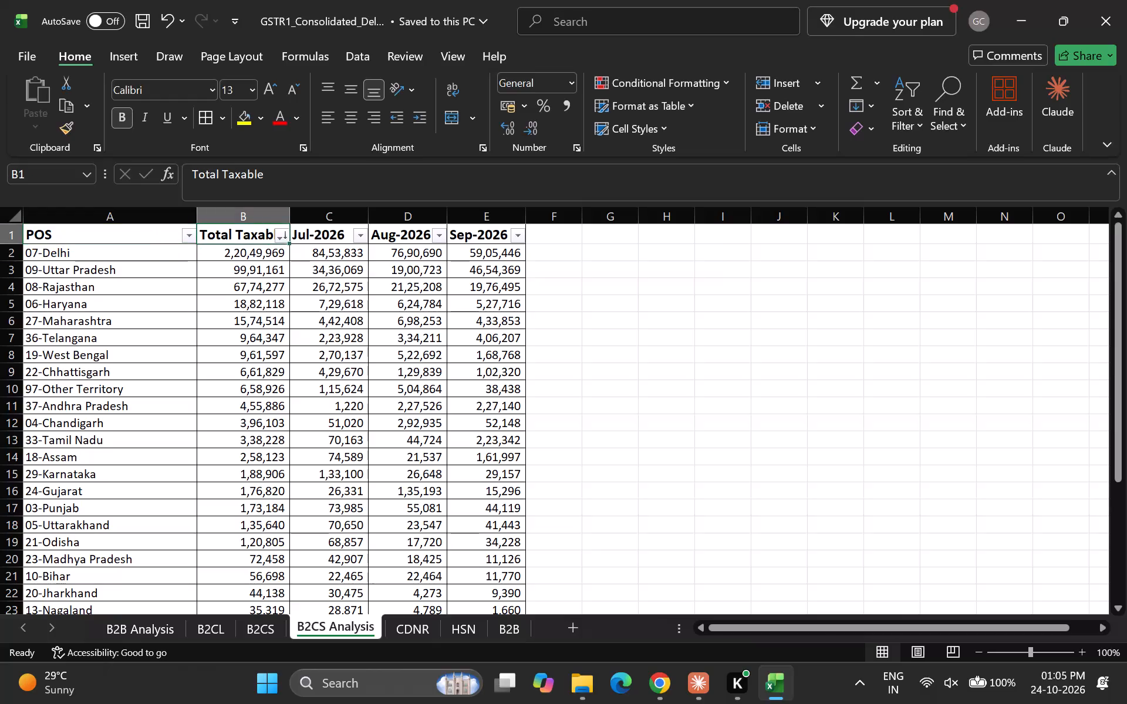
# Save the workbook with the POS header cell A1 selected on the B2CS Analysis sheet.
pyautogui.press('Down')
pyautogui.hotkey('ctrl', 's')
pyautogui.press('Down')
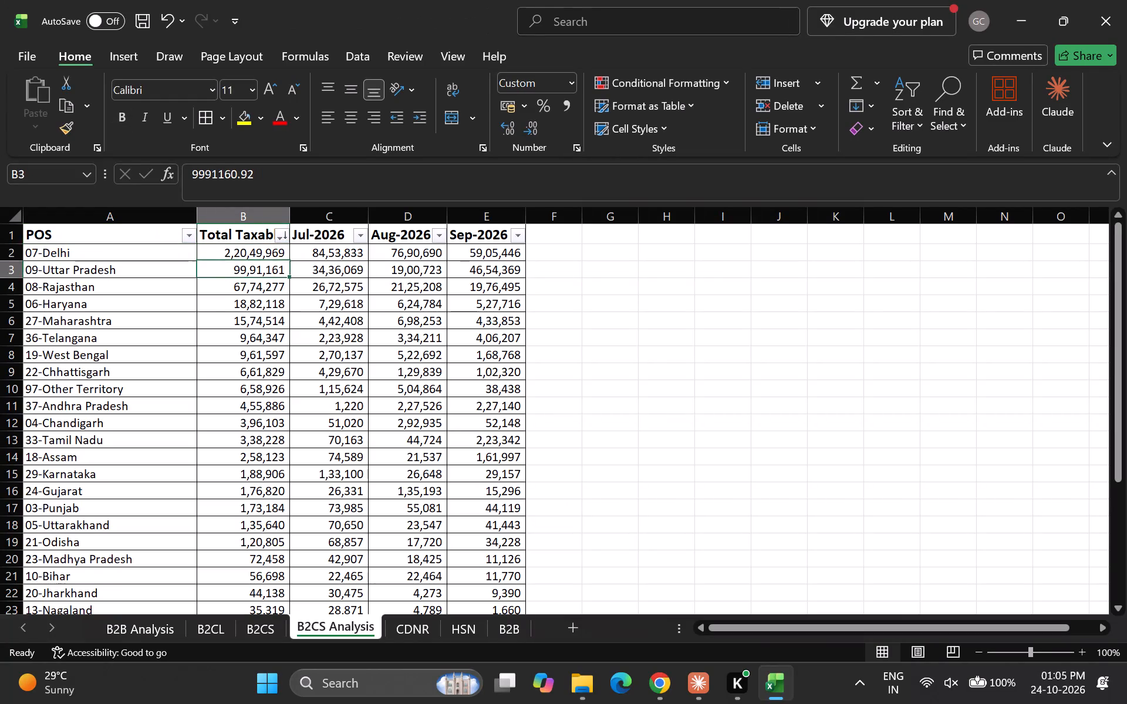
pyautogui.press('Up')
pyautogui.press('Up')
pyautogui.press('Left')
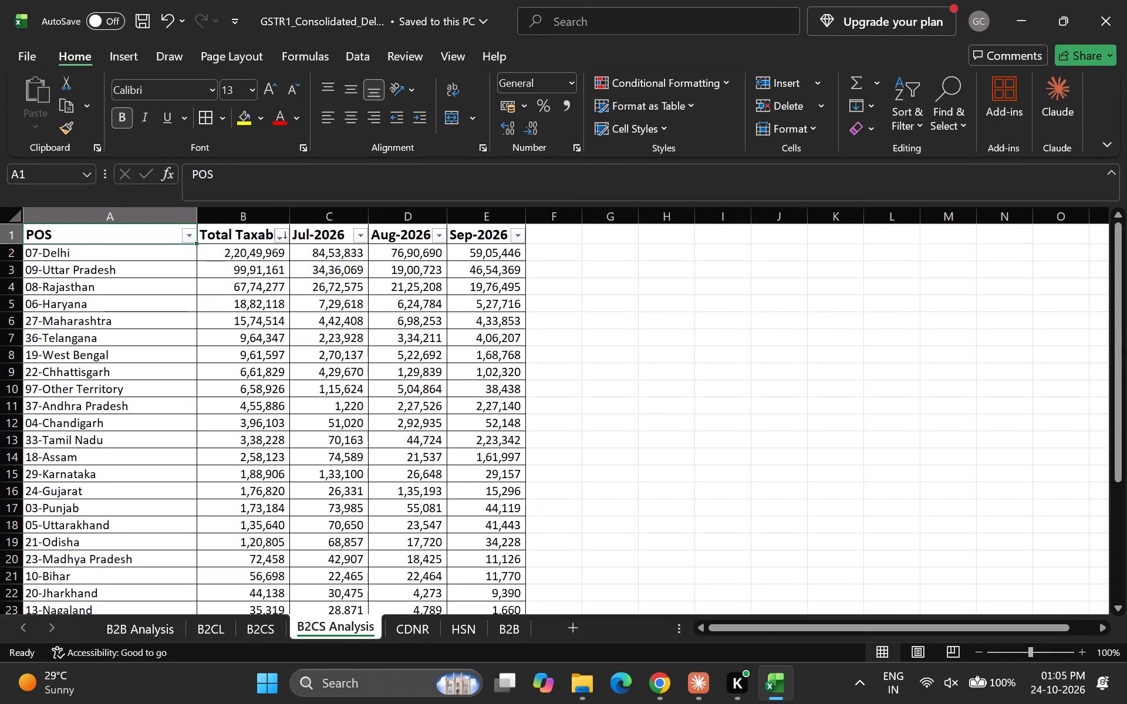
pyautogui.hotkey('ctrl', 's')
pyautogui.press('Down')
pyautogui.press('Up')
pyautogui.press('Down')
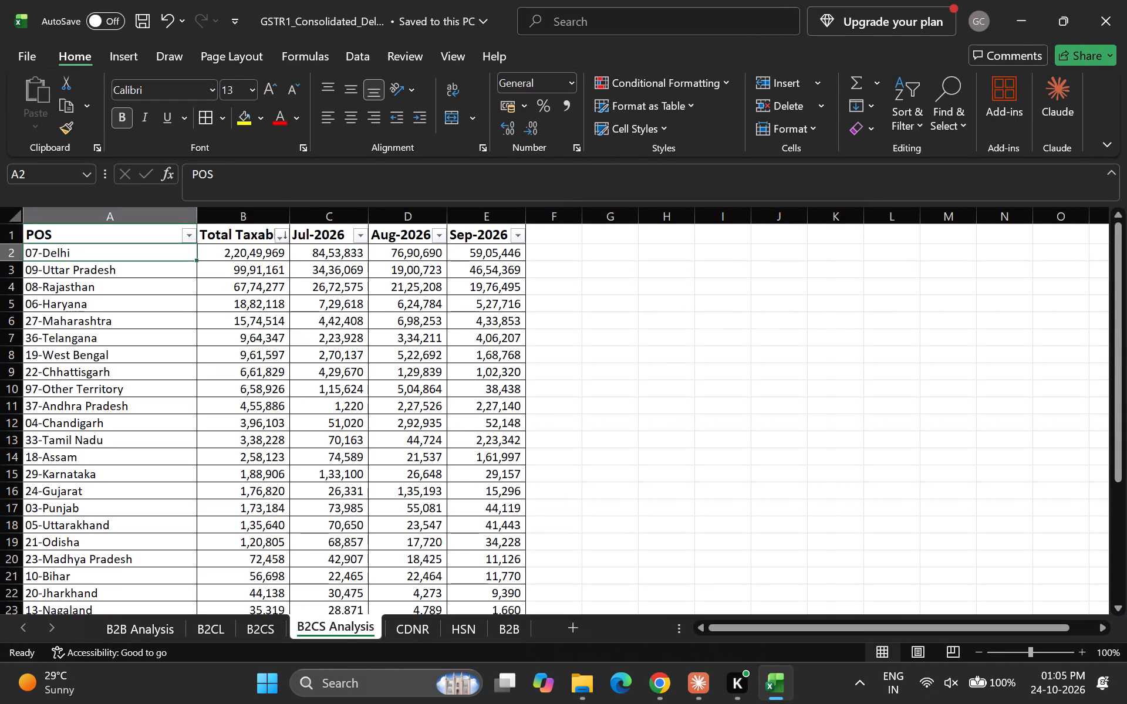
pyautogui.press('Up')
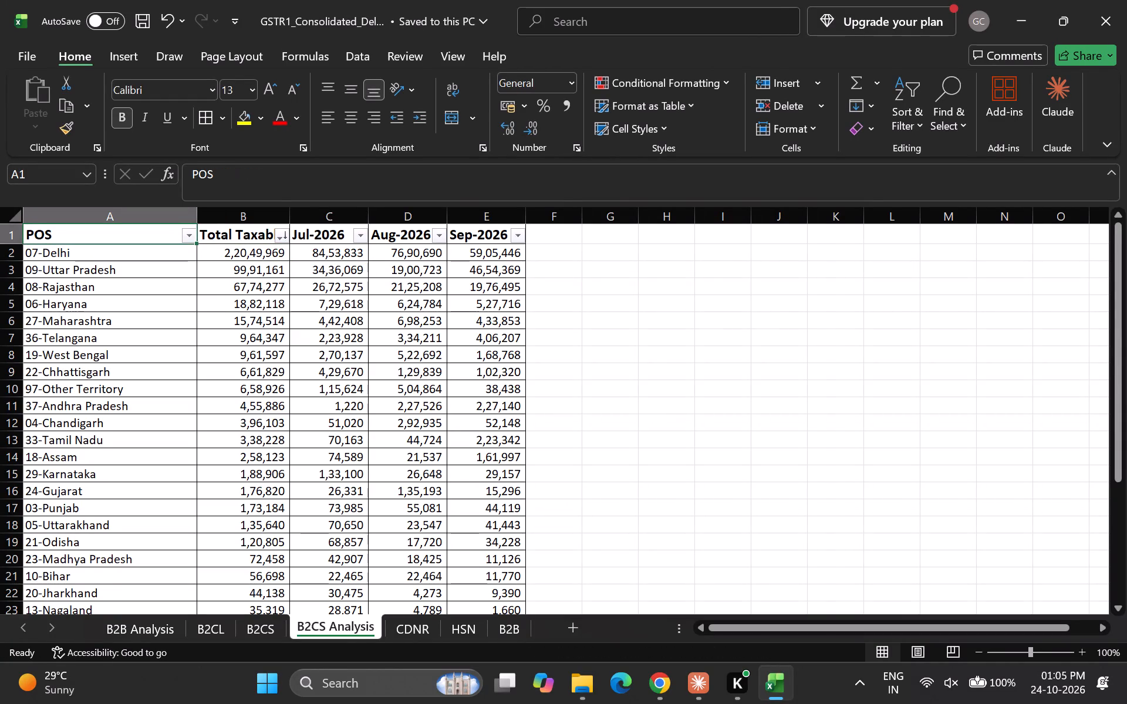
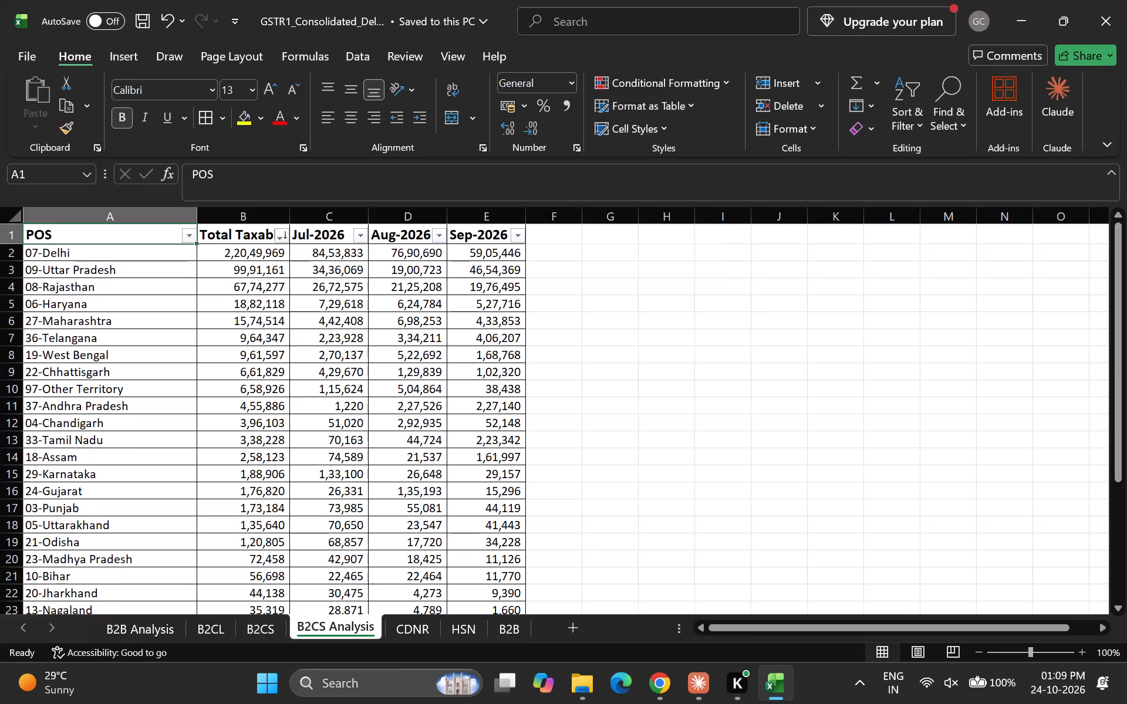
# Review the B2CS Analysis table from the POS header down to the last state row in the total taxable value column.
pyautogui.hotkey('ctrl', 's')
pyautogui.press('Down')
pyautogui.press('Up')
pyautogui.press('Down')
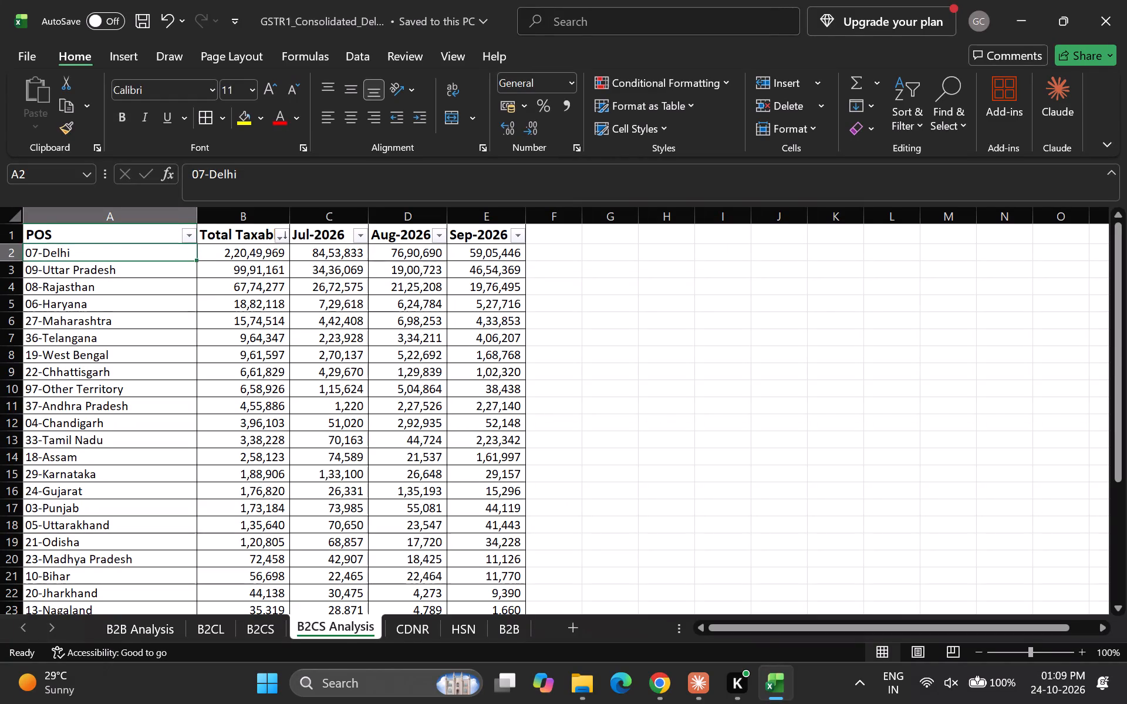
pyautogui.press('Up')
pyautogui.press('Right')
pyautogui.press('Down')
pyautogui.press('Up')
pyautogui.press('Down')
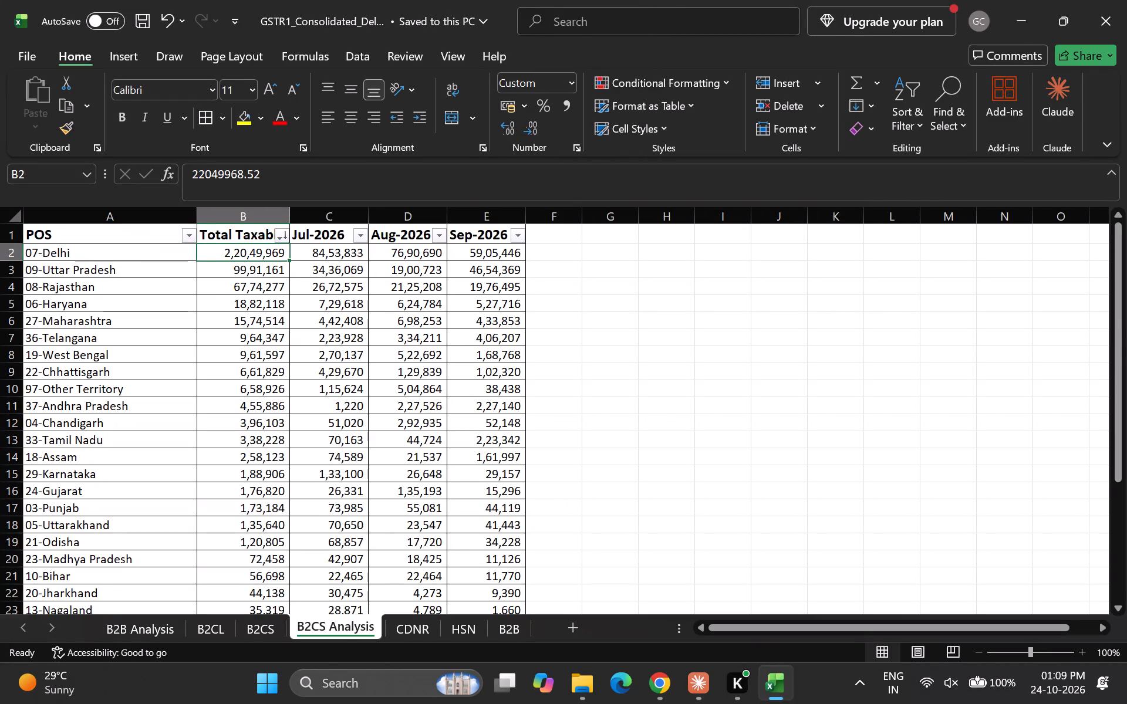
pyautogui.hotkey('ctrl', 'Down')
pyautogui.press('Down')
pyautogui.press('Up')
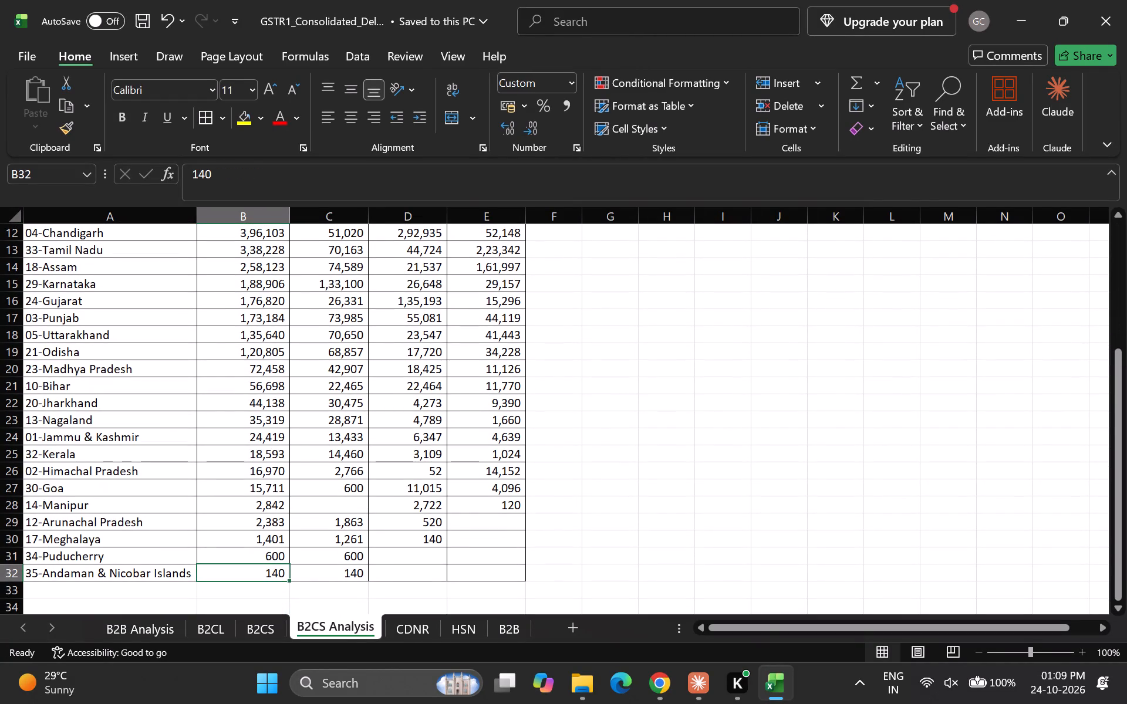
pyautogui.hotkey('ctrl', 'Up')
pyautogui.press('Down')
pyautogui.press('Up')
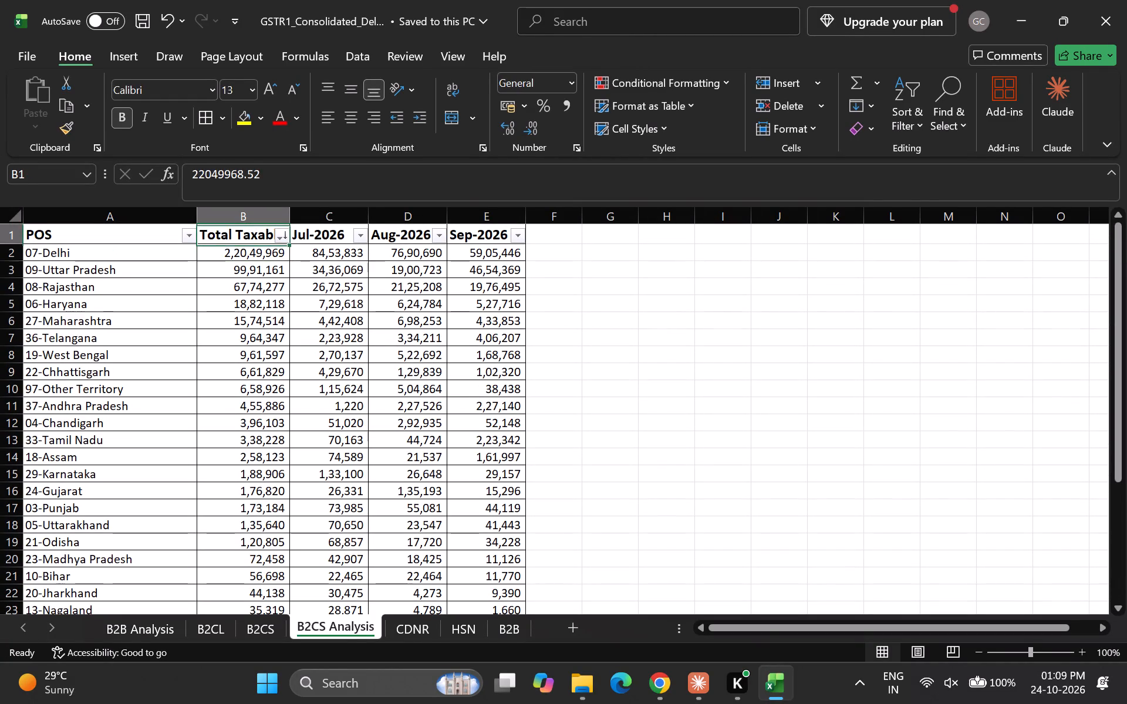
# Save the workbook with the POS header cell A1 selected on the B2CS Analysis sheet.
pyautogui.hotkey('ctrl', 's')
pyautogui.press('Left')
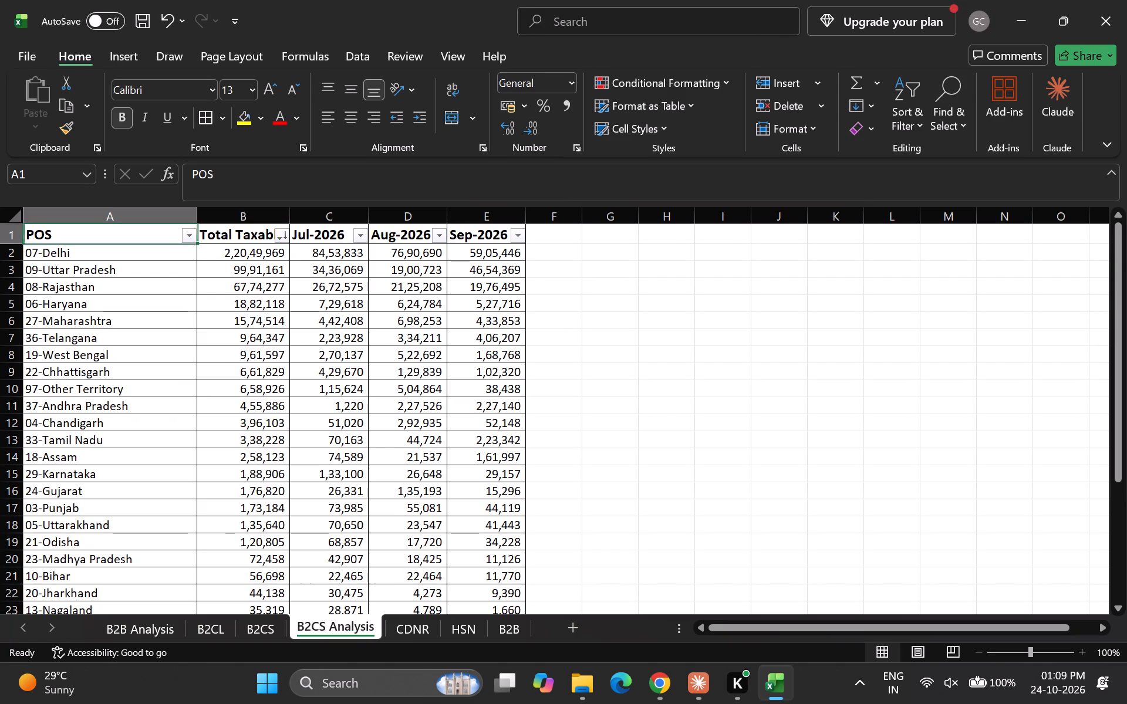
pyautogui.press('Left')
pyautogui.hotkey('ctrl', 's')
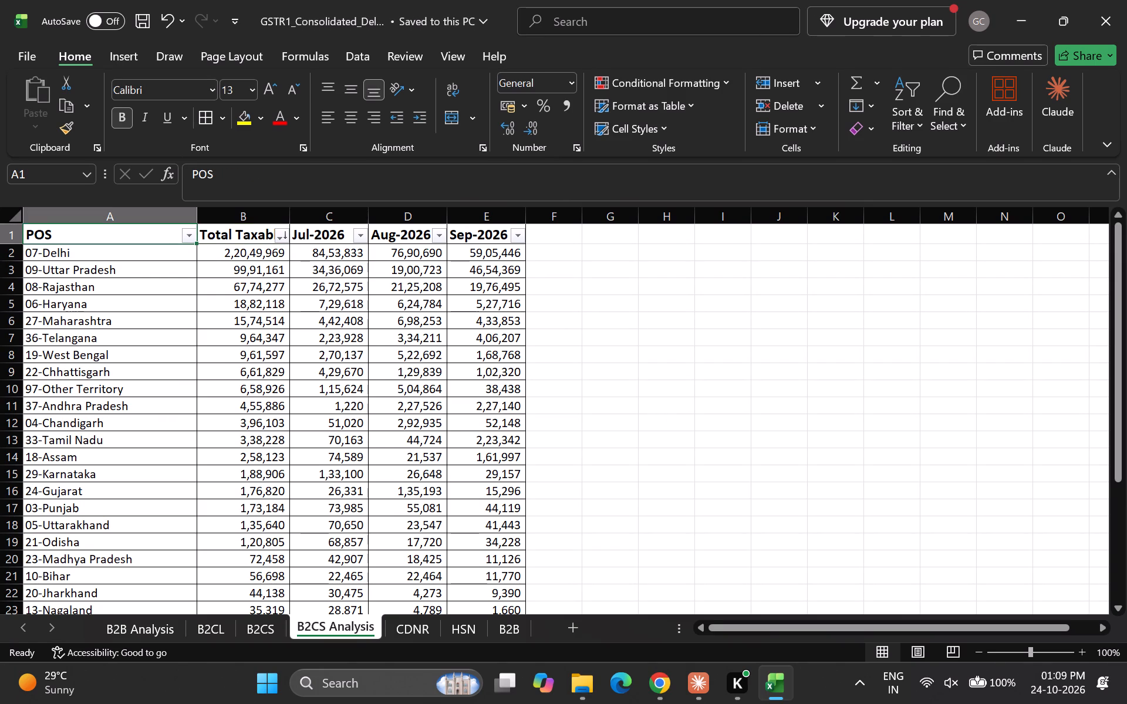
# Move the B2CS Analysis sheet directly after the B2B Analysis sheet.
pyautogui.moveTo(347, 624); pyautogui.dragTo(191, 633)
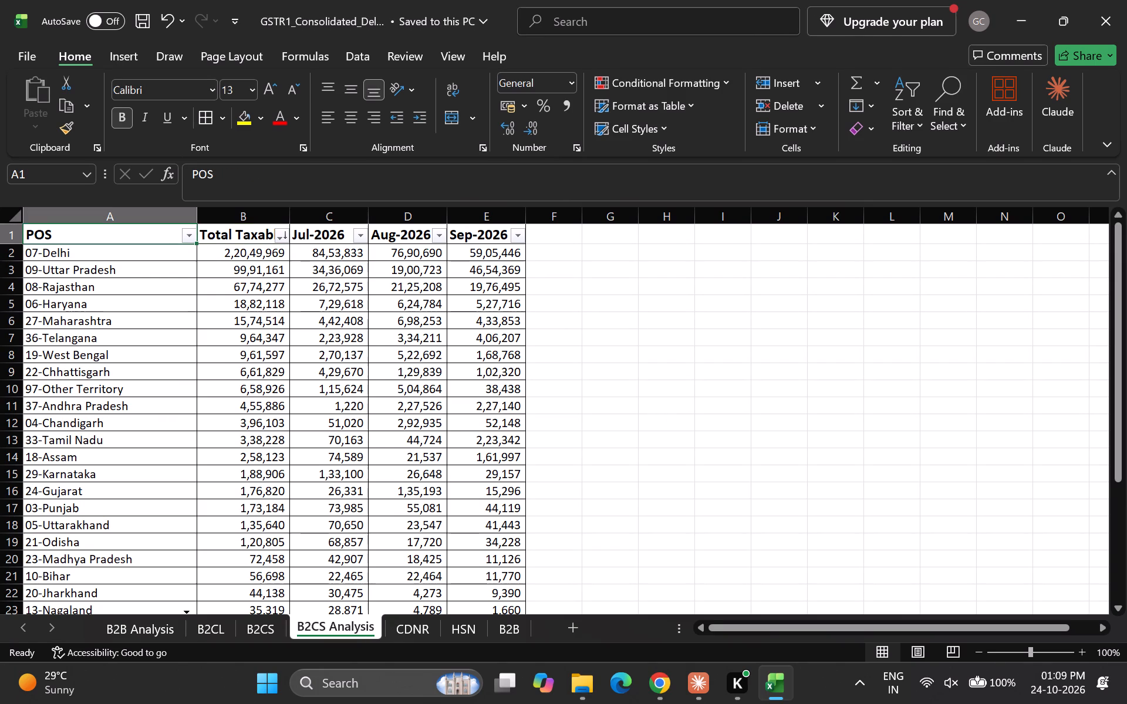
pyautogui.moveTo(191, 633); pyautogui.dragTo(190, 631)
# Save the workbook and add filters to the header row of the data range A1:I21 on the B2CL sheet.
pyautogui.click(366, 630)
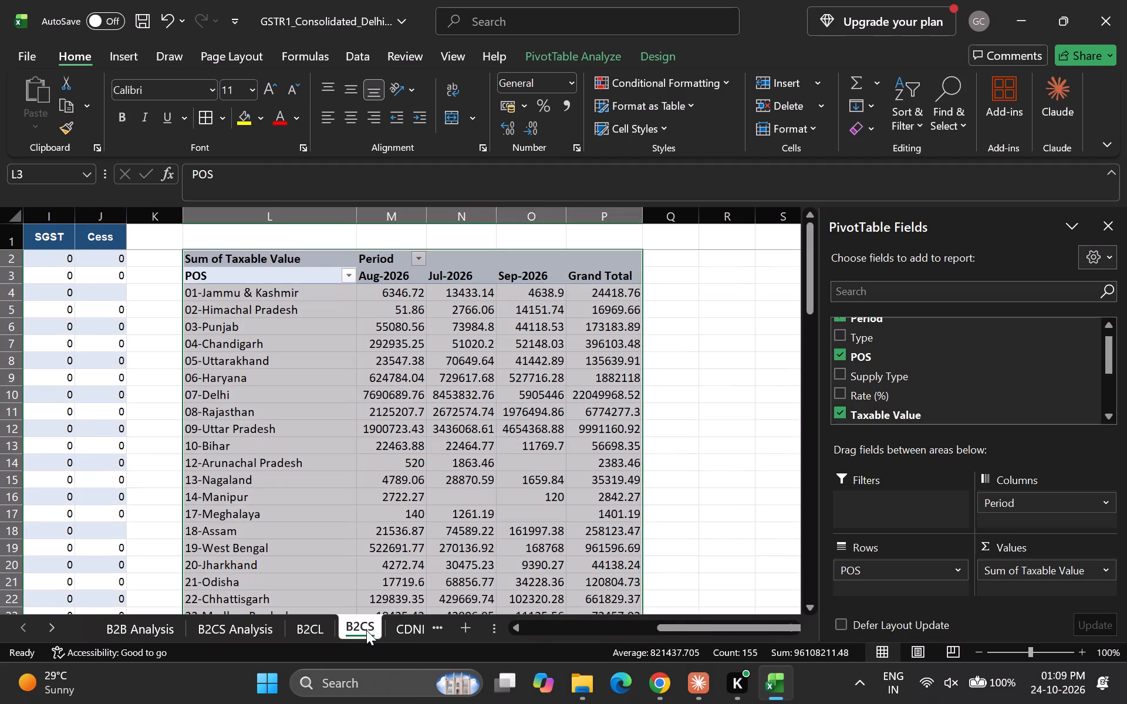
pyautogui.click(312, 629)
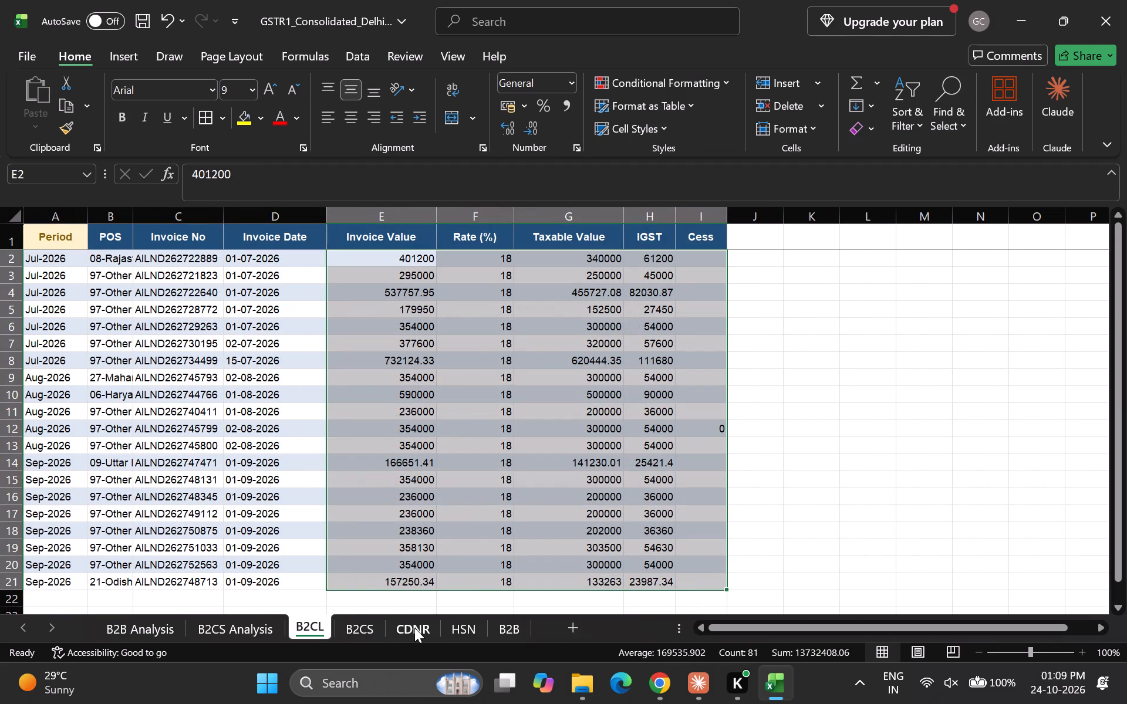
pyautogui.click(23, 232)
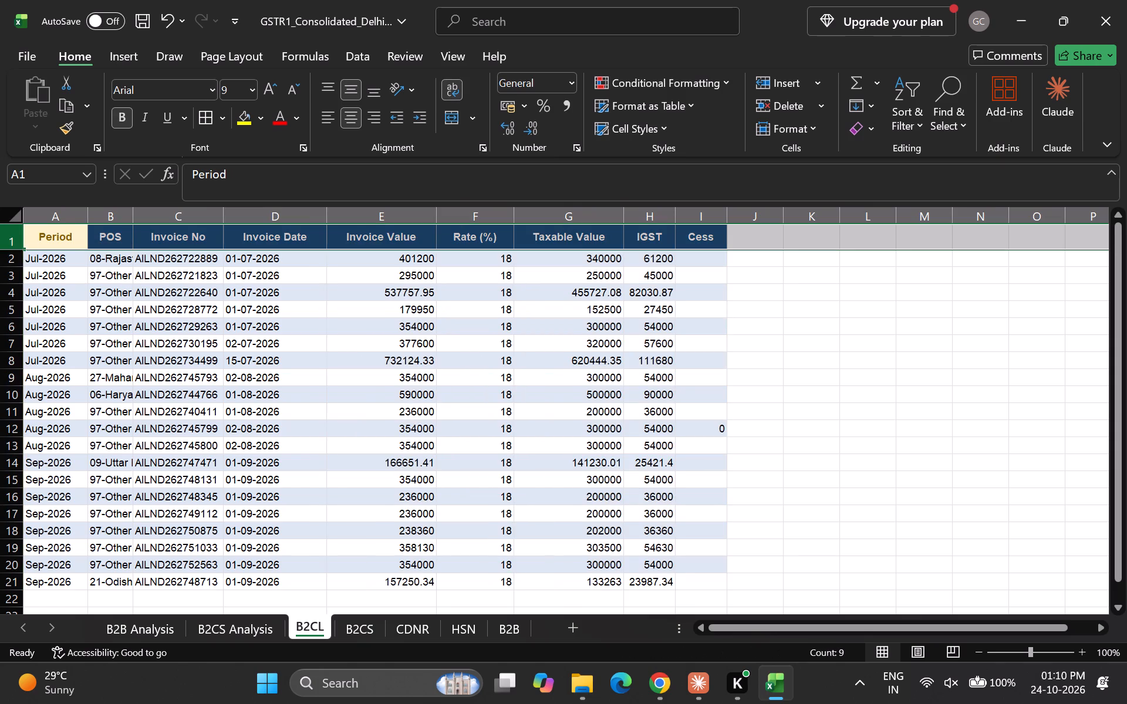
pyautogui.press('Down')
pyautogui.hotkey('ctrl', 's')
pyautogui.hotkey('ctrl', 'a')
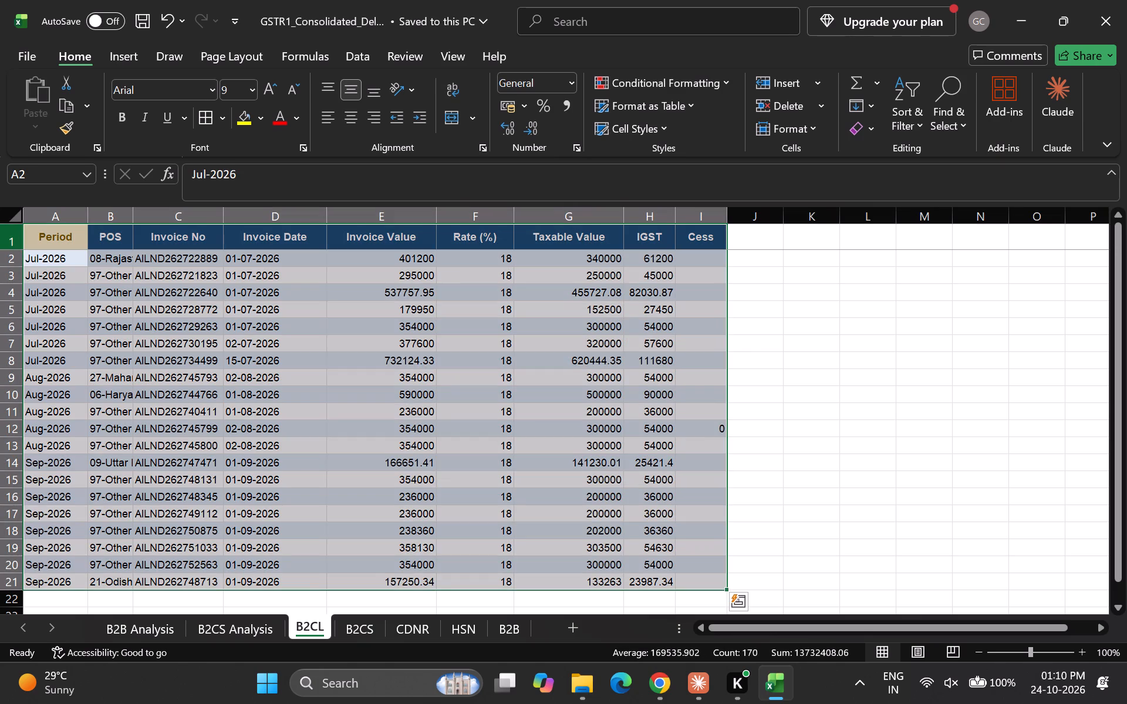
pyautogui.hotkey('ctrl', 'l')
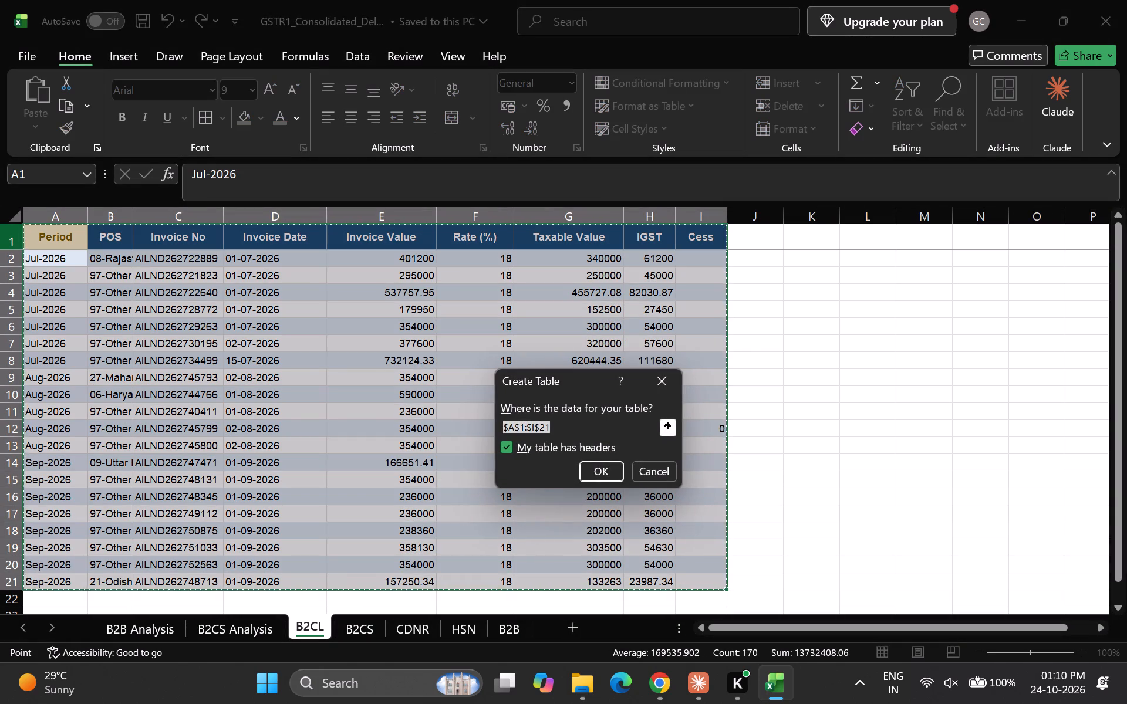
pyautogui.click(666, 384)
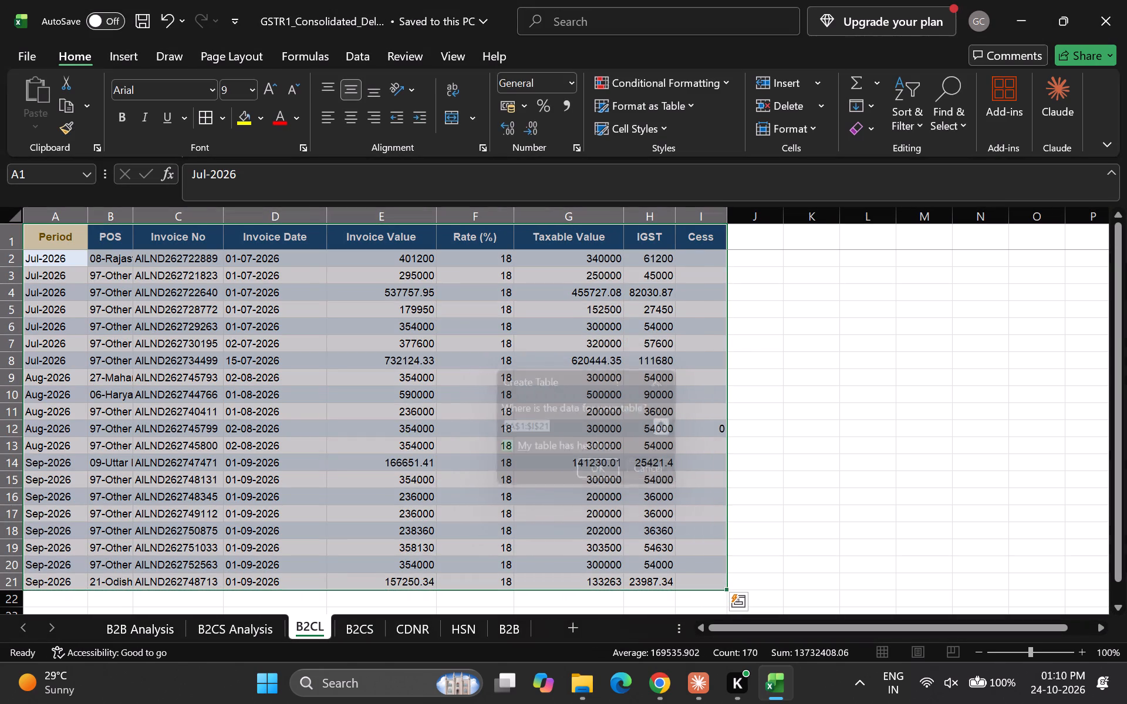
pyautogui.hotkey('ctrl', 'shift', 'l')
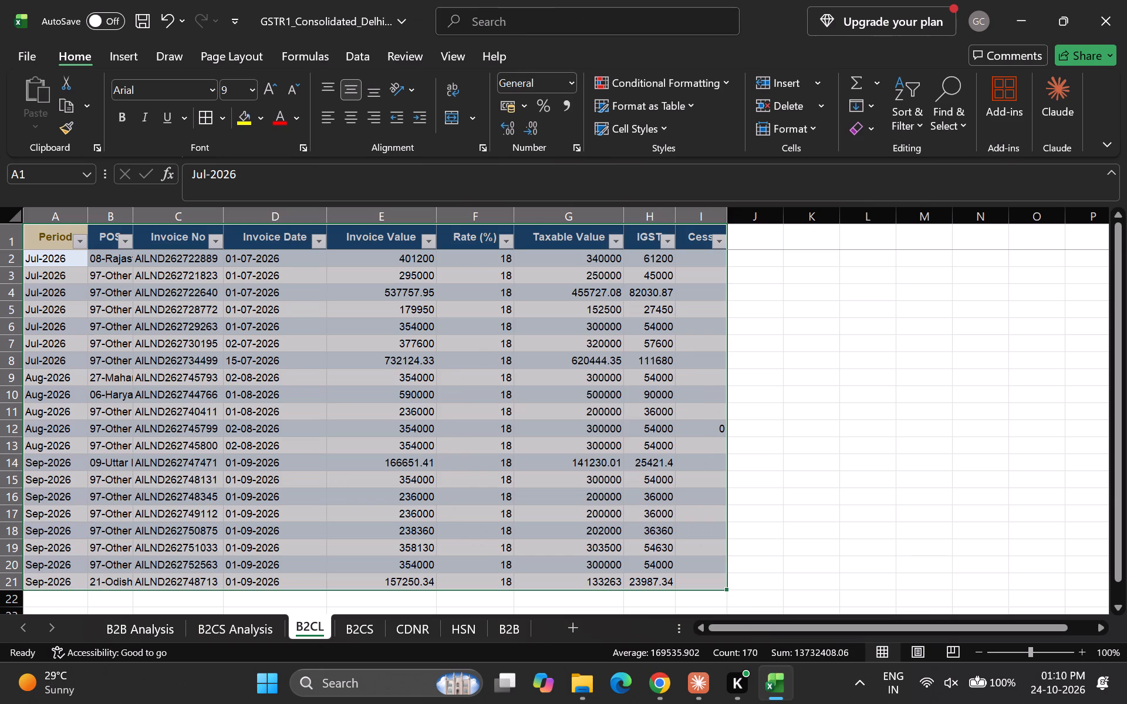
# Sort the B2CL data by Taxable Value from largest to smallest.
pyautogui.press('Down')
pyautogui.press('Up')
pyautogui.press('Right')
pyautogui.press('Right')
pyautogui.press('Up')
pyautogui.press('Right')
pyautogui.press('Right')
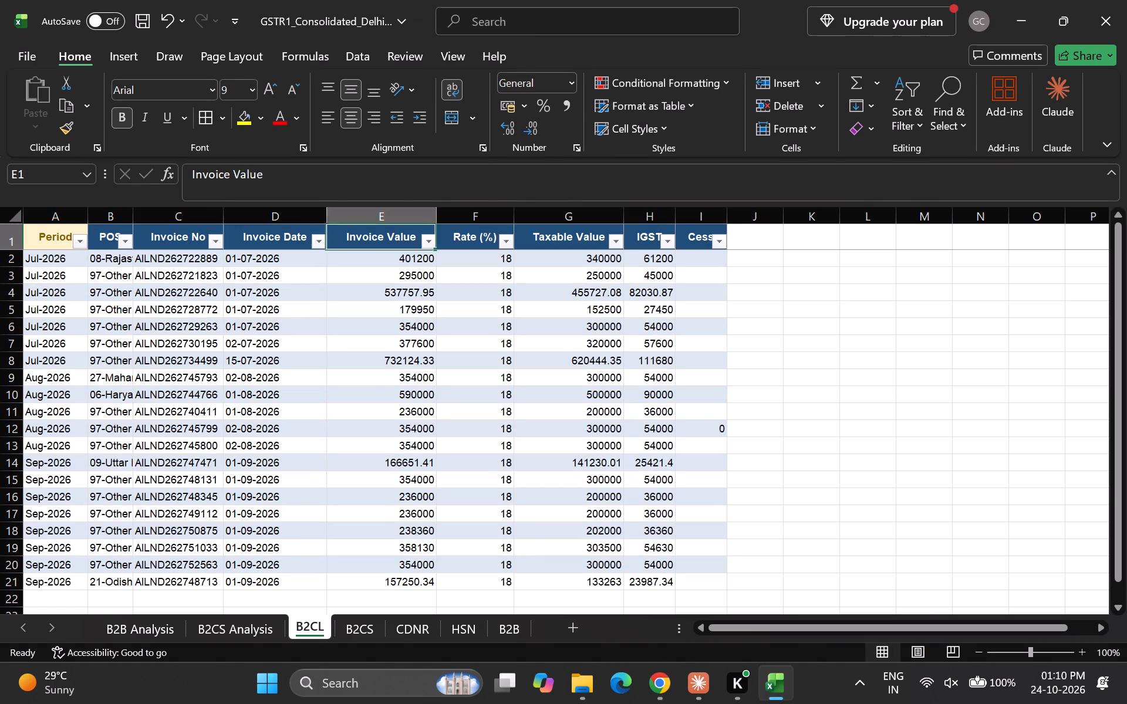
pyautogui.press('Right')
pyautogui.press('Right')
pyautogui.hotkey('alt', 'Down')
pyautogui.press('Down')
pyautogui.press('Down')
pyautogui.press('Down')
pyautogui.press('Up')
pyautogui.press('Return')
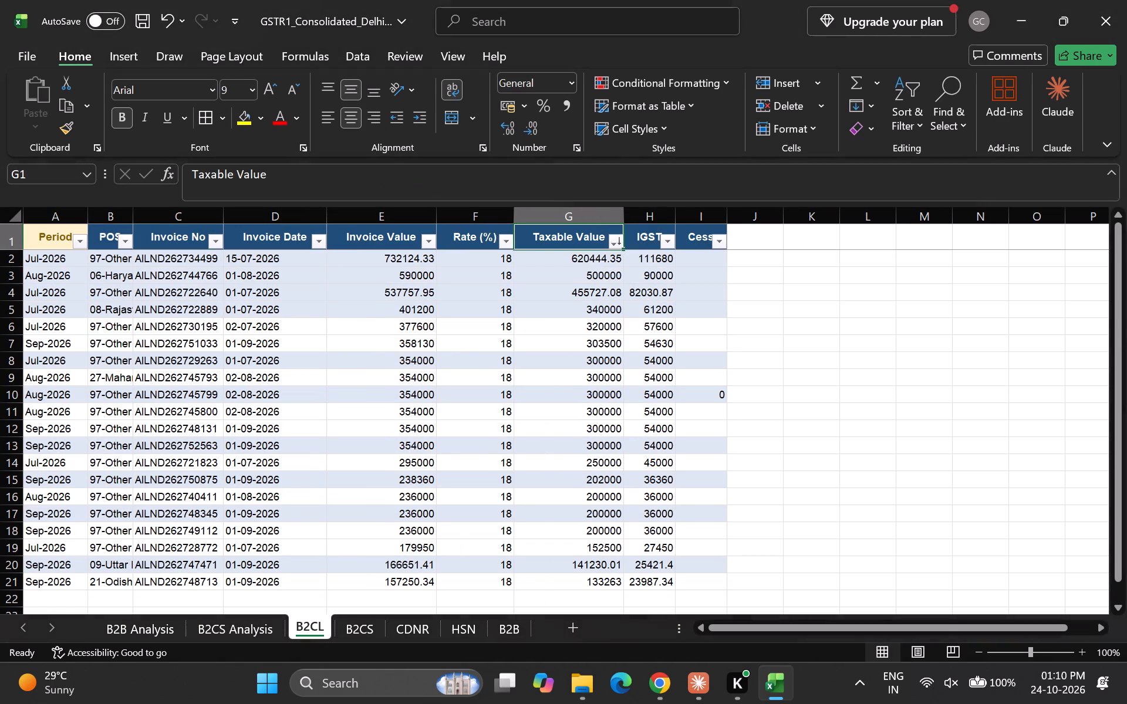
# Format the B2CL Taxable Value and IGST figures in rows 2 to 21 with comma separators and no decimals.
pyautogui.press('Down')
pyautogui.press('Up')
pyautogui.press('Down')
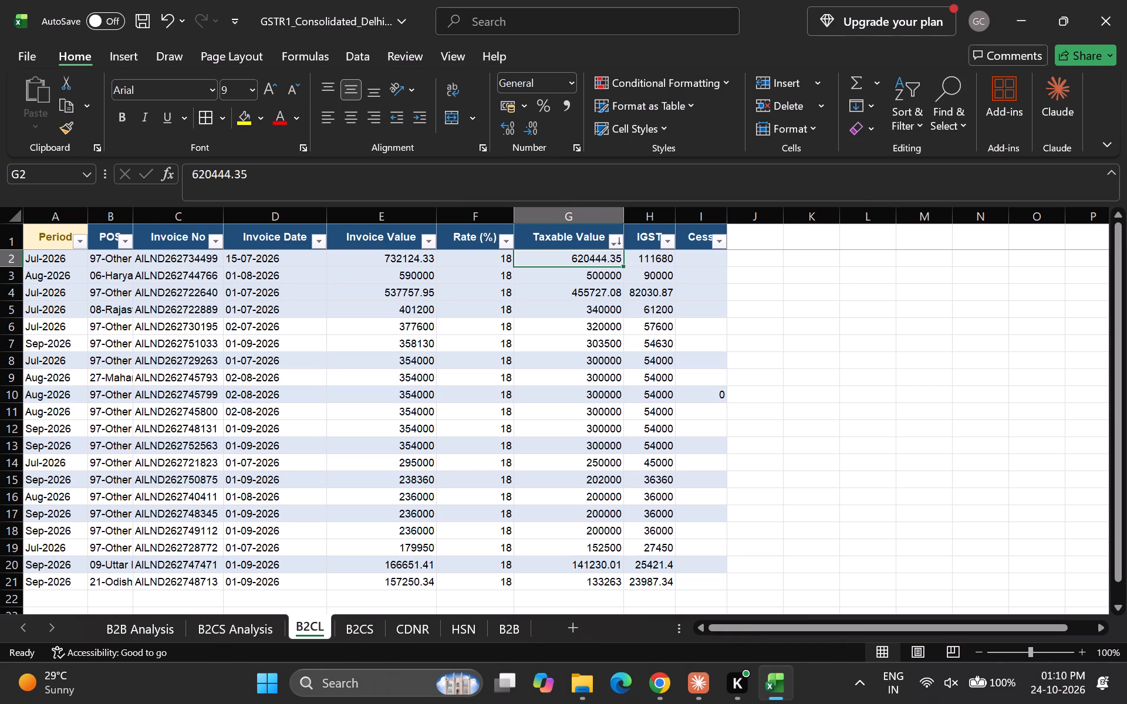
pyautogui.hotkey('shift', 'Down')
pyautogui.hotkey('shift', 'Down')
pyautogui.hotkey('shift', 'Down')
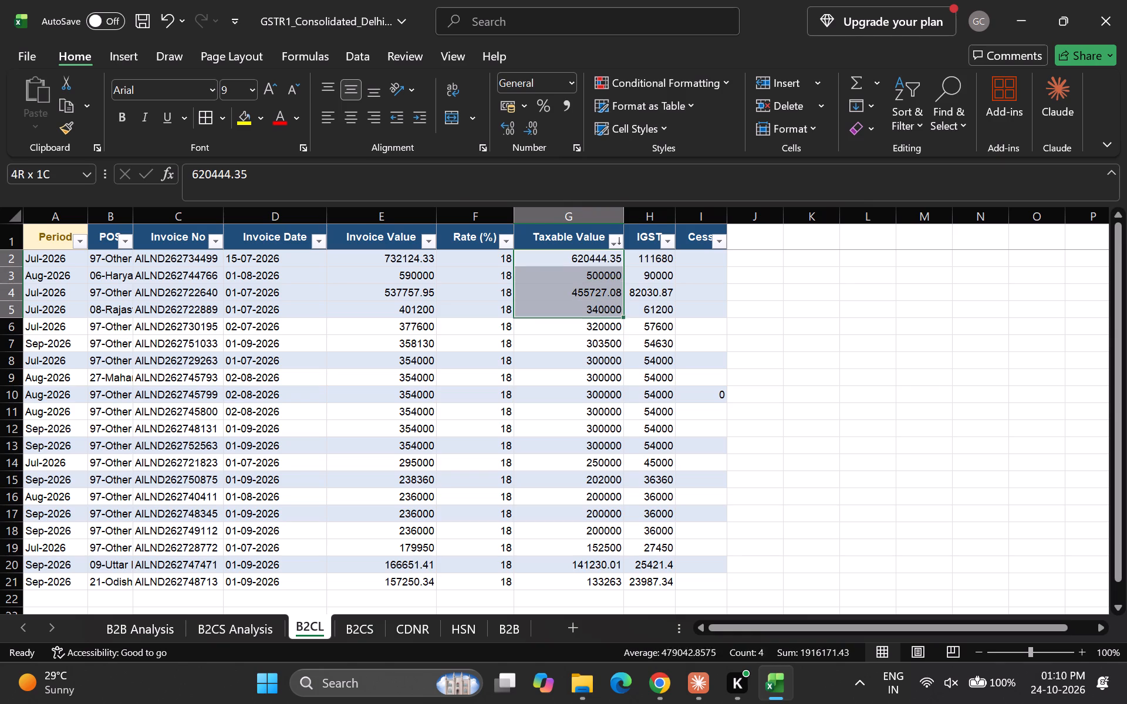
pyautogui.hotkey('shift', 'Down')
pyautogui.hotkey('shift', 'Down')
pyautogui.hotkey('shift', 'Down')
pyautogui.hotkey('shift', 'Down')
pyautogui.hotkey('shift', 'Down')
pyautogui.hotkey('shift', 'Down')
pyautogui.hotkey('shift', 'Down')
pyautogui.hotkey('shift', 'Down')
pyautogui.hotkey('shift', 'Down')
pyautogui.hotkey('shift', 'Down')
pyautogui.hotkey('shift', 'Down')
pyautogui.hotkey('shift', 'Down')
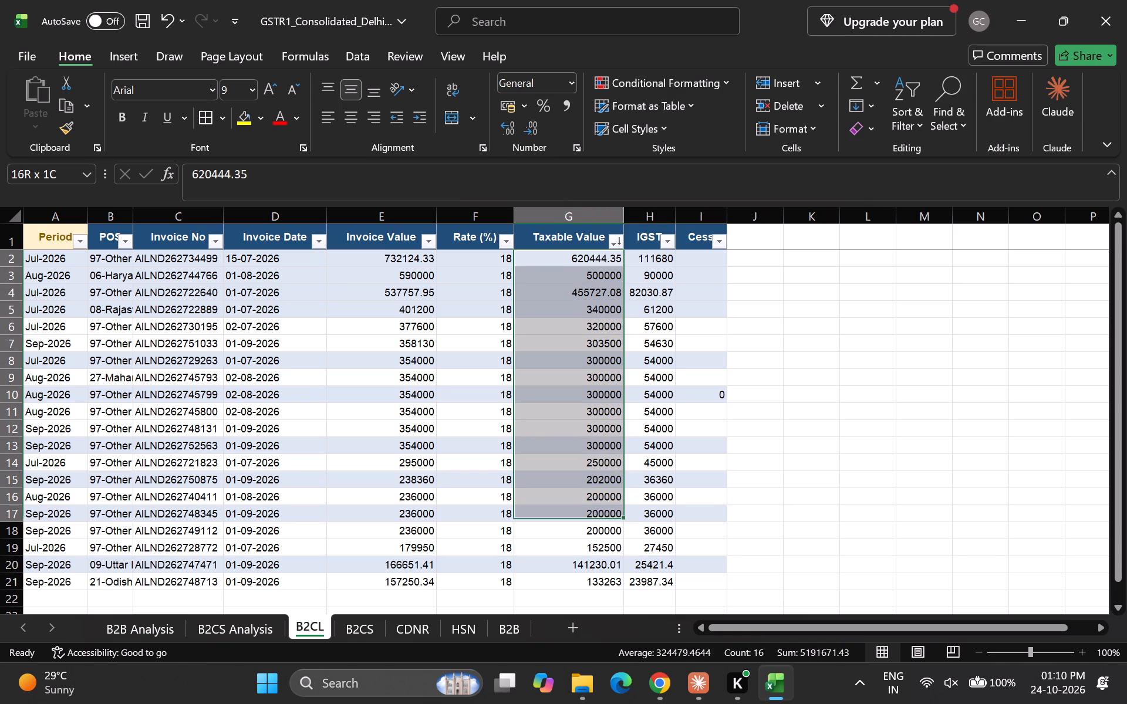
pyautogui.hotkey('shift', 'Down')
pyautogui.hotkey('shift', 'Down')
pyautogui.hotkey('shift', 'Down')
pyautogui.hotkey('shift', 'Down')
pyautogui.hotkey('shift', 'Right')
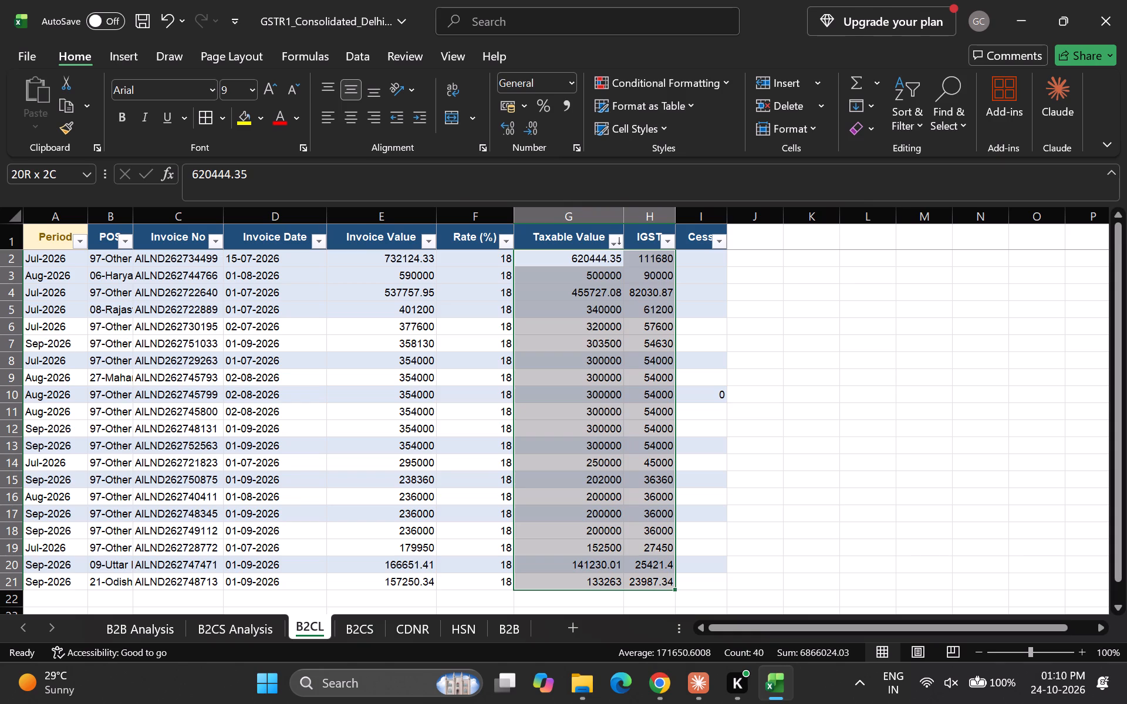
pyautogui.click(569, 107)
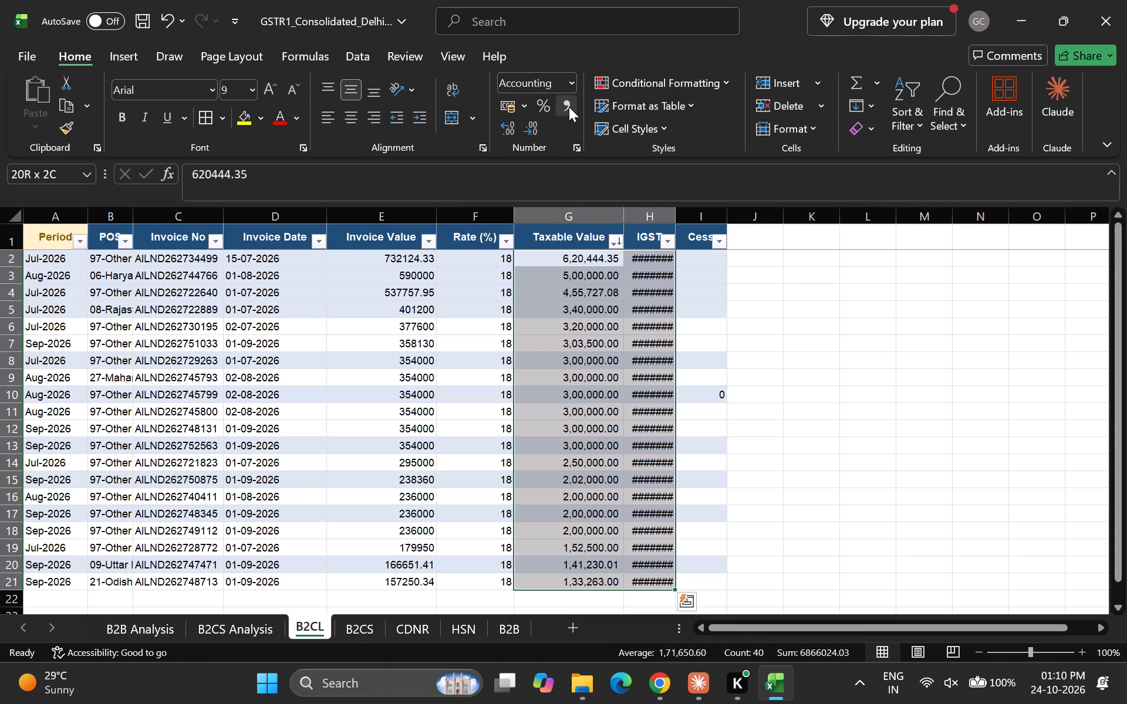
pyautogui.doubleClick(534, 124)
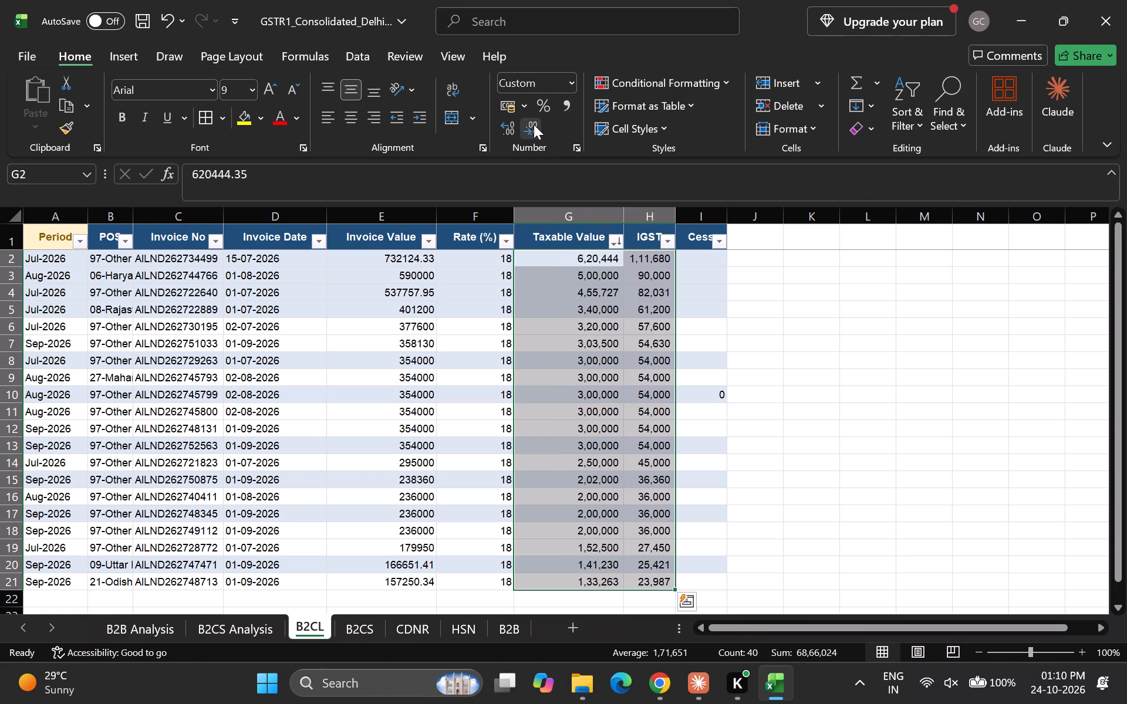
pyautogui.click(817, 362)
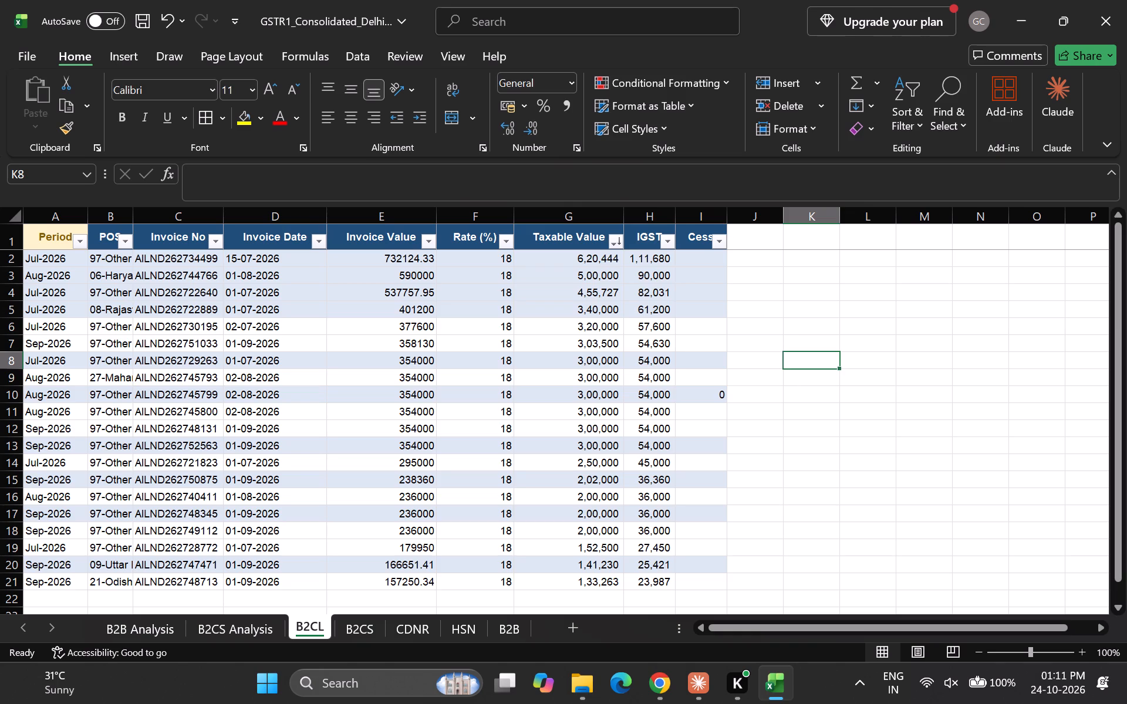
# Examine the full POS entries of the highest-value invoices on the B2CL sheet.
pyautogui.press('Down')
pyautogui.press('Up')
pyautogui.press('Left')
pyautogui.press('Up')
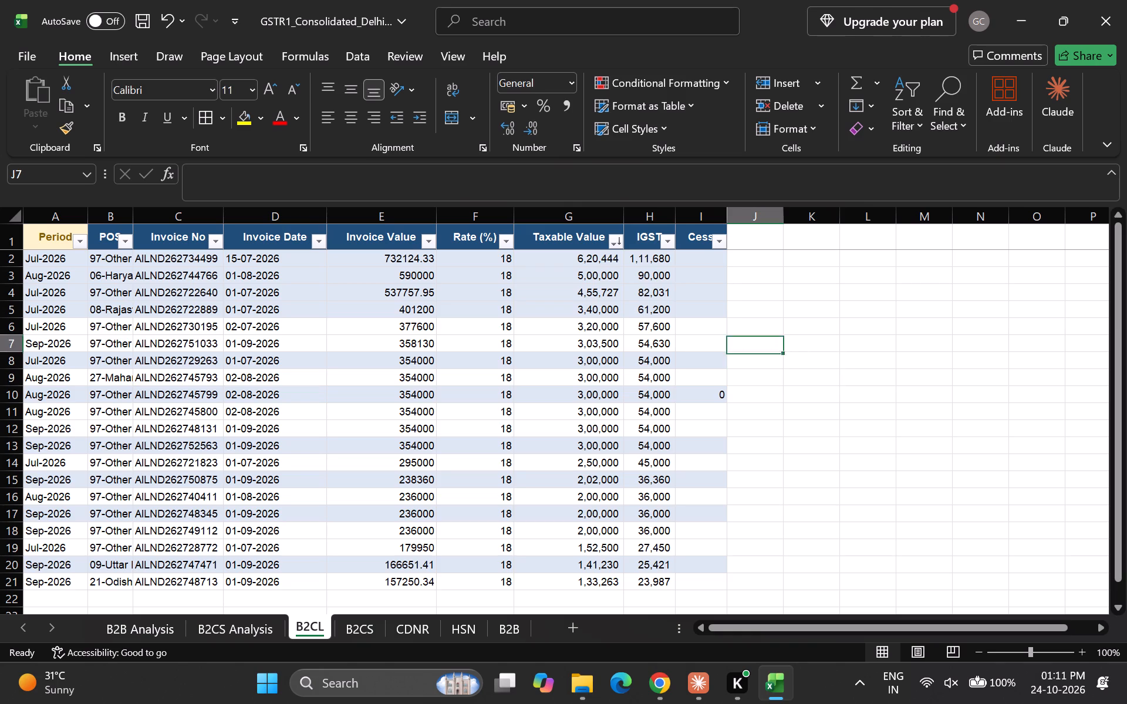
pyautogui.press('Up')
pyautogui.press('Left')
pyautogui.press('Left')
pyautogui.press('Up')
pyautogui.press('Left')
pyautogui.press('Up')
pyautogui.press('Up')
pyautogui.press('Up')
pyautogui.press('Up')
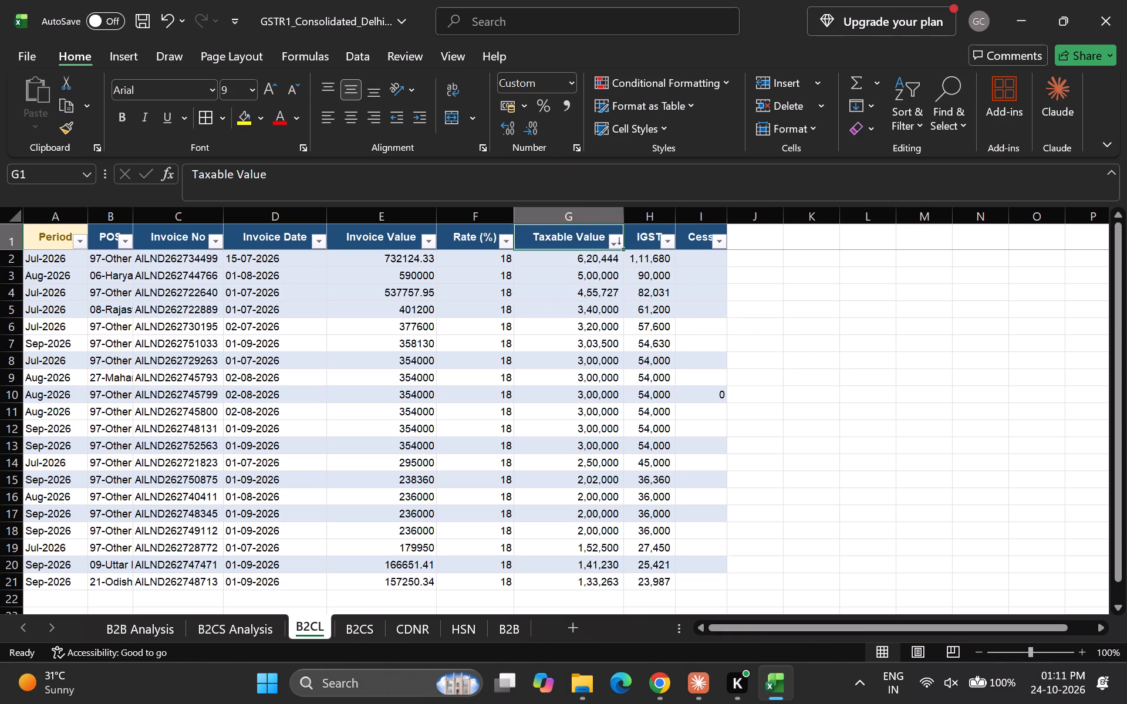
pyautogui.press('Left')
pyautogui.press('Left')
pyautogui.press('Left')
pyautogui.press('Left')
pyautogui.press('Left')
pyautogui.press('Left')
pyautogui.press('Left')
pyautogui.press('Left')
pyautogui.press('Left')
pyautogui.press('Left')
pyautogui.press('Left')
pyautogui.press('Left')
pyautogui.press('Down')
pyautogui.press('Right')
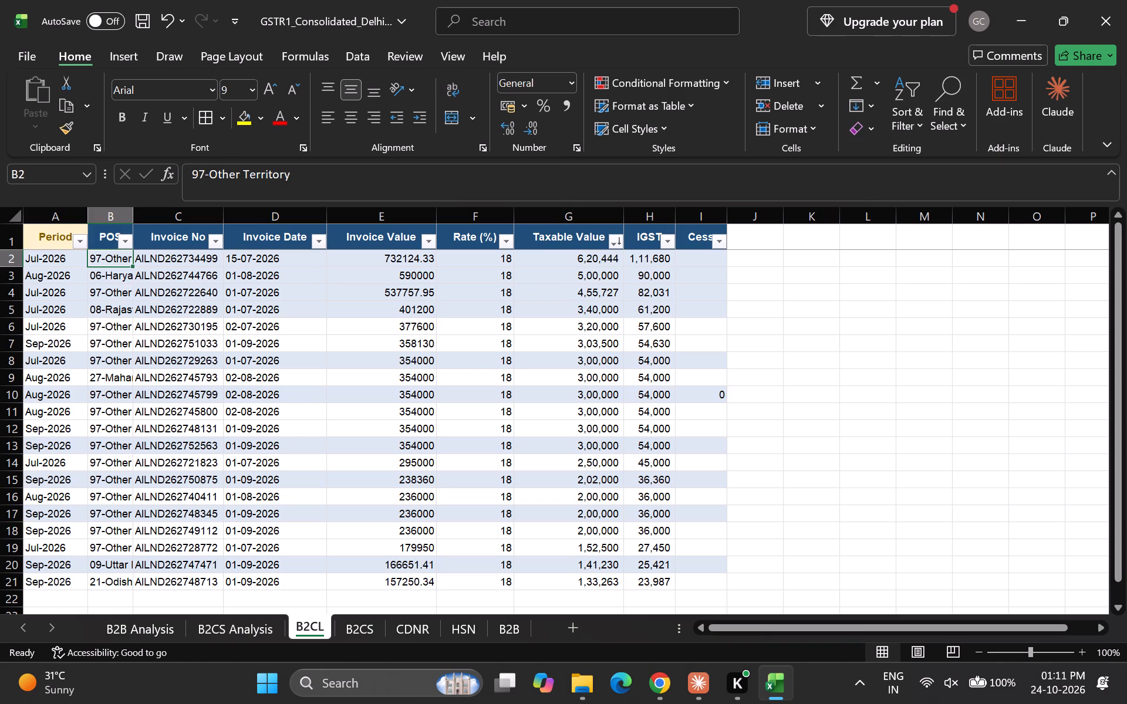
pyautogui.press('Down')
pyautogui.press('Down')
pyautogui.press('Down')
pyautogui.press('Down')
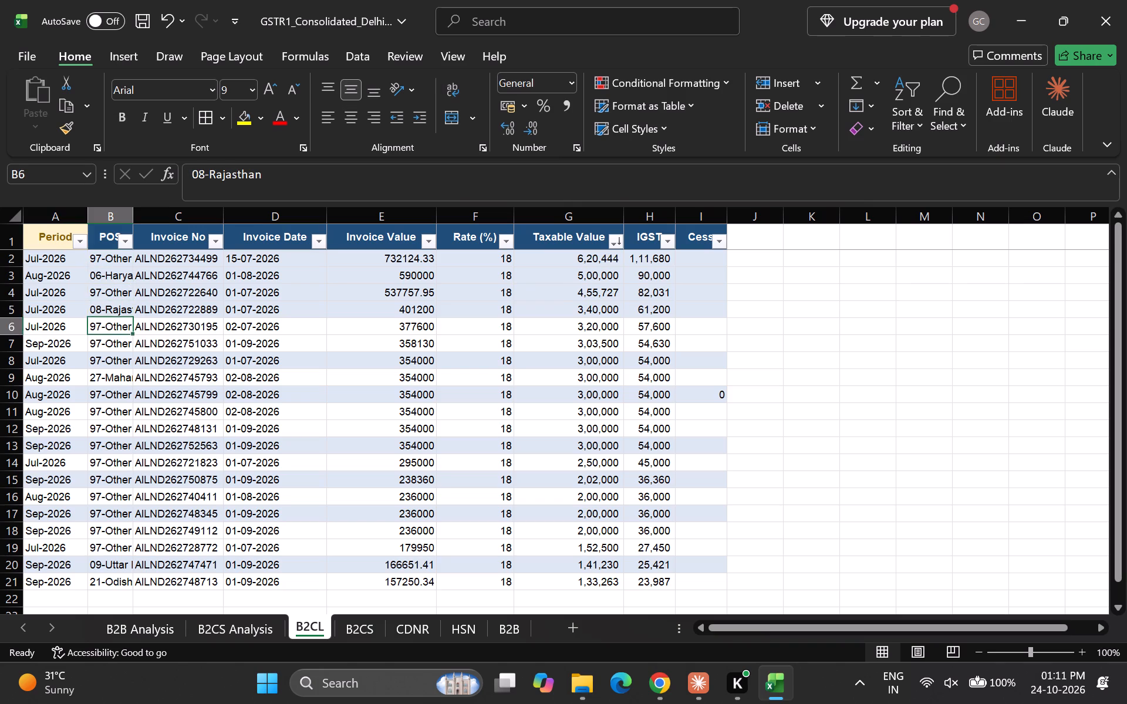
pyautogui.press('Down')
# Save the workbook with the sorted and formatted B2CL sheet.
pyautogui.hotkey('ctrl', 's')
pyautogui.press('Up')
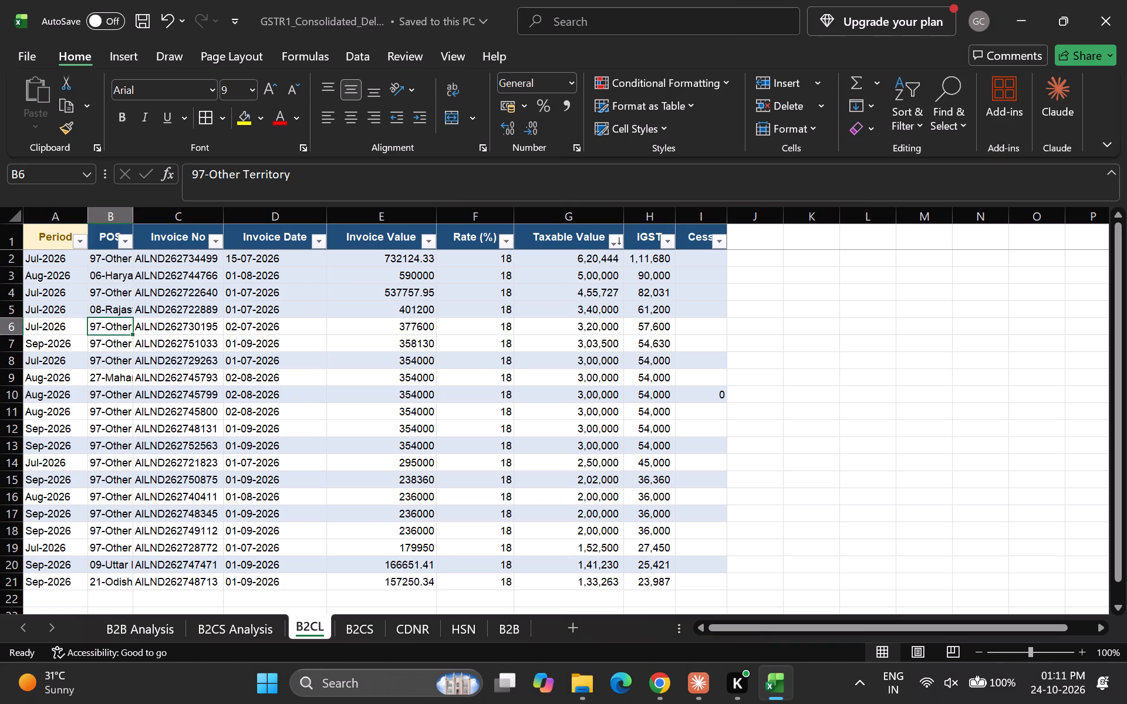
# Remove the filters from the B2CL header row, keeping the sorted order.
pyautogui.press('Down')
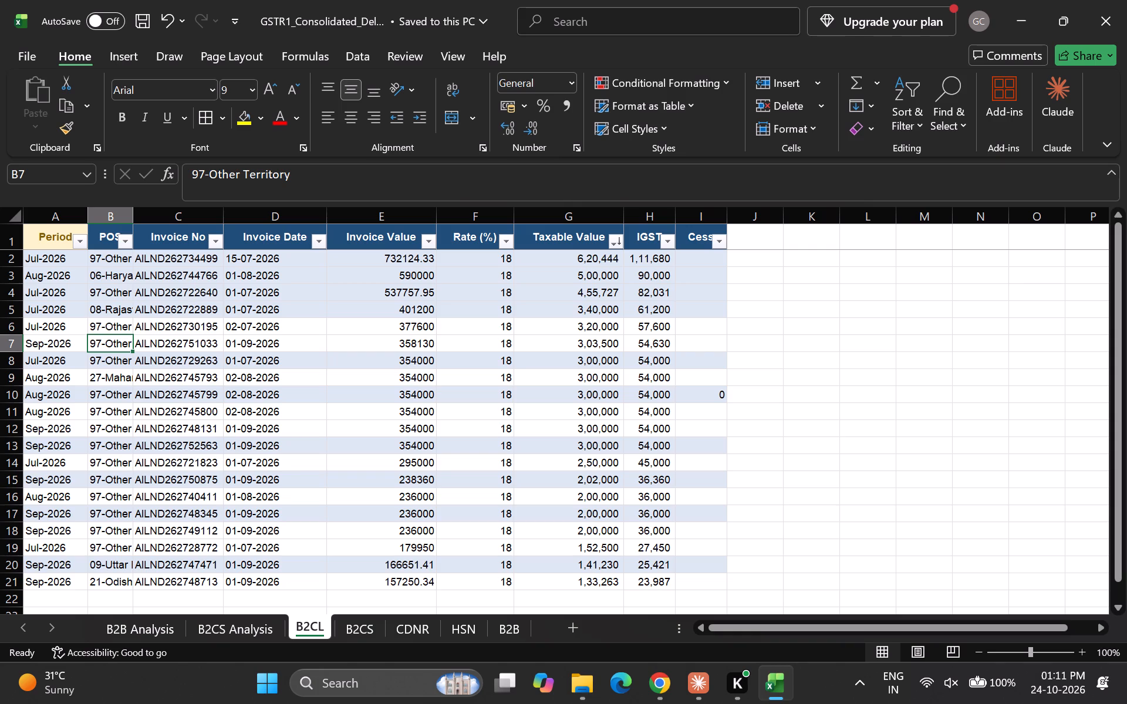
pyautogui.press('Down')
pyautogui.press('Up')
pyautogui.press('Up')
pyautogui.press('Up')
pyautogui.press('Up')
pyautogui.press('Up')
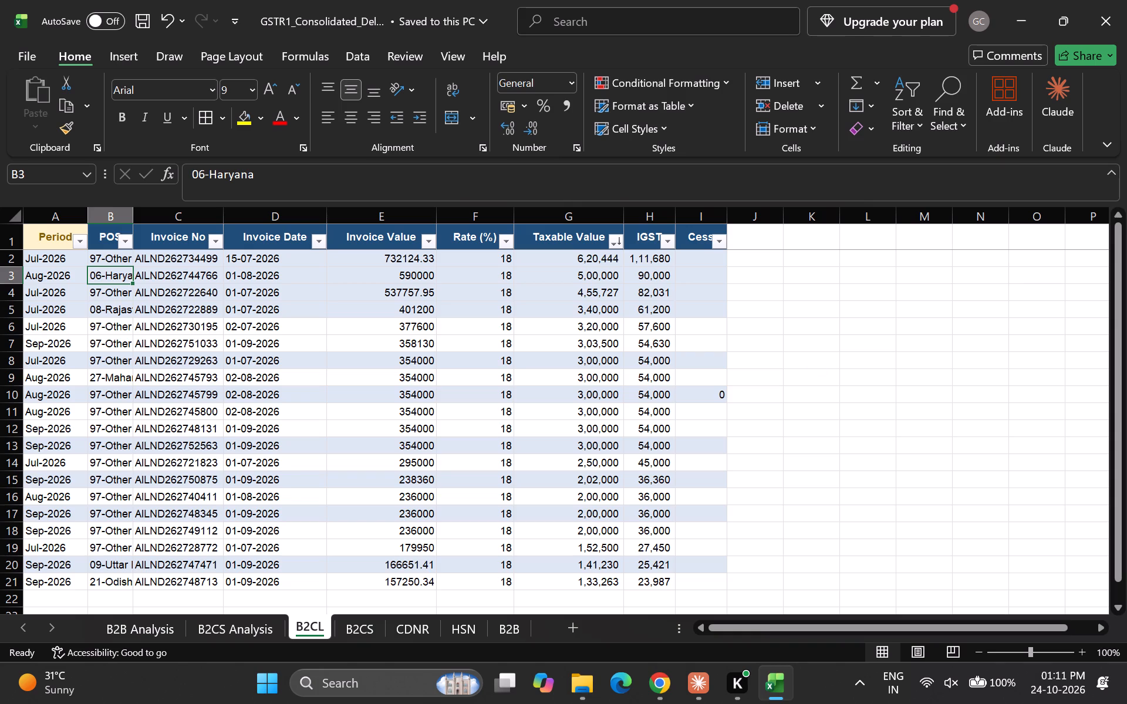
pyautogui.hotkey('ctrl', 'shift', 'l')
pyautogui.press('Down')
pyautogui.press('Up')
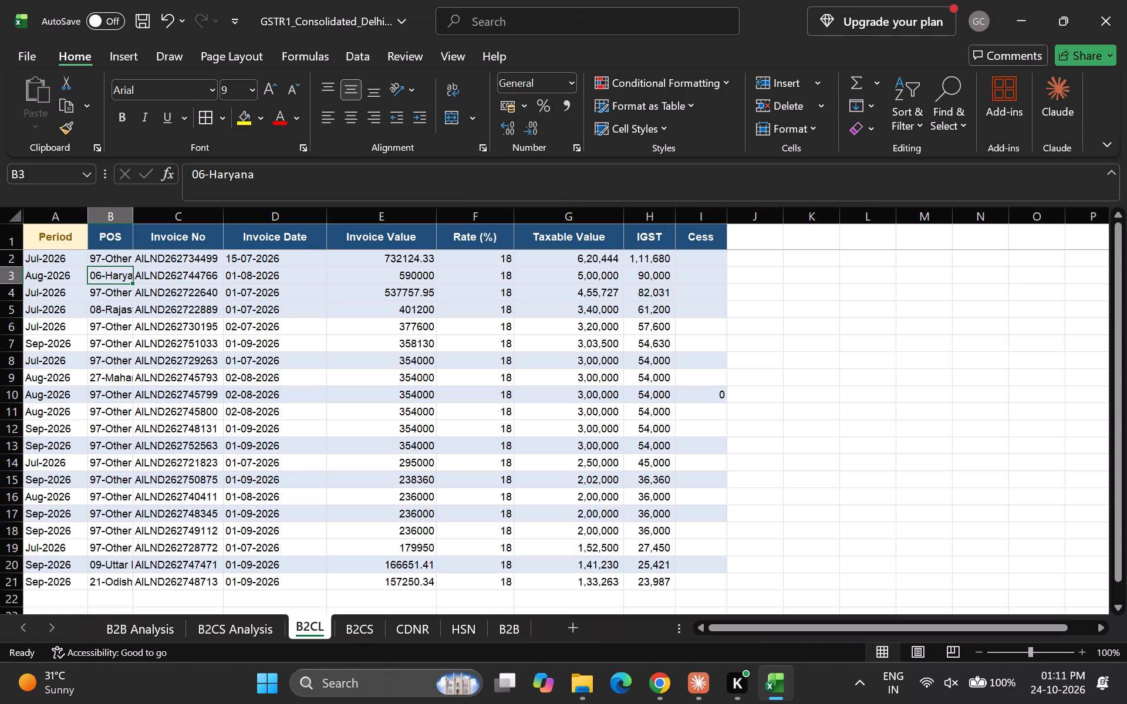
pyautogui.press('Menu')
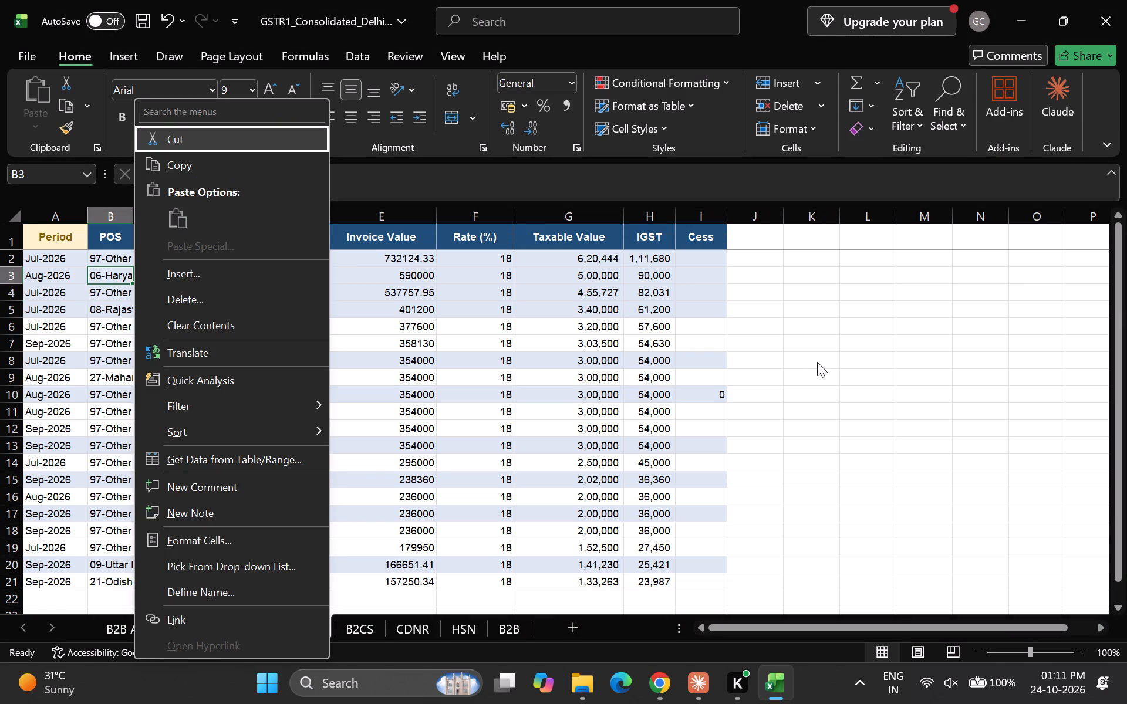
pyautogui.doubleClick(817, 362)
pyautogui.press('Down')
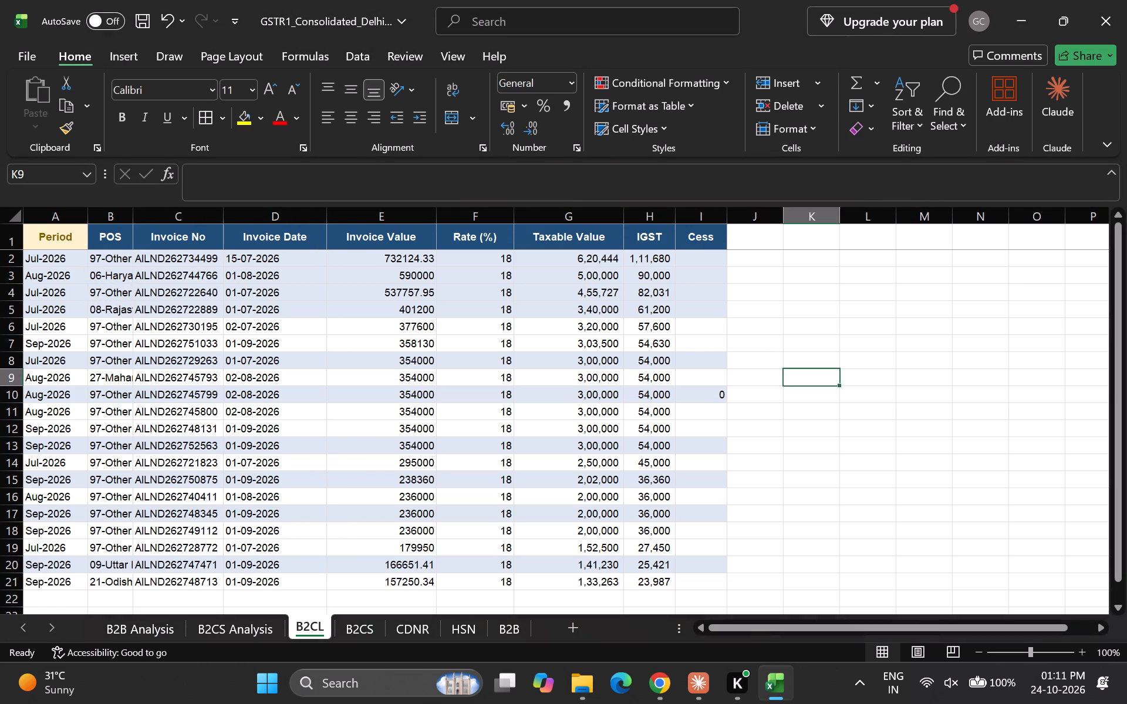
pyautogui.press('Down')
# Move the B2CS sheet to the end of the workbook after B2B, and return to cell C11 on the B2CL sheet.
pyautogui.click(213, 628)
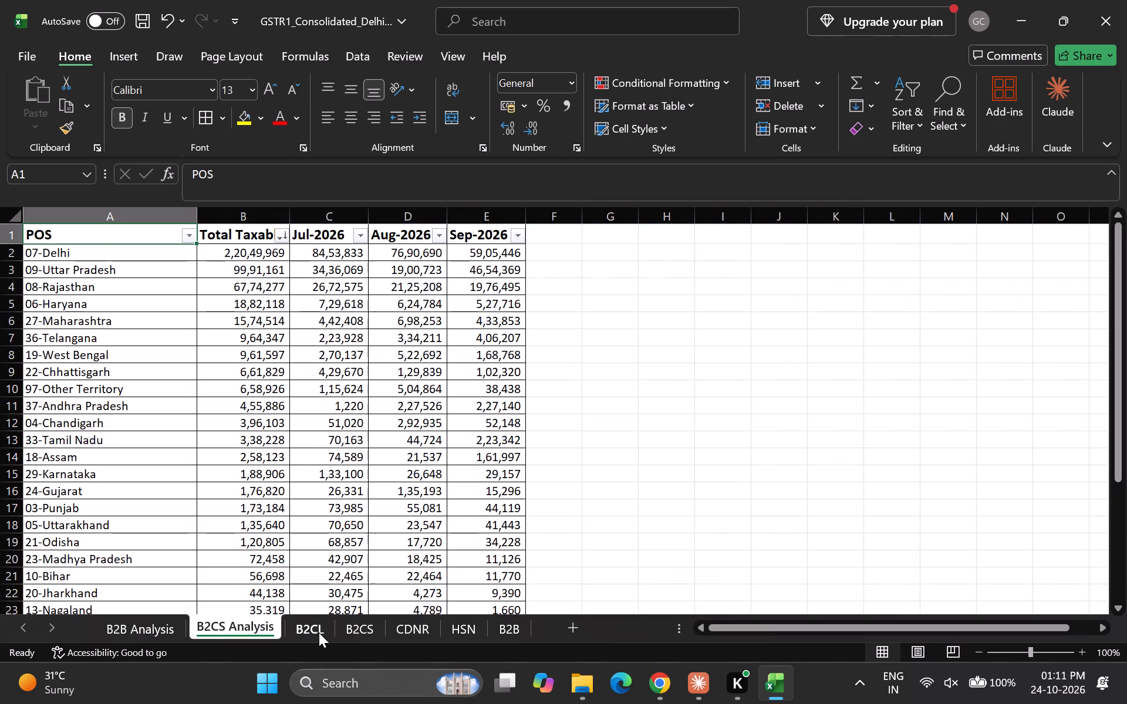
pyautogui.moveTo(353, 625); pyautogui.dragTo(537, 632)
pyautogui.click(313, 625)
pyautogui.click(218, 408)
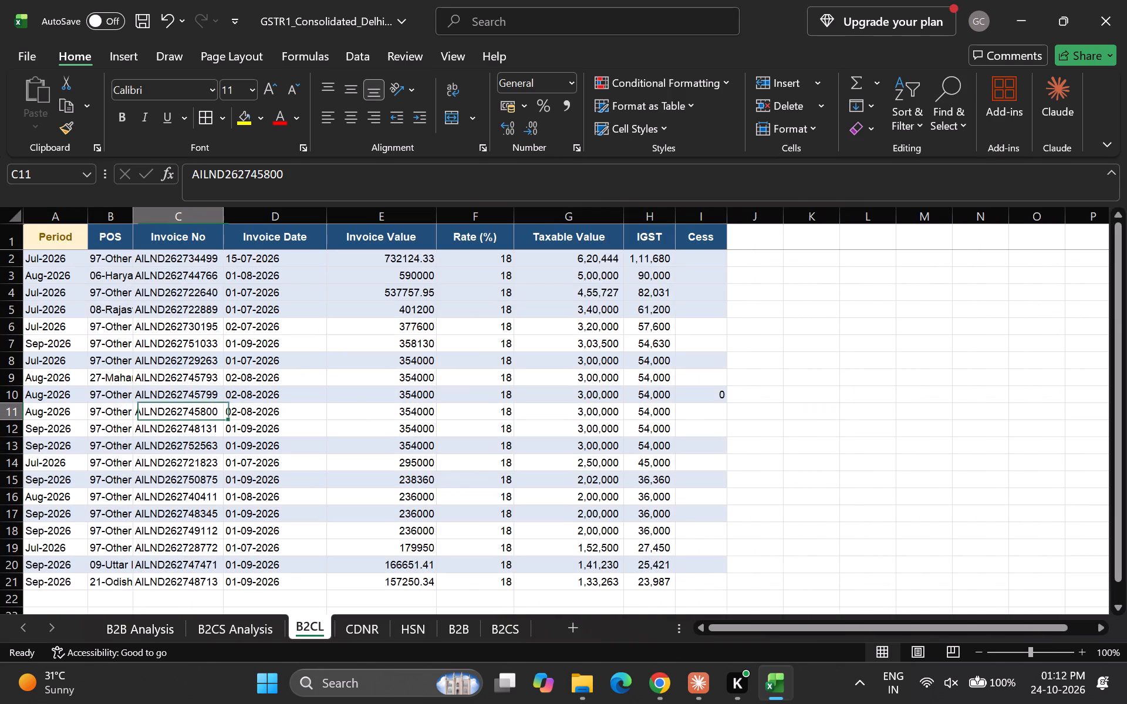
# Insert a PivotTable from the B2CL data range A1:I21 on the same worksheet, starting at cell K2.
pyautogui.hotkey('ctrl', 'a')
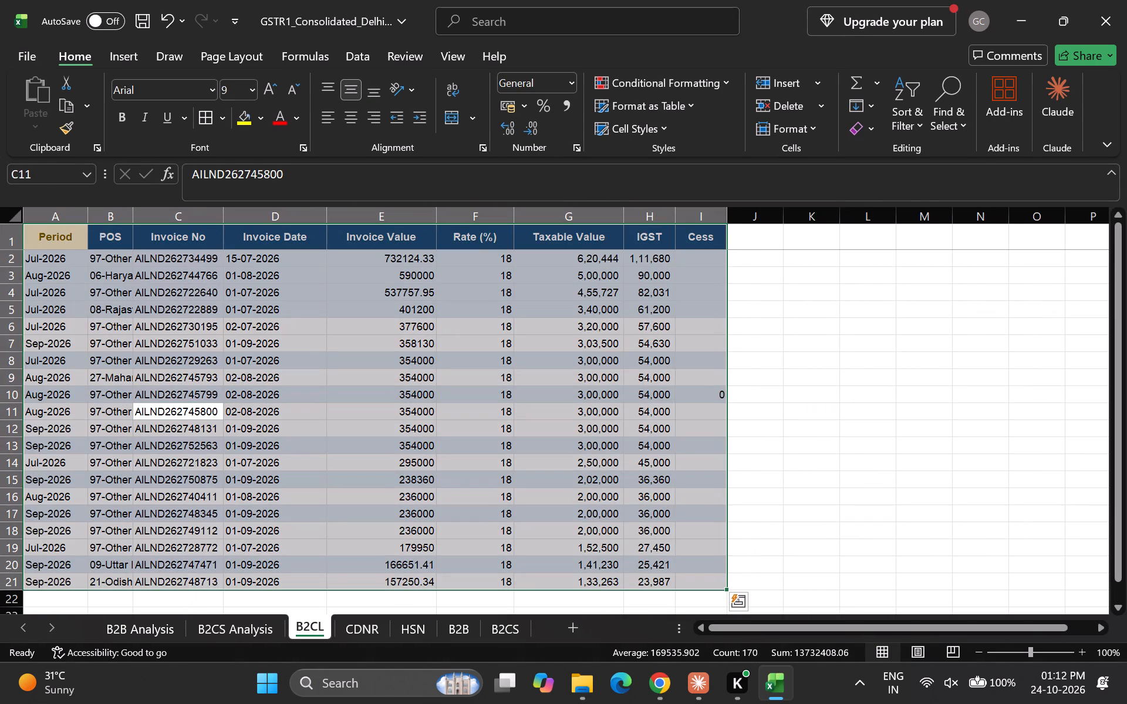
pyautogui.hotkey('alt', 'h')
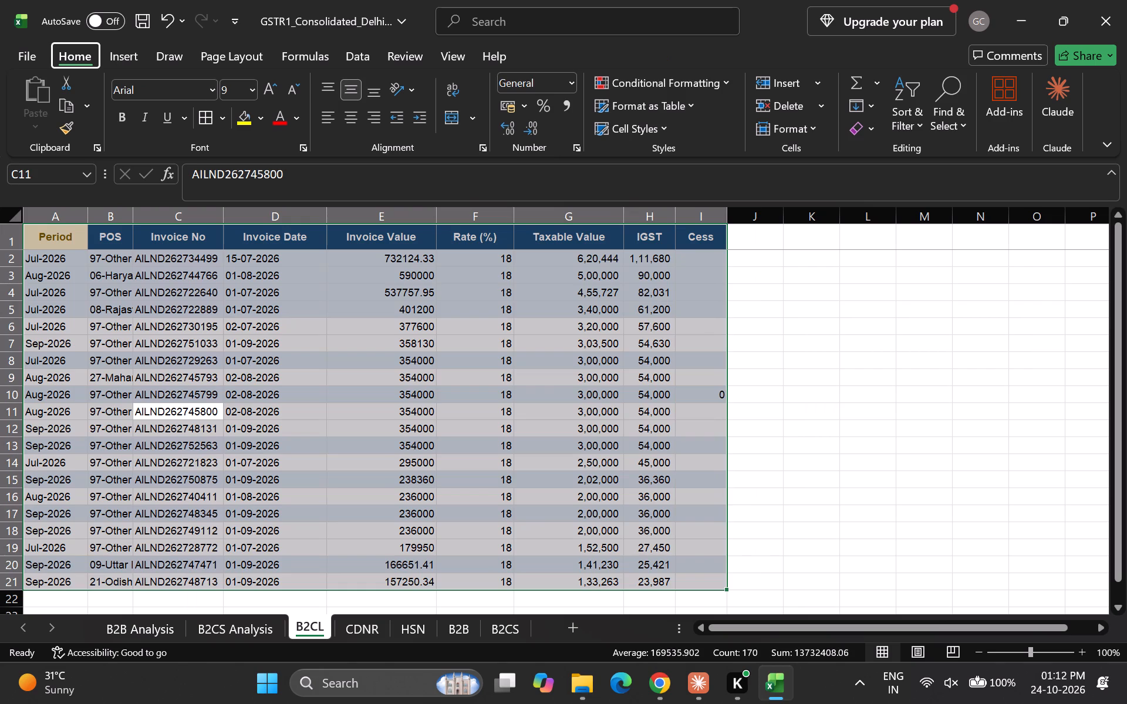
pyautogui.write('nvt')
pyautogui.press('Tab')
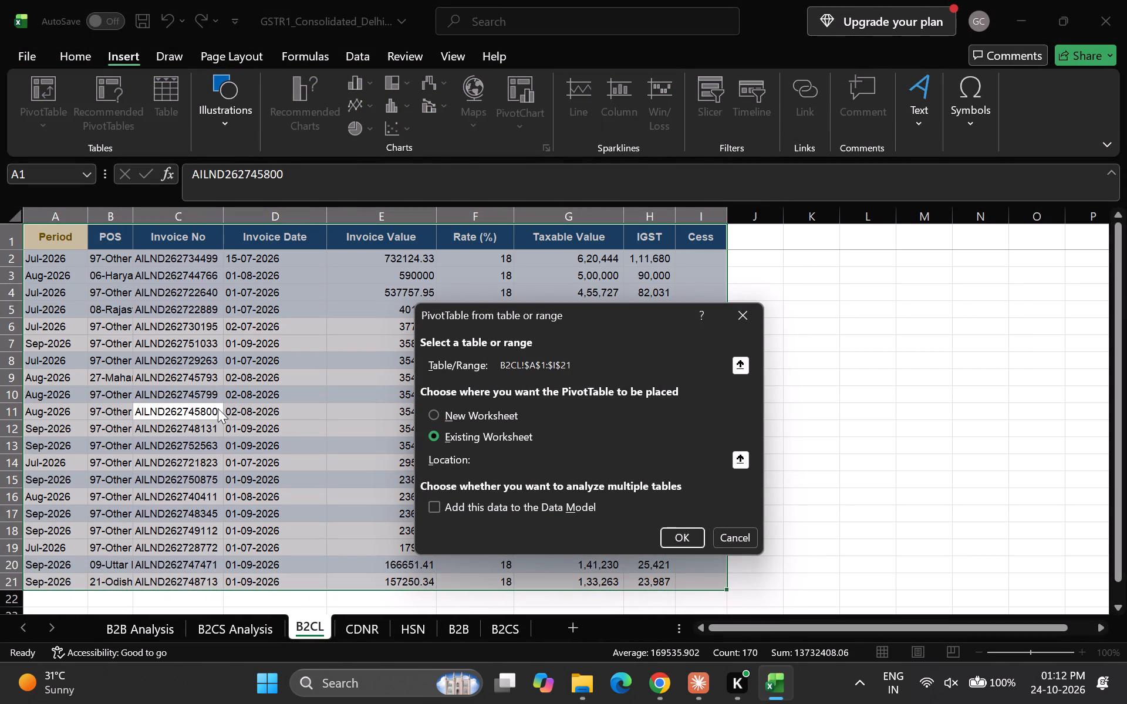
pyautogui.press('Down')
pyautogui.press('Right')
pyautogui.press('Up')
pyautogui.press('Up')
pyautogui.press('Up')
pyautogui.press('Up')
pyautogui.press('Up')
pyautogui.press('Up')
pyautogui.press('Up')
pyautogui.press('Up')
pyautogui.press('Up')
pyautogui.press('Up')
pyautogui.press('Up')
pyautogui.press('Up')
pyautogui.press('Up')
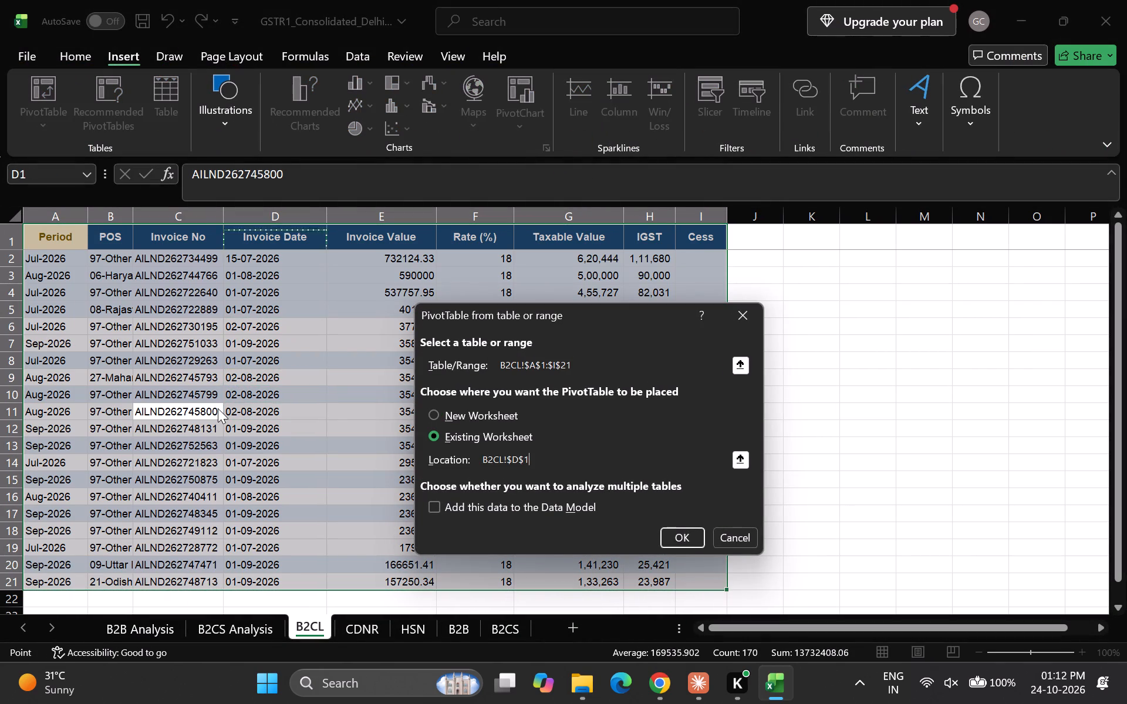
pyautogui.press('Right')
pyautogui.press('Right')
pyautogui.press('Right')
pyautogui.press('Right')
pyautogui.press('Right')
pyautogui.press('Right')
pyautogui.press('Down')
pyautogui.press('Right')
pyautogui.press('Return')
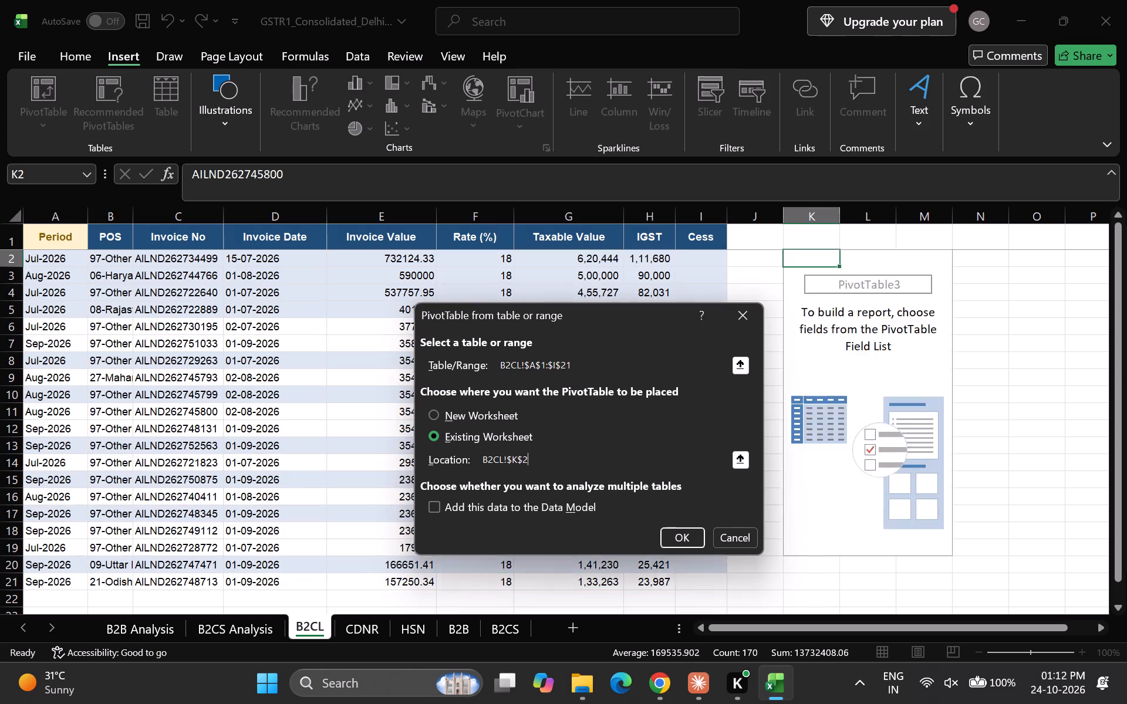
# Build the PivotTable with Period in columns, POS in rows and the sum of Taxable Value as values.
pyautogui.moveTo(863, 330); pyautogui.dragTo(859, 384)
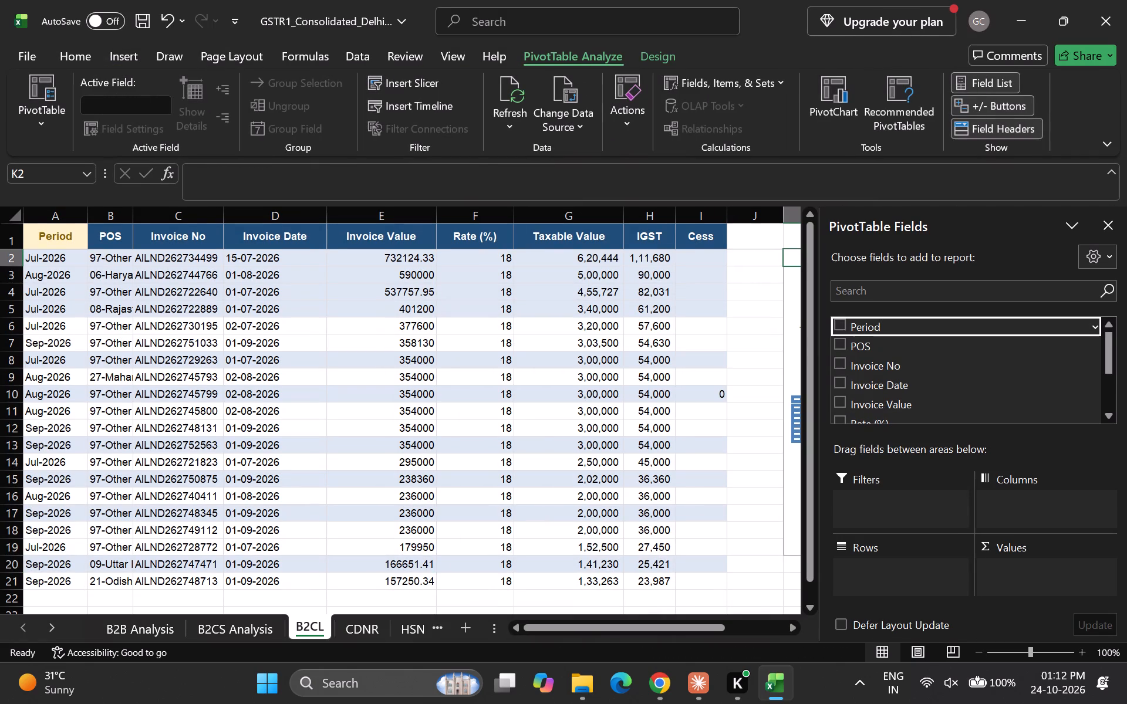
pyautogui.moveTo(859, 384); pyautogui.dragTo(998, 502)
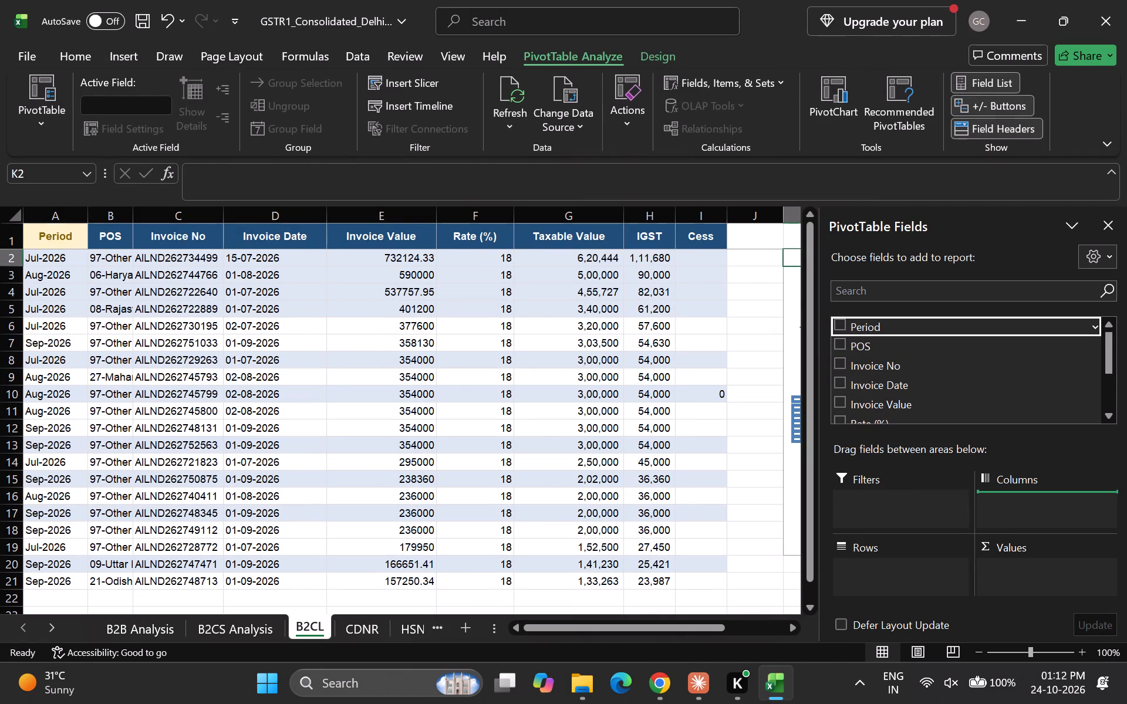
pyautogui.moveTo(998, 502); pyautogui.dragTo(1001, 509)
pyautogui.click(872, 352)
pyautogui.press('space')
pyautogui.press('Down')
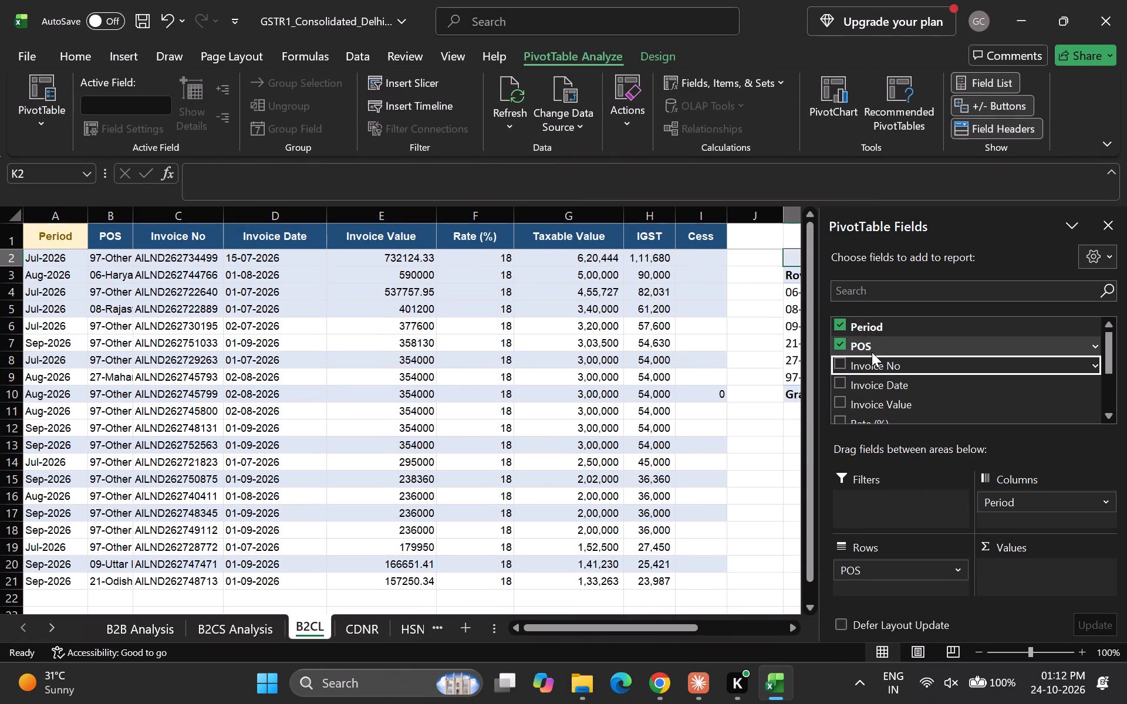
pyautogui.press('Down')
pyautogui.press('Down')
pyautogui.press('Down')
pyautogui.press('Up')
pyautogui.press('Down')
pyautogui.press('Down')
pyautogui.press('Down')
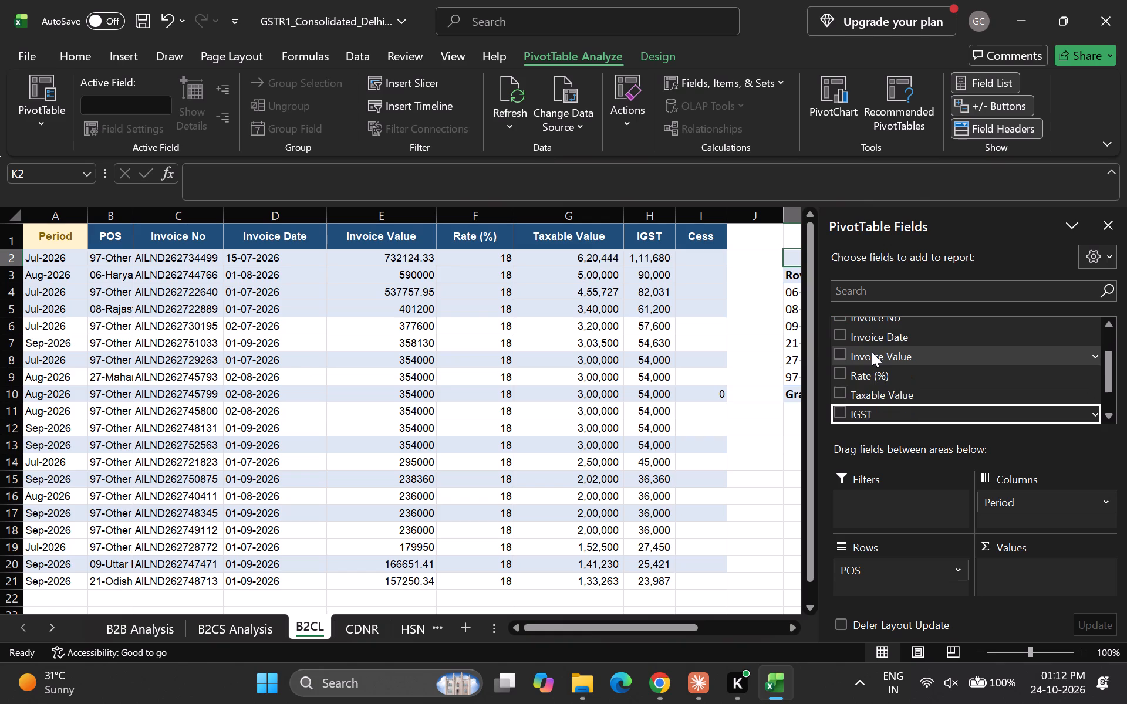
pyautogui.press('Up')
pyautogui.press('space')
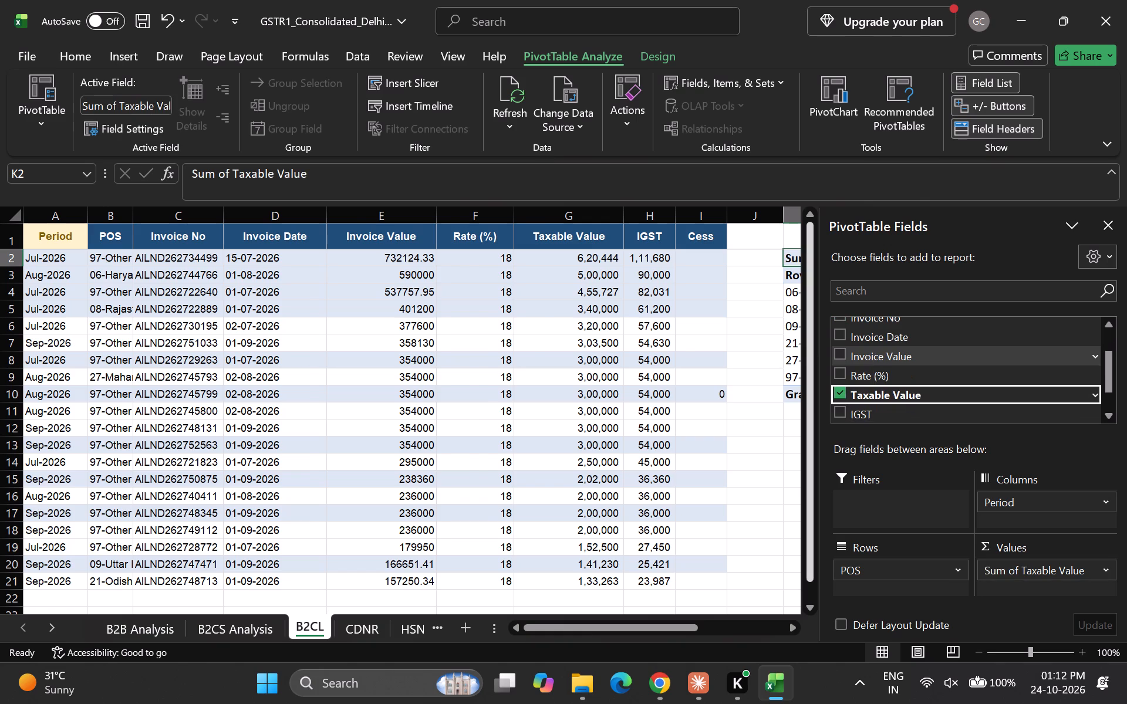
# Lay out the PivotTable in tabular form with repeated item labels, no subtotals and grand totals on for rows only.
pyautogui.hscroll(-2, 666, 405)
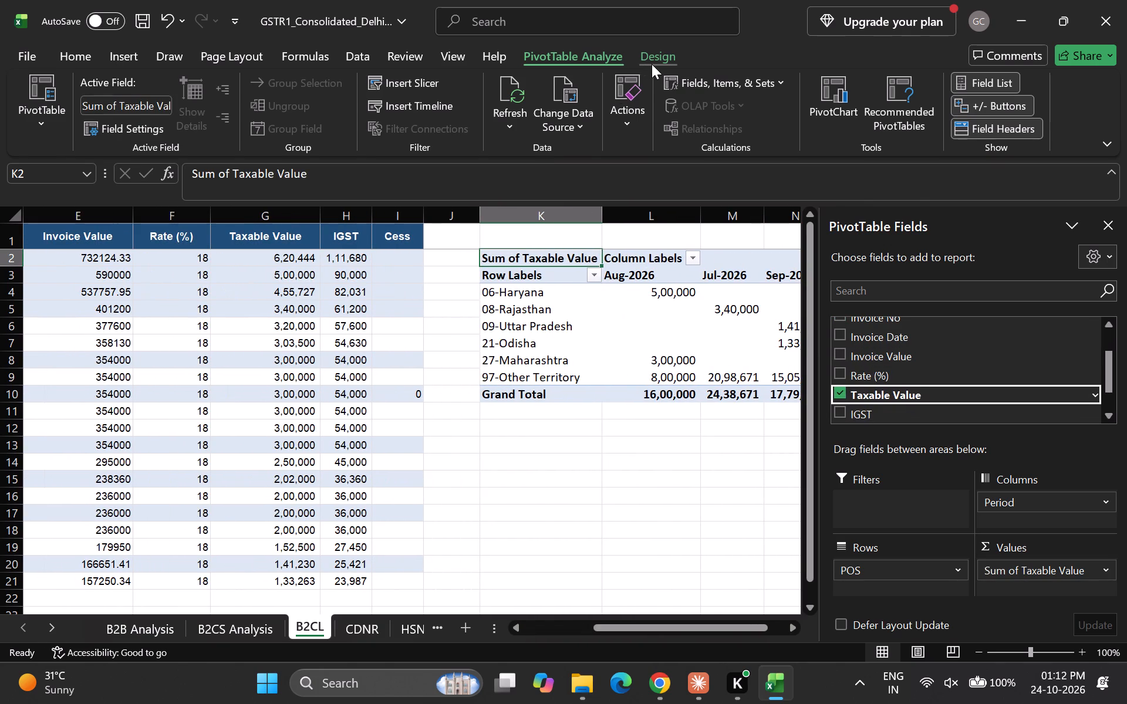
pyautogui.click(652, 64)
pyautogui.click(48, 97)
pyautogui.press('d')
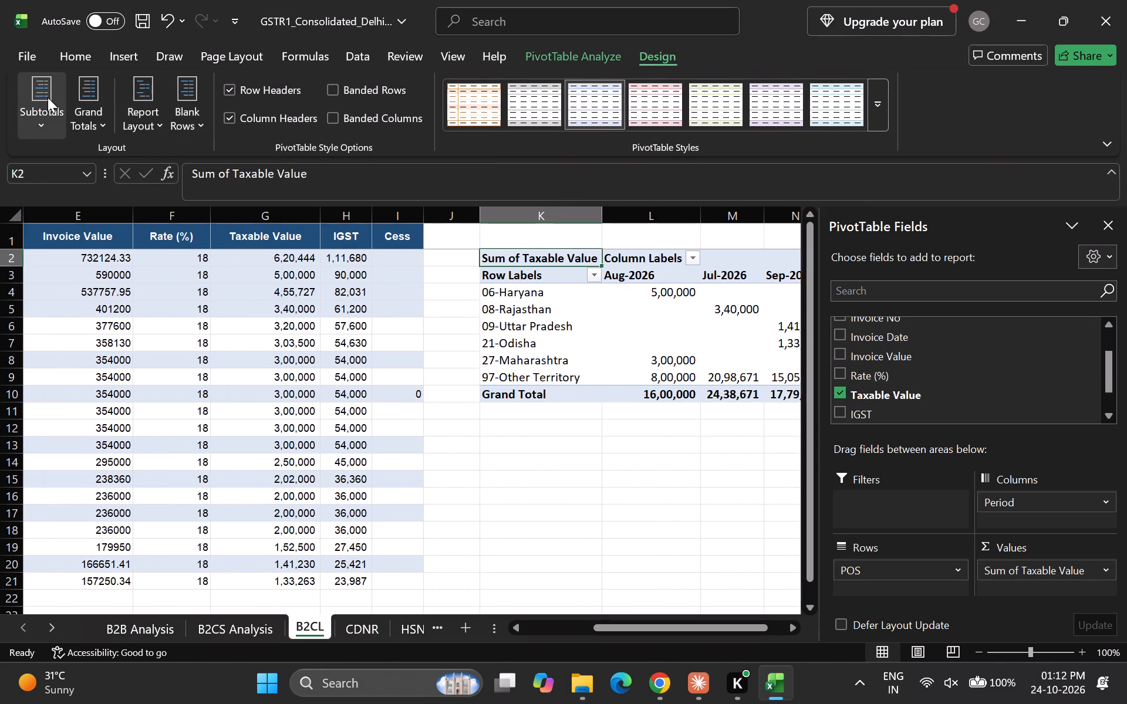
pyautogui.click(93, 101)
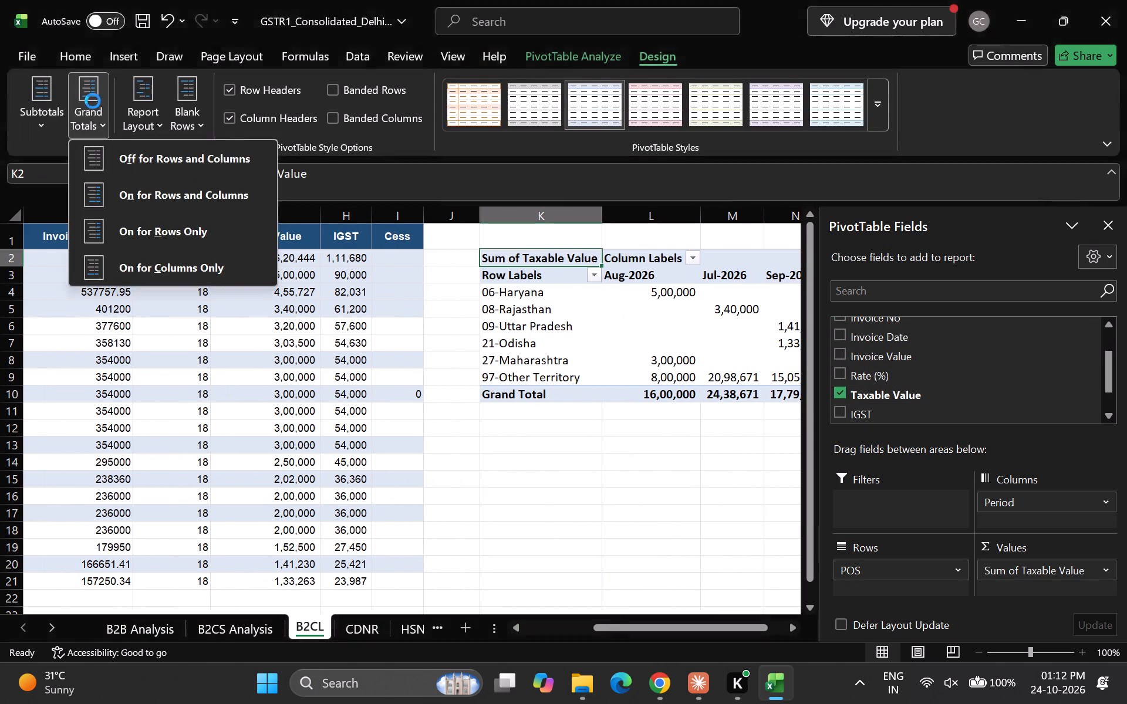
pyautogui.press('r')
pyautogui.click(157, 103)
pyautogui.press('t')
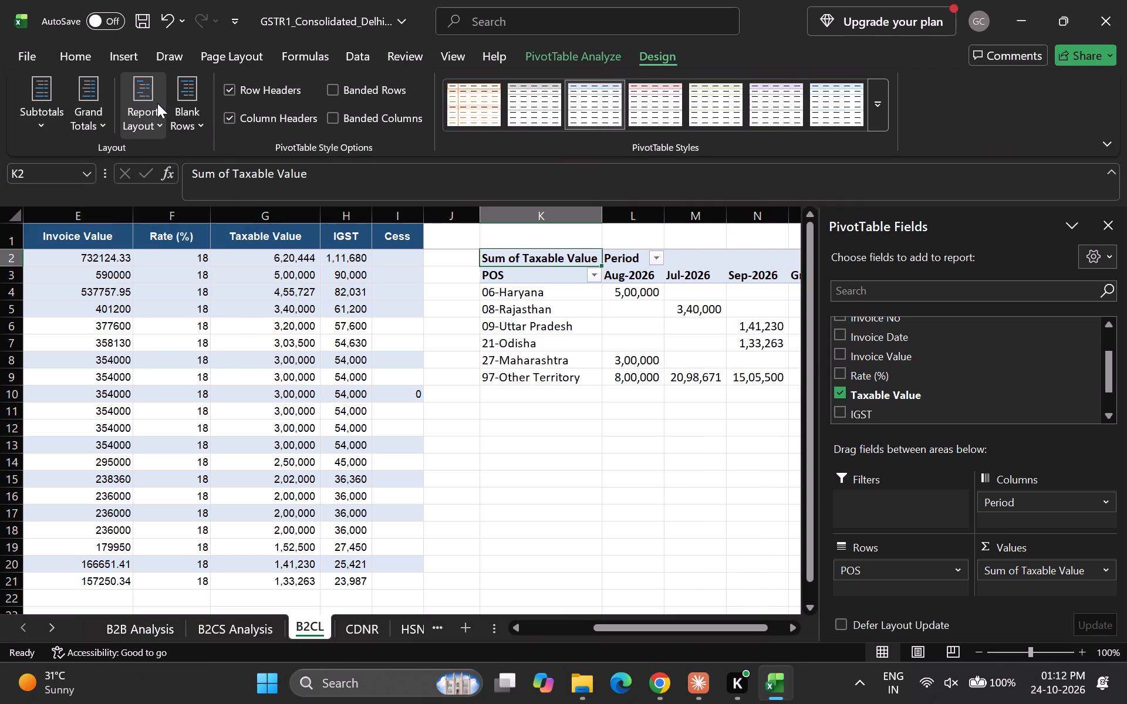
pyautogui.click(157, 103)
pyautogui.press('r')
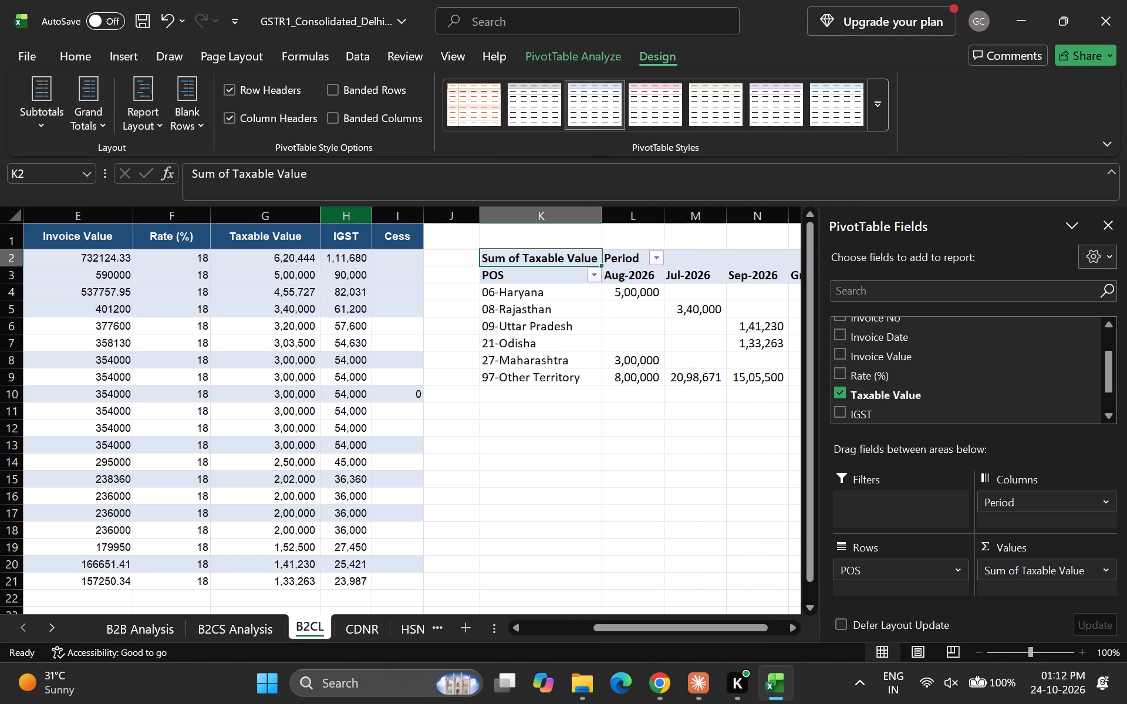
# Save the workbook.
pyautogui.hotkey('ctrl', 's')
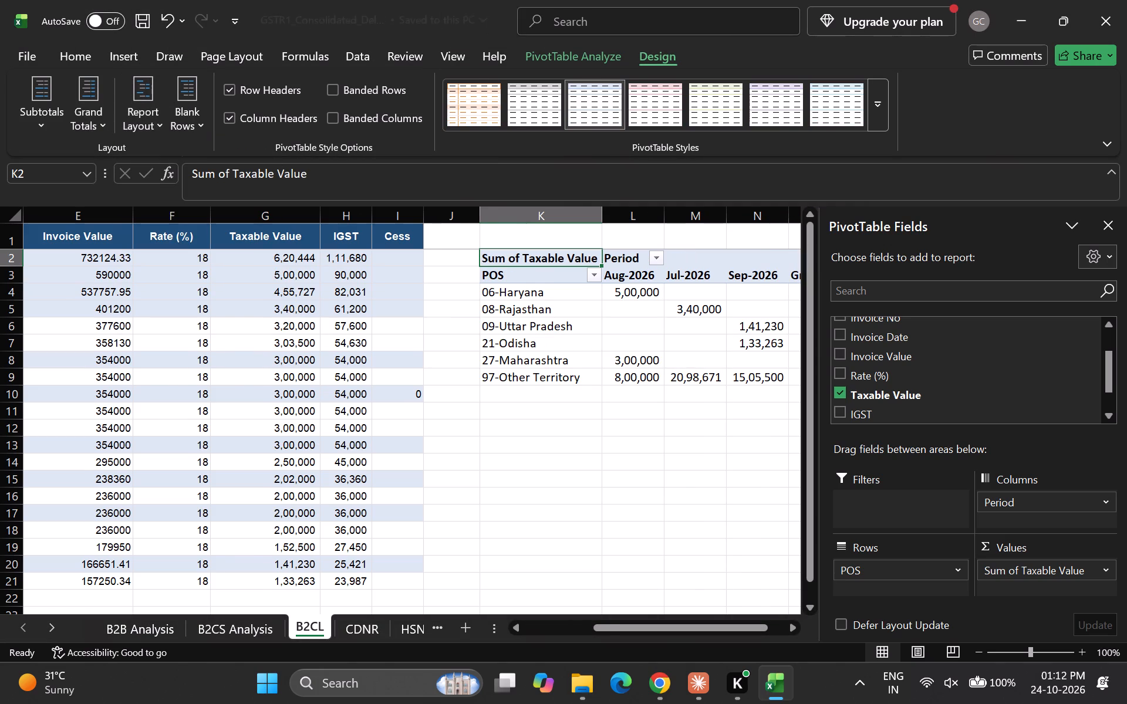
# Copy the whole PivotTable and paste it as values below the B2CL data, starting at cell B25.
pyautogui.hotkey('ctrl', 'a')
pyautogui.hotkey('ctrl', 'c')
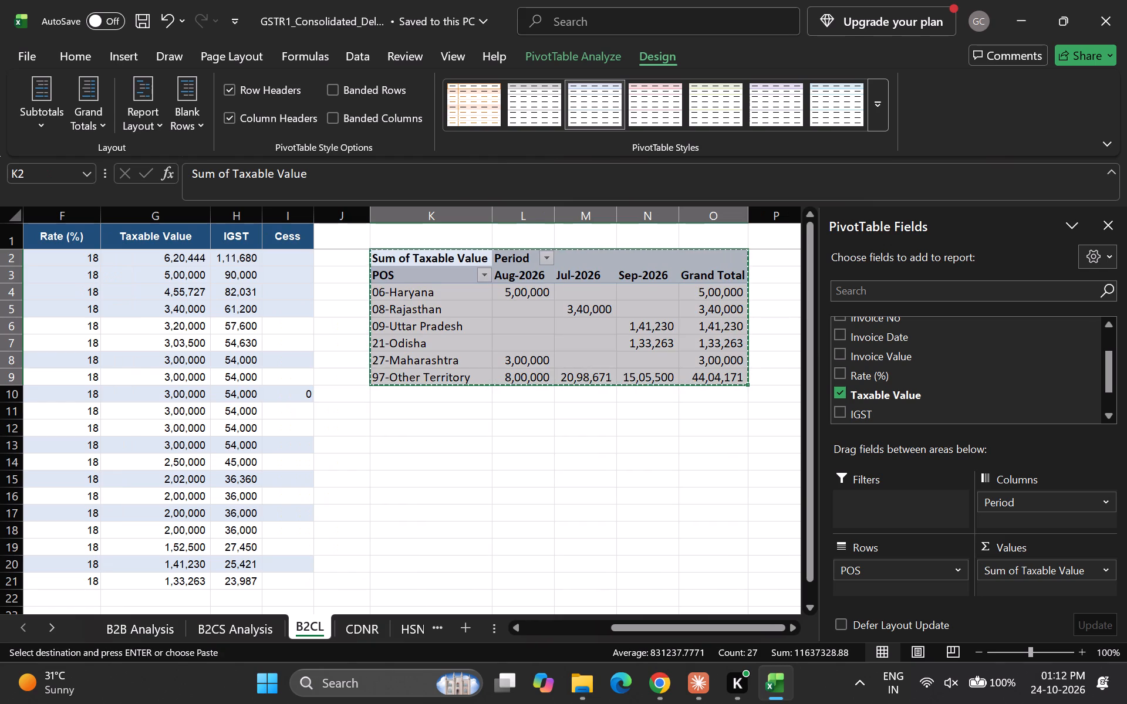
pyautogui.scroll(-2, 538, 398)
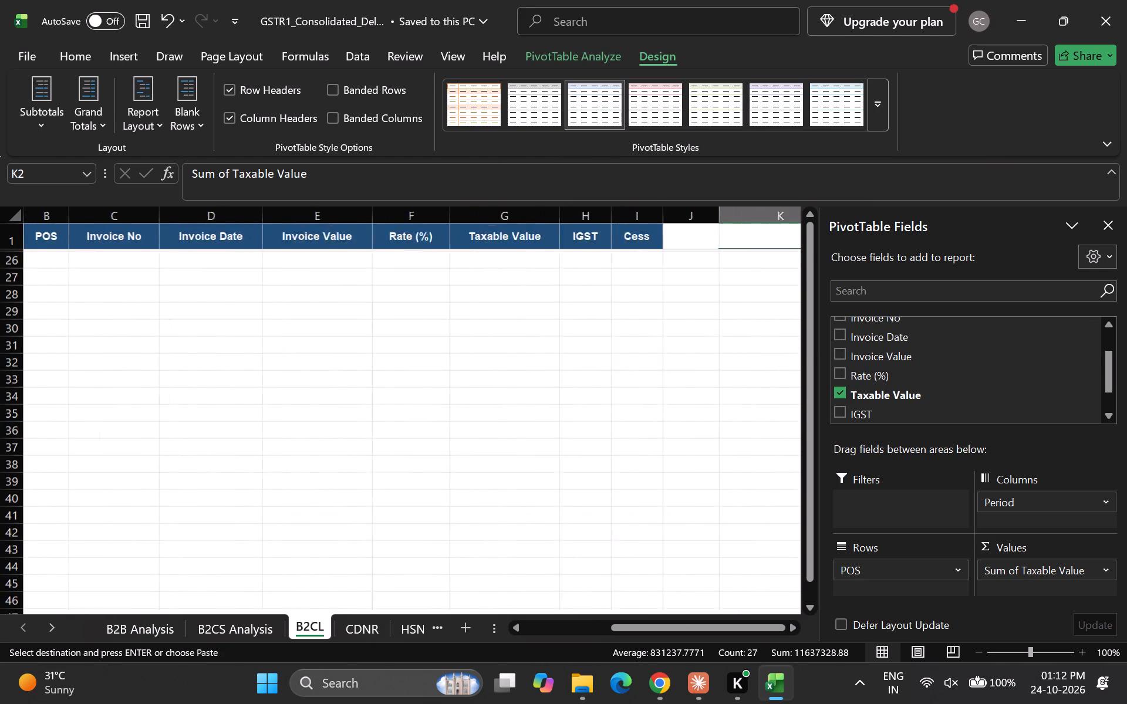
pyautogui.scroll(-1, 538, 398)
pyautogui.scroll(4, 538, 398)
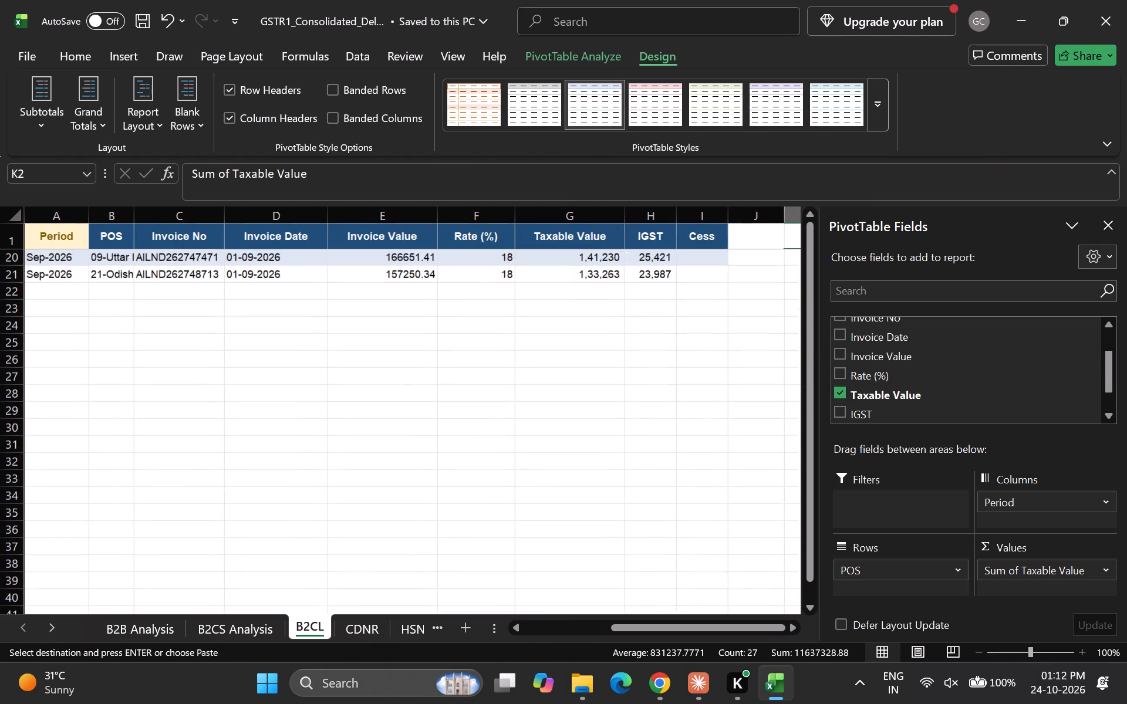
pyautogui.scroll(1, 538, 398)
pyautogui.click(104, 340)
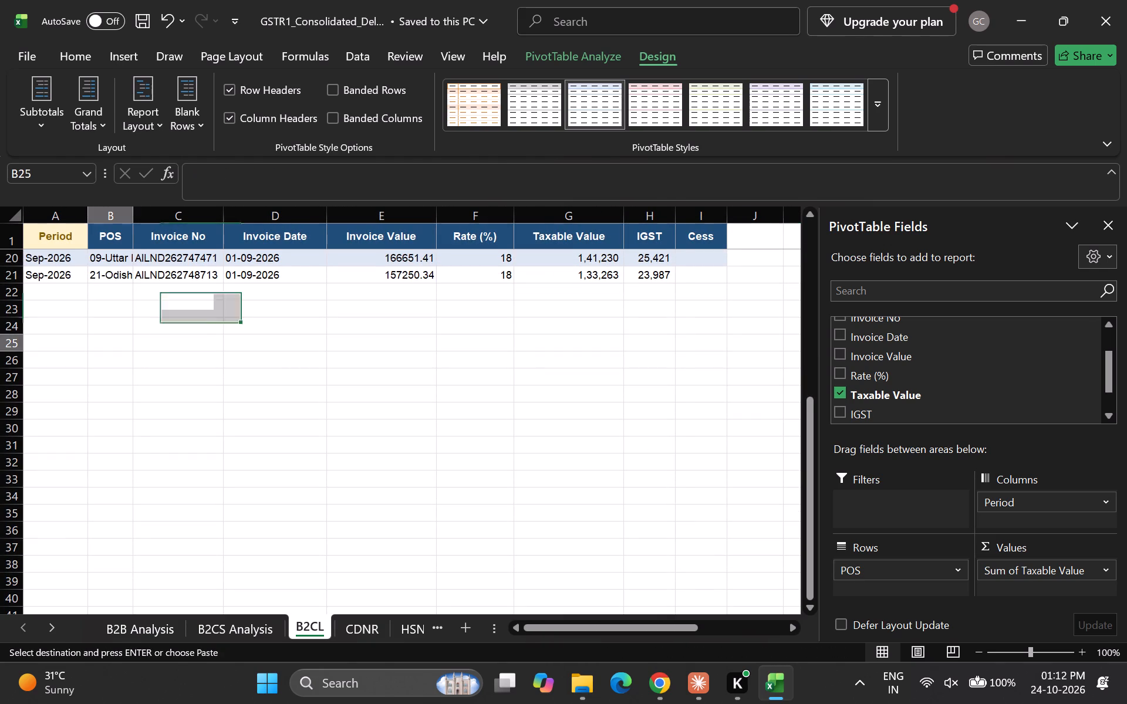
pyautogui.hotkey('ctrl', 'alt', 'v')
pyautogui.press('v')
pyautogui.press('Return')
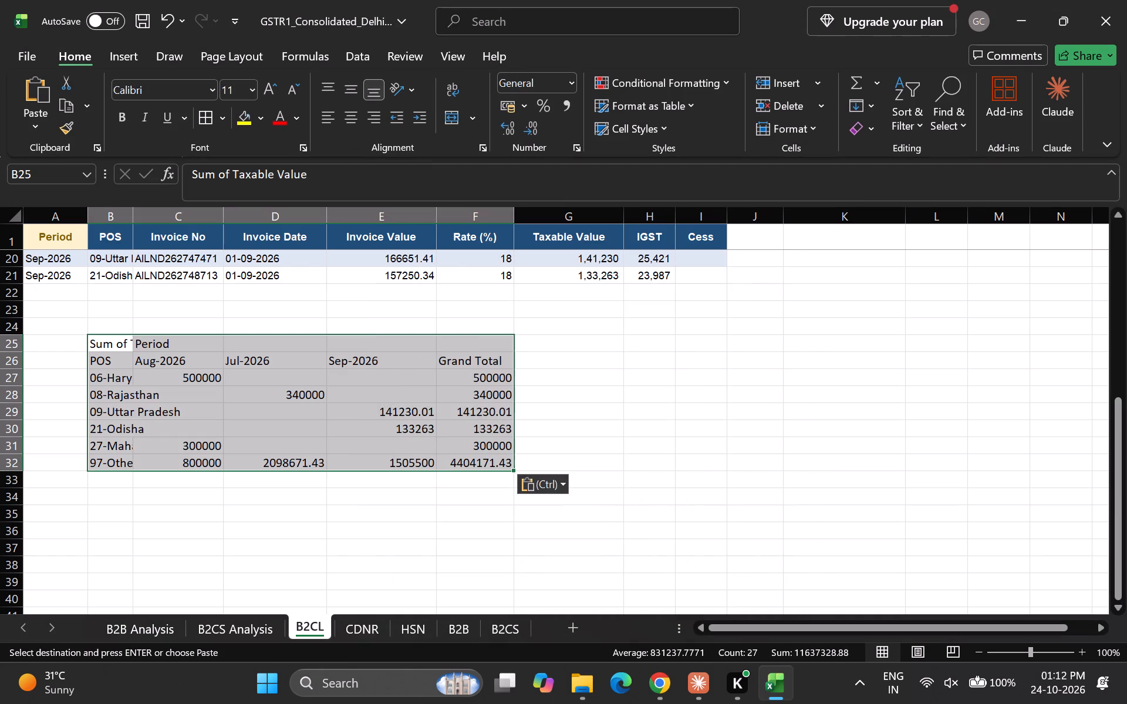
# Delete row 25, which holds the pasted Sum of Taxable Value and Period captions.
pyautogui.press('Up')
pyautogui.press('Down')
pyautogui.hotkey('shift', 'space')
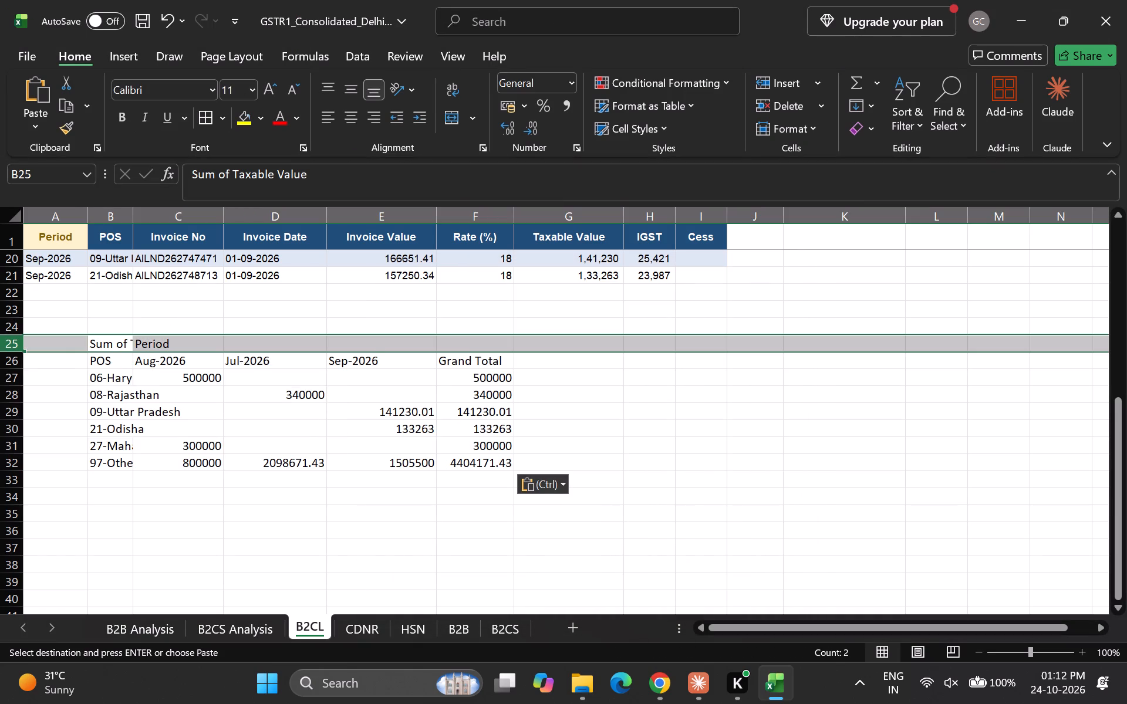
pyautogui.hotkey('ctrl', '-')
# Move the pasted month and Grand Total columns, C25:F31, two columns across so the block starts at E25.
pyautogui.press('Down')
pyautogui.press('Up')
pyautogui.press('Right')
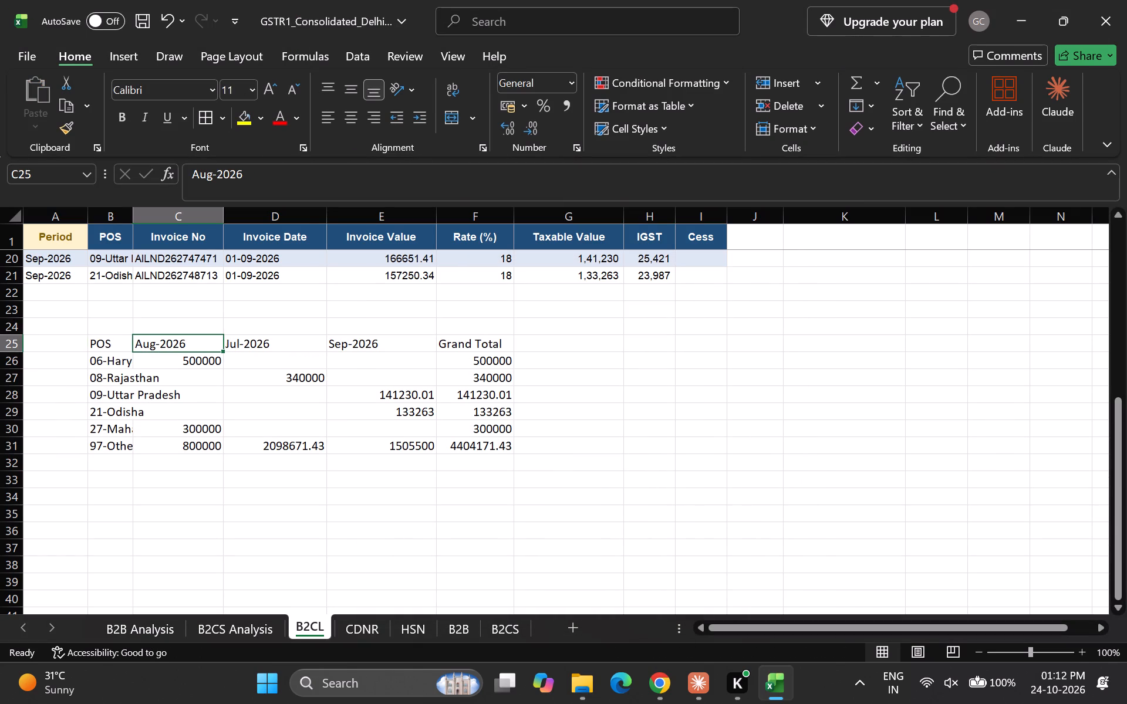
pyautogui.hotkey('shift', 'Right')
pyautogui.hotkey('shift', 'Right')
pyautogui.hotkey('shift', 'Right')
pyautogui.hotkey('shift', 'Down')
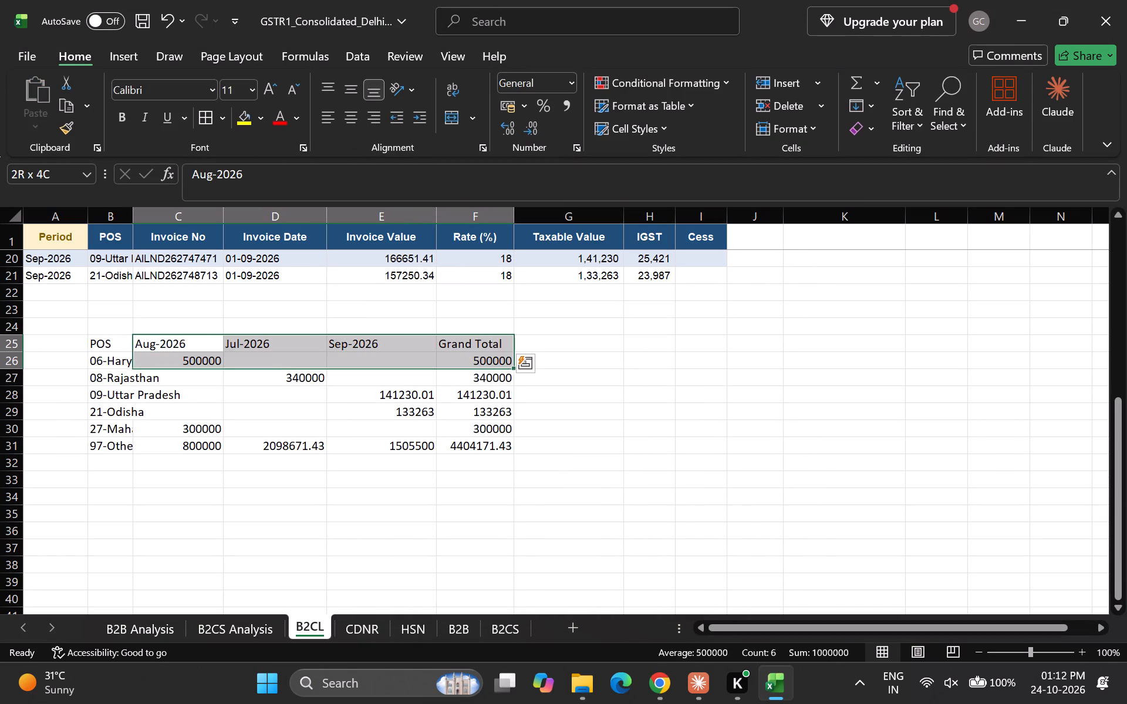
pyautogui.hotkey('shift', 'Down')
pyautogui.hotkey('shift', 'Down')
pyautogui.hotkey('shift', 'Down')
pyautogui.hotkey('shift', 'Down')
pyautogui.hotkey('shift', 'Down')
pyautogui.hotkey('ctrl', 'x')
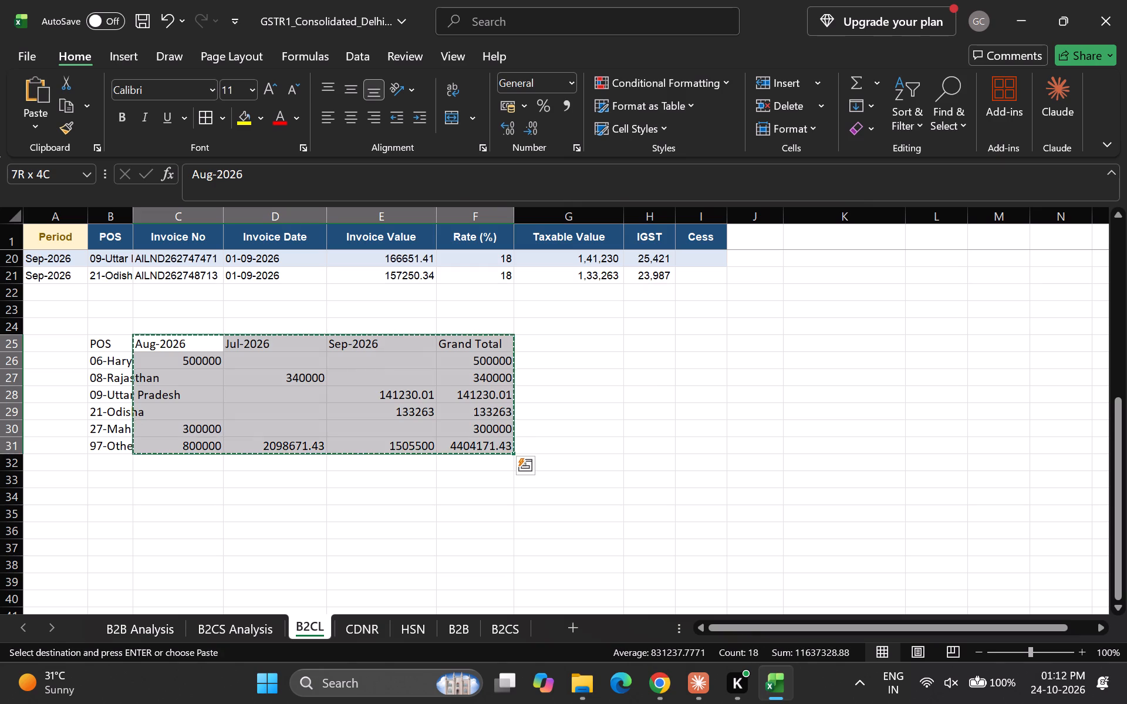
pyautogui.press('Right')
pyautogui.press('Right')
pyautogui.press('Return')
# Move the Jul-2026 column of the pasted summary to D25, ahead of Aug-2026.
pyautogui.press('Down')
pyautogui.press('Up')
pyautogui.press('Right')
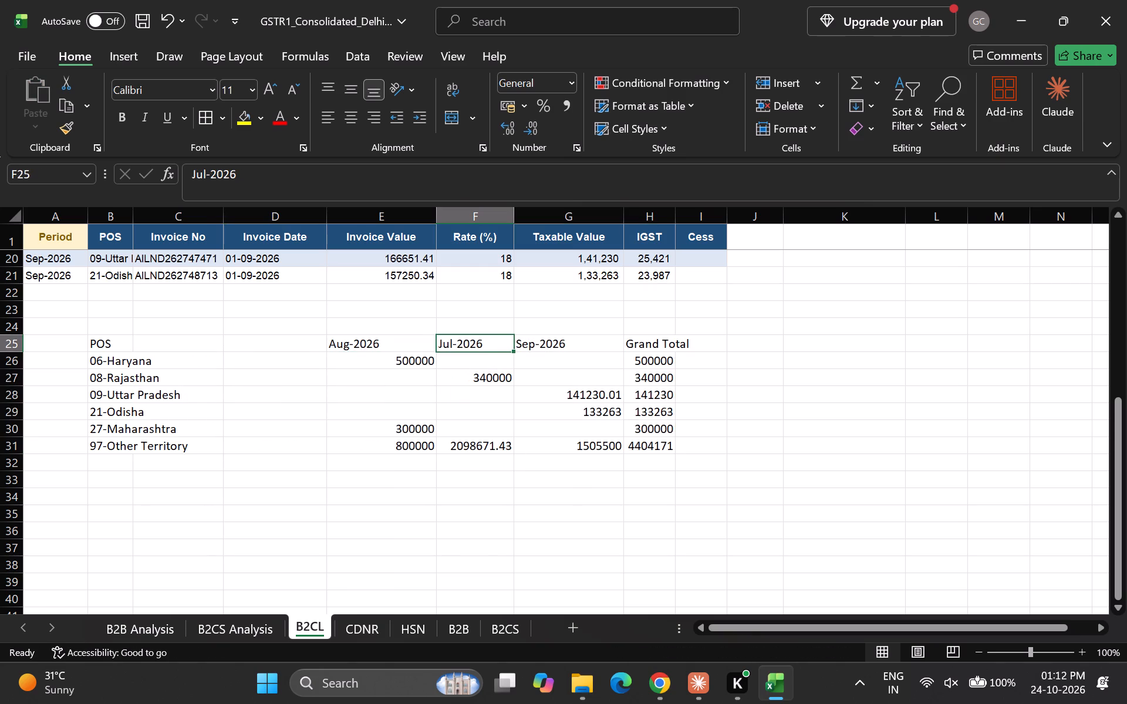
pyautogui.hotkey('shift', 'Down')
pyautogui.hotkey('shift', 'Down')
pyautogui.hotkey('shift', 'Down')
pyautogui.hotkey('shift', 'Down')
pyautogui.hotkey('shift', 'Down')
pyautogui.hotkey('shift', 'Down')
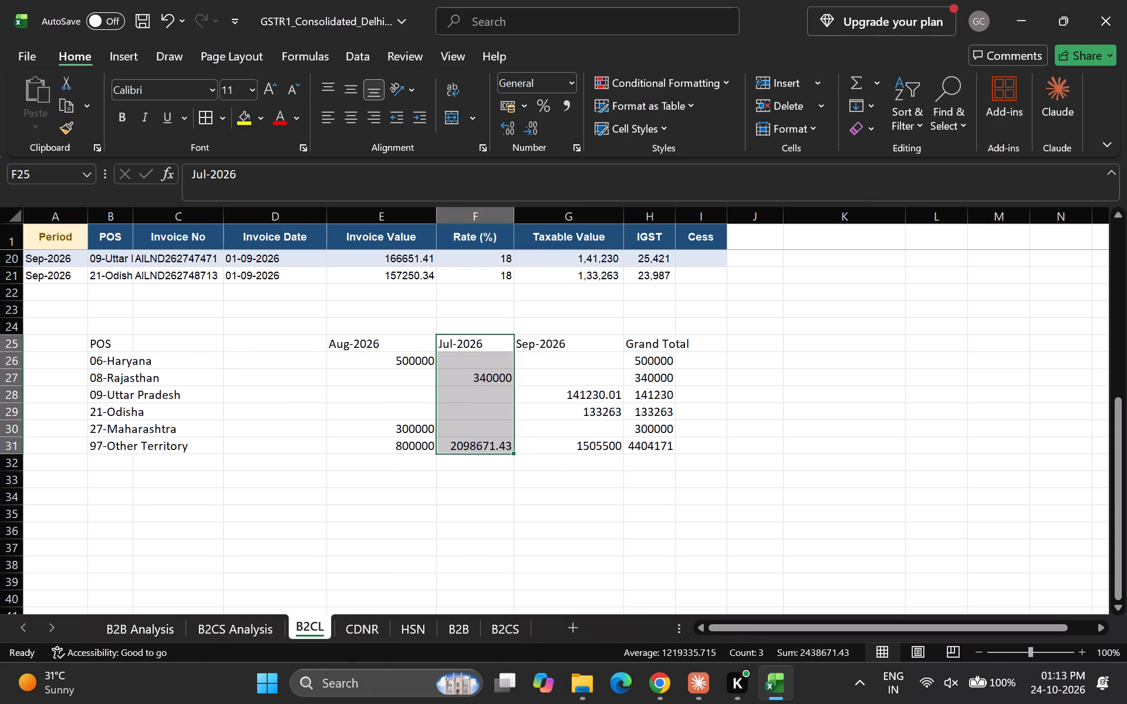
pyautogui.hotkey('ctrl', 'x')
pyautogui.press('Left')
pyautogui.press('Left')
pyautogui.press('Left')
pyautogui.press('Right')
pyautogui.press('Return')
# Move the Grand Total column of the pasted summary to C25, directly after POS.
pyautogui.press('Right')
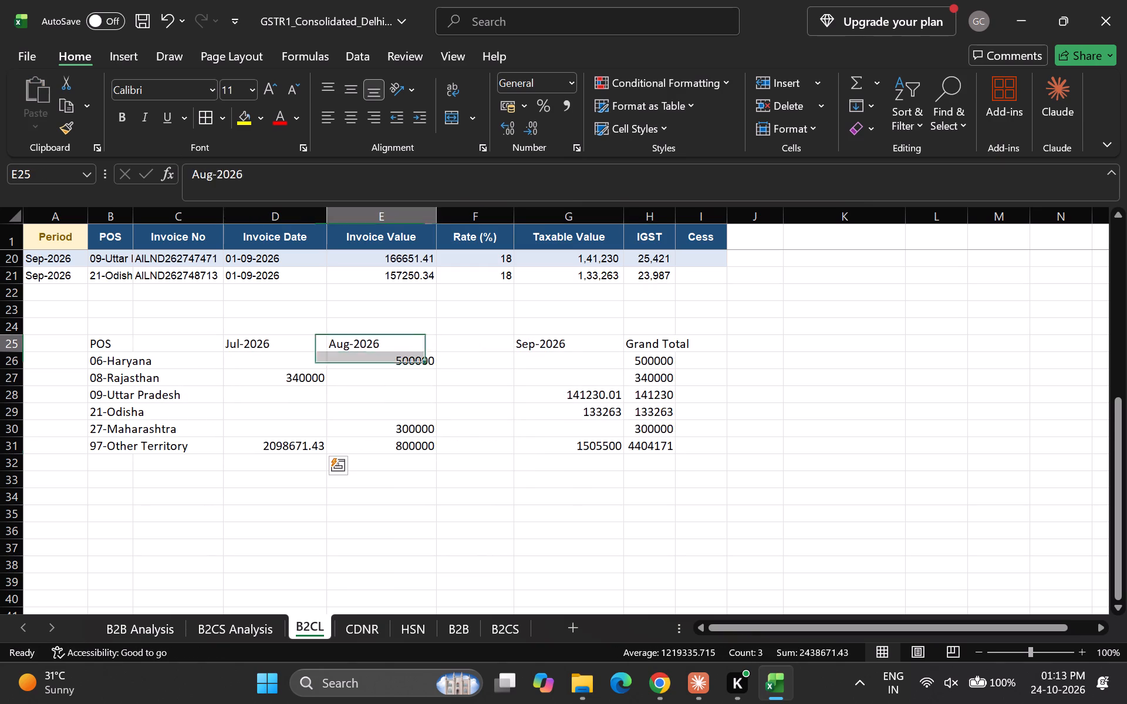
pyautogui.press('Right')
pyautogui.press('Right')
pyautogui.press('Right')
pyautogui.hotkey('shift', 'Down')
pyautogui.hotkey('shift', 'Down')
pyautogui.hotkey('shift', 'Down')
pyautogui.hotkey('shift', 'Down')
pyautogui.hotkey('shift', 'Down')
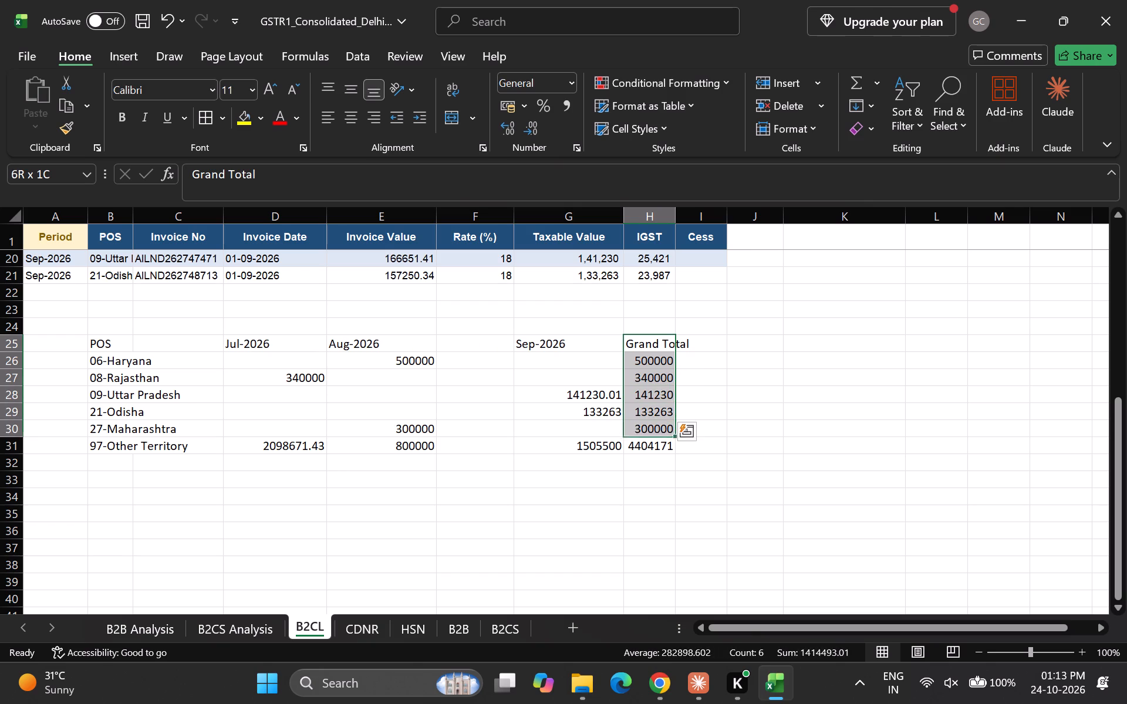
pyautogui.hotkey('shift', 'Down')
pyautogui.hotkey('ctrl', 'x')
pyautogui.press('Left')
pyautogui.press('Left')
pyautogui.press('Left')
pyautogui.press('Left')
pyautogui.press('Left')
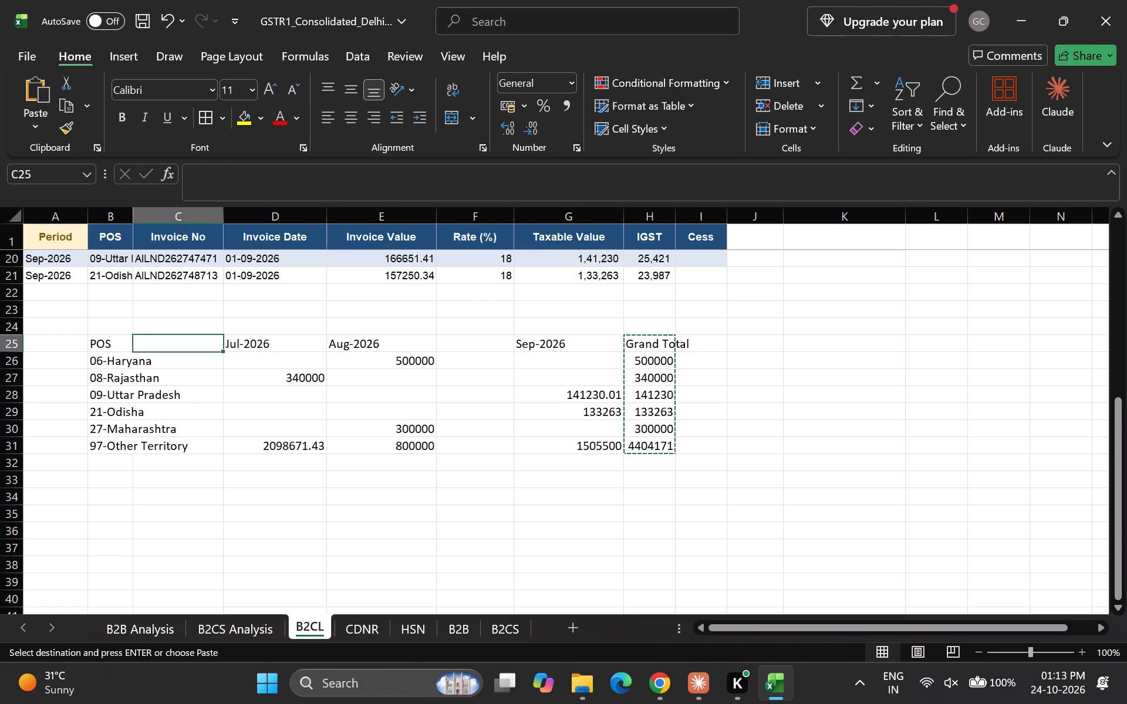
pyautogui.press('Return')
# Move the Sep-2026 column of the pasted summary to F25, directly after Aug-2026.
pyautogui.press('Right')
pyautogui.press('Right')
pyautogui.press('Right')
pyautogui.press('Right')
pyautogui.hotkey('shift', 'Down')
pyautogui.hotkey('shift', 'Down')
pyautogui.hotkey('shift', 'Down')
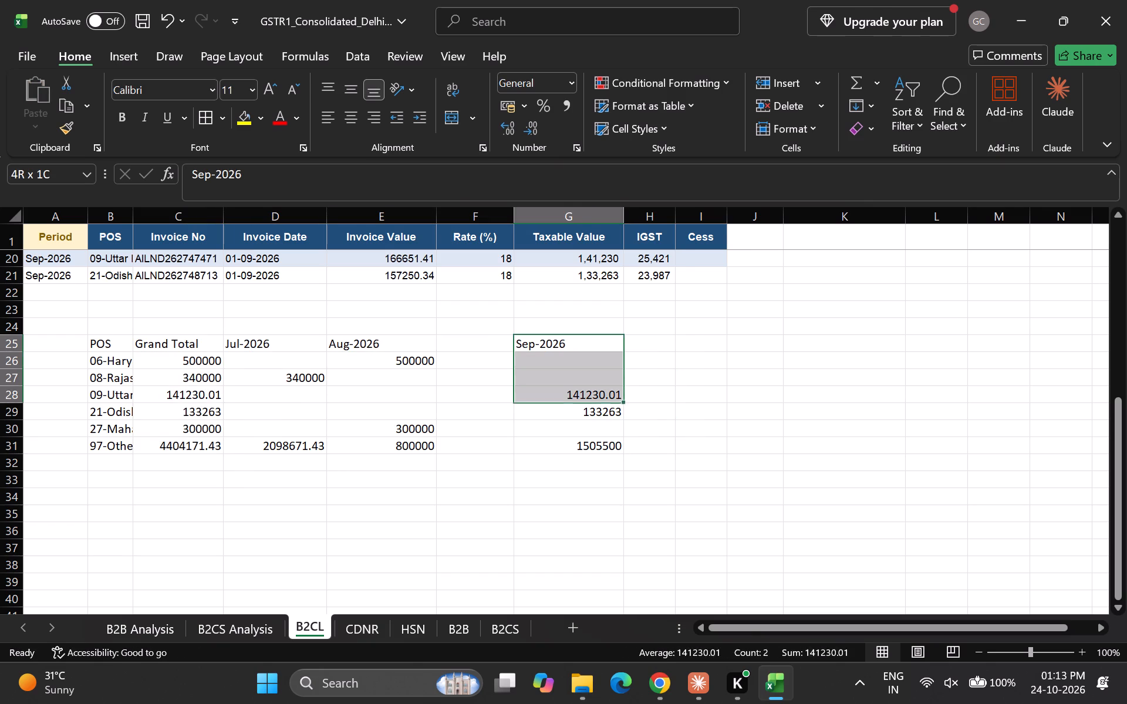
pyautogui.hotkey('shift', 'Down')
pyautogui.hotkey('shift', 'Down')
pyautogui.hotkey('shift', 'Down')
pyautogui.hotkey('ctrl', 'x')
pyautogui.press('Left')
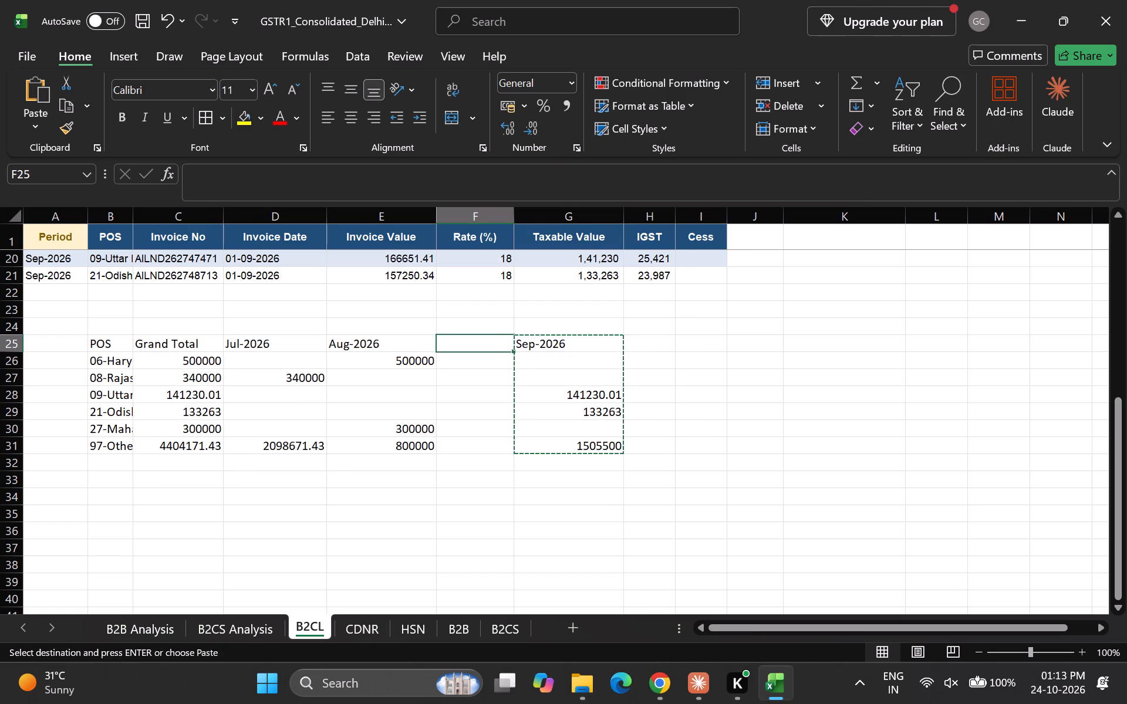
pyautogui.press('Return')
# Rename the Grand Total header in C25 as Total Taxable.
pyautogui.press('Down')
pyautogui.press('Up')
pyautogui.press('Left')
pyautogui.press('Left')
pyautogui.press('Left')
pyautogui.press('Left')
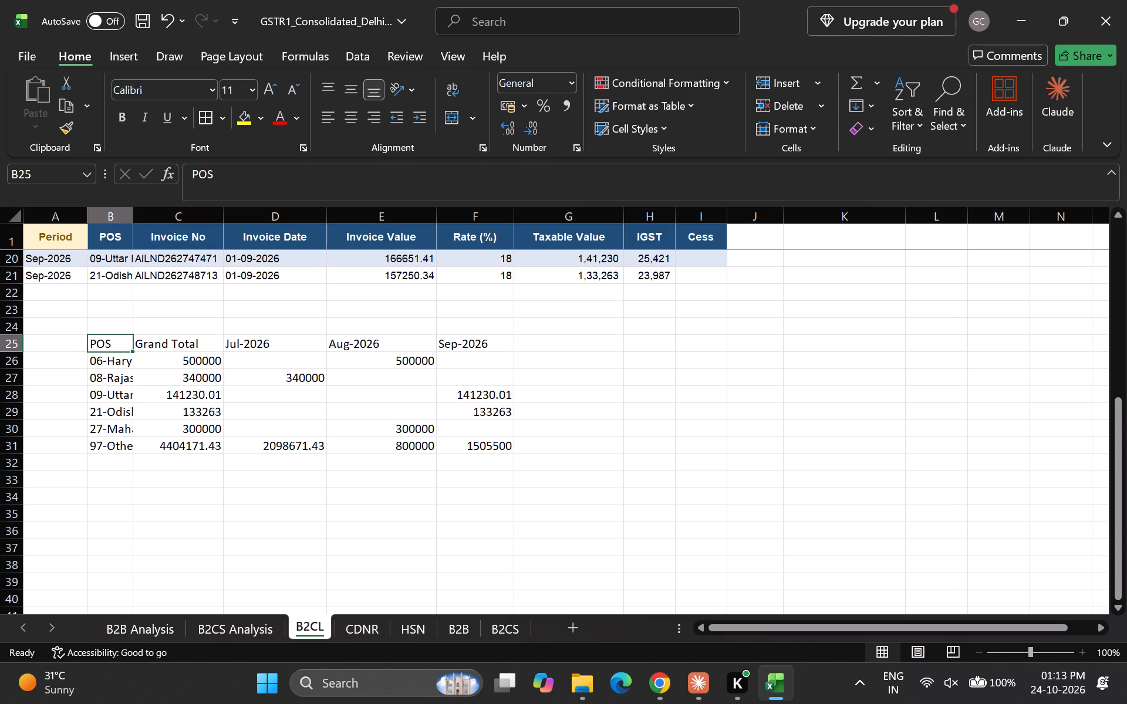
pyautogui.press('Right')
pyautogui.write('Total Taxable')
pyautogui.press('Return')
pyautogui.press('Up')
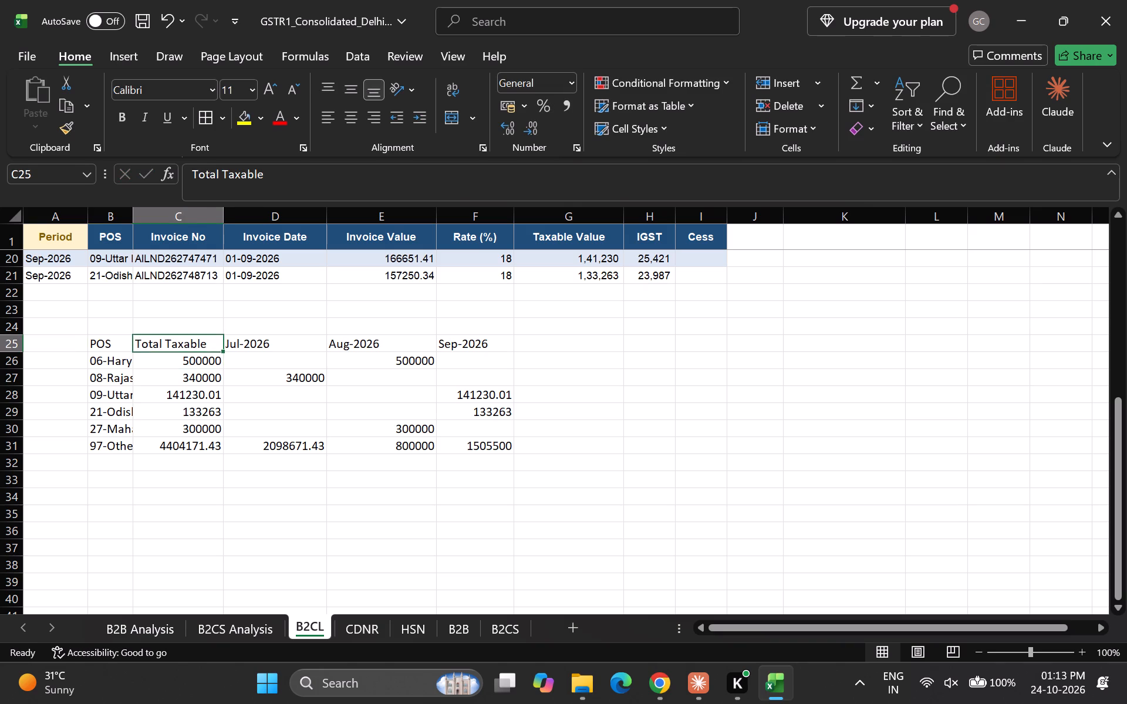
# Apply all borders to the POS-wise summary in B25:F31.
pyautogui.press('Left')
pyautogui.hotkey('shift', 'Right')
pyautogui.hotkey('shift', 'Right')
pyautogui.hotkey('shift', 'Right')
pyautogui.hotkey('shift', 'Right')
pyautogui.hotkey('shift', 'Right')
pyautogui.hotkey('shift', 'Left')
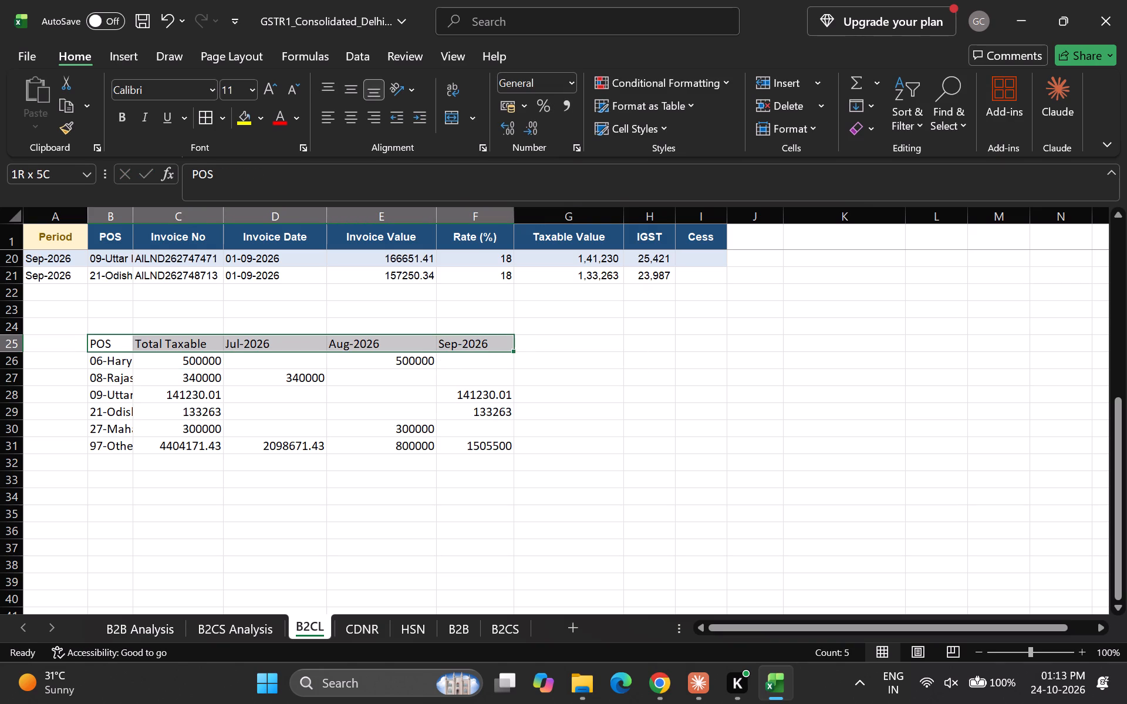
pyautogui.hotkey('shift', 'Down')
pyautogui.hotkey('shift', 'Down')
pyautogui.hotkey('shift', 'Down')
pyautogui.hotkey('shift', 'Down')
pyautogui.hotkey('shift', 'Down')
pyautogui.hotkey('shift', 'Down')
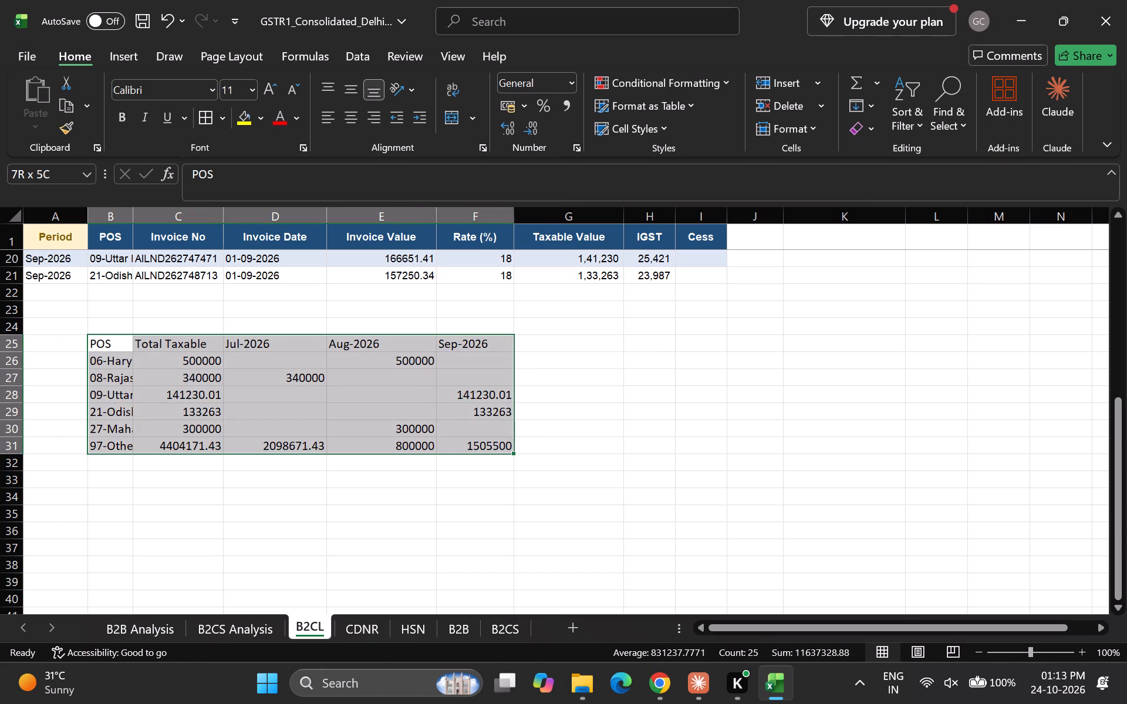
pyautogui.press('h')
pyautogui.write('ba')
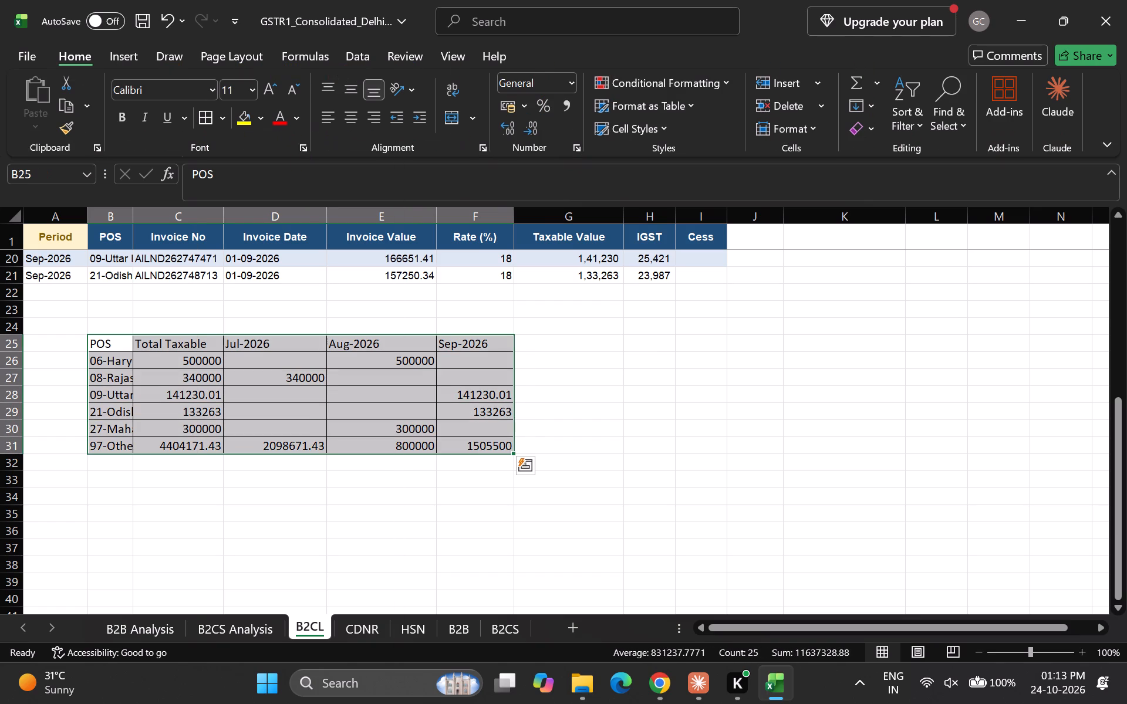
# AutoFit the widths of columns B to F to the summary's contents.
pyautogui.write('hoi')
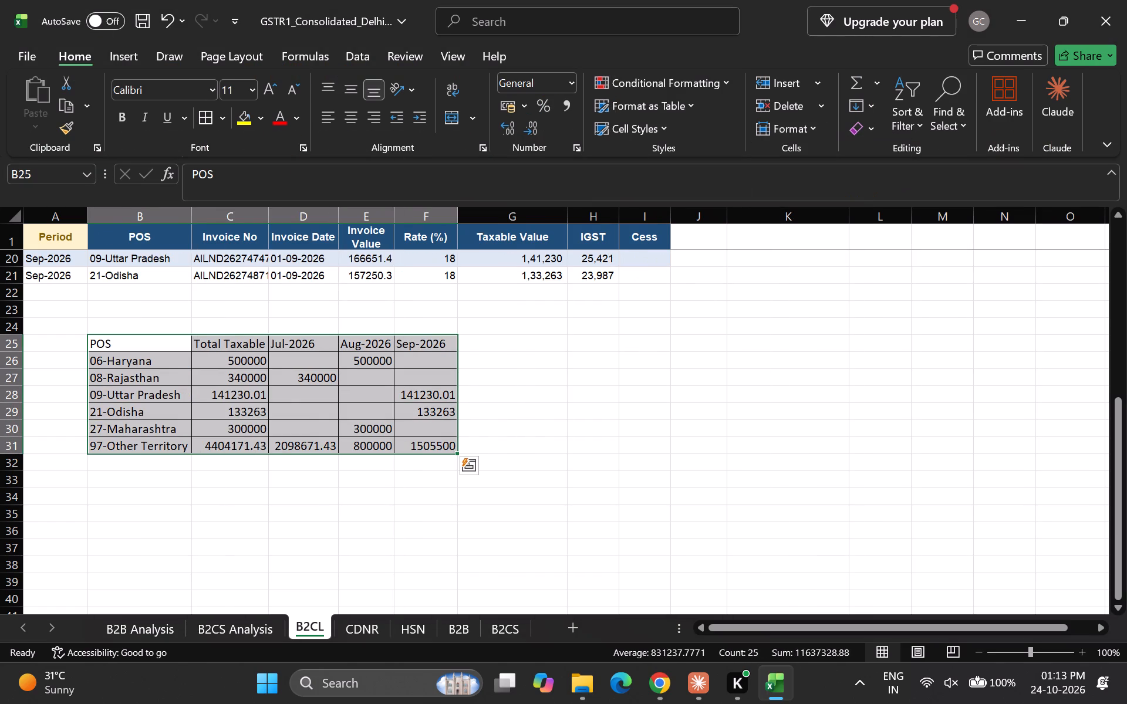
# Add filters to the header row of the summary in B25:F31.
pyautogui.hotkey('ctrl', 'l')
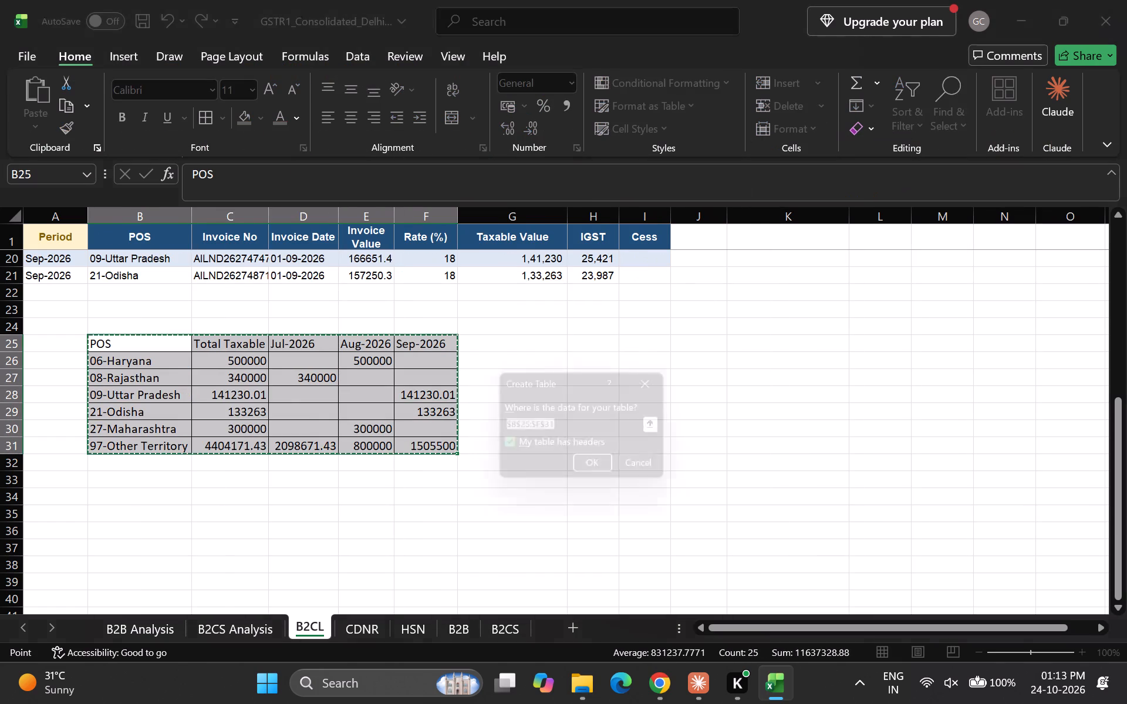
pyautogui.click(661, 378)
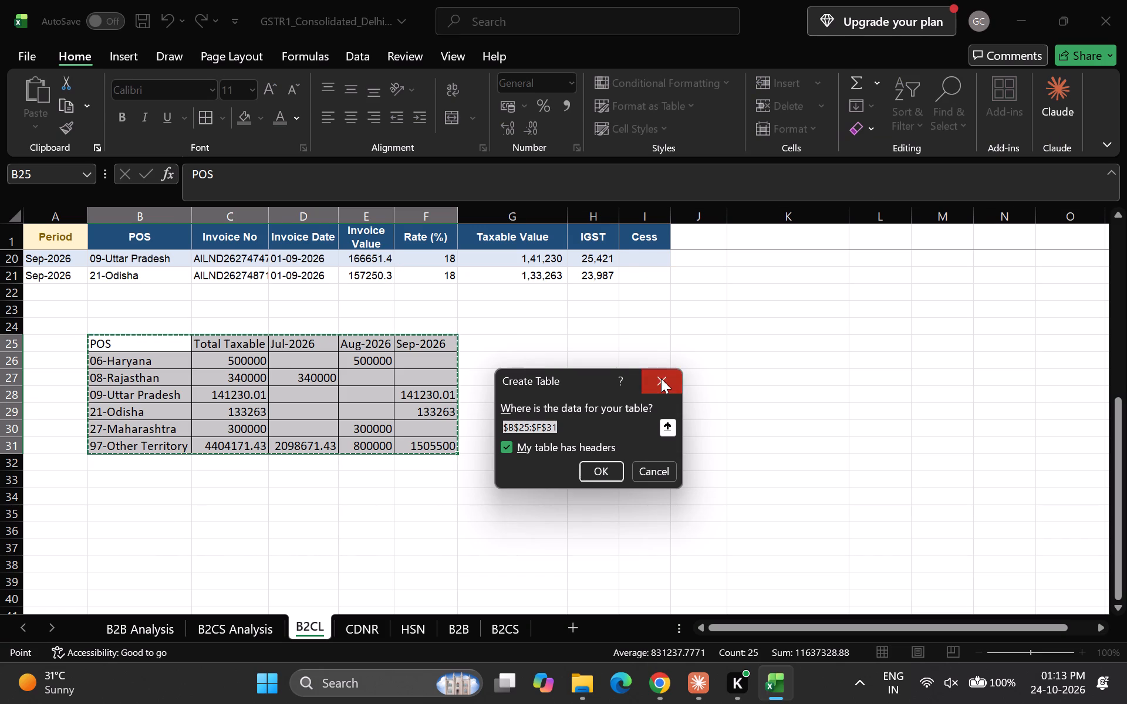
pyautogui.hotkey('ctrl', 'shift', 'l')
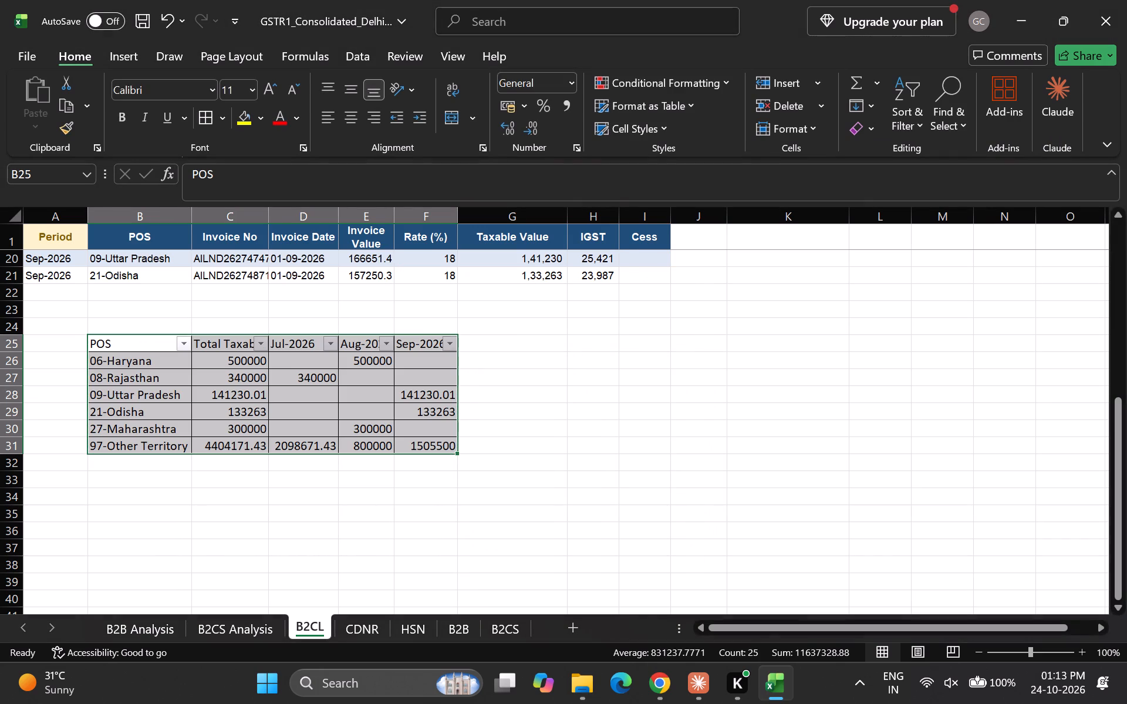
# Format the summary amounts in C26:F31 in comma style with no decimals, and save the workbook.
pyautogui.press('Down')
pyautogui.press('Up')
pyautogui.press('Right')
pyautogui.press('Down')
pyautogui.press('Up')
pyautogui.press('Right')
pyautogui.press('Down')
pyautogui.press('Left')
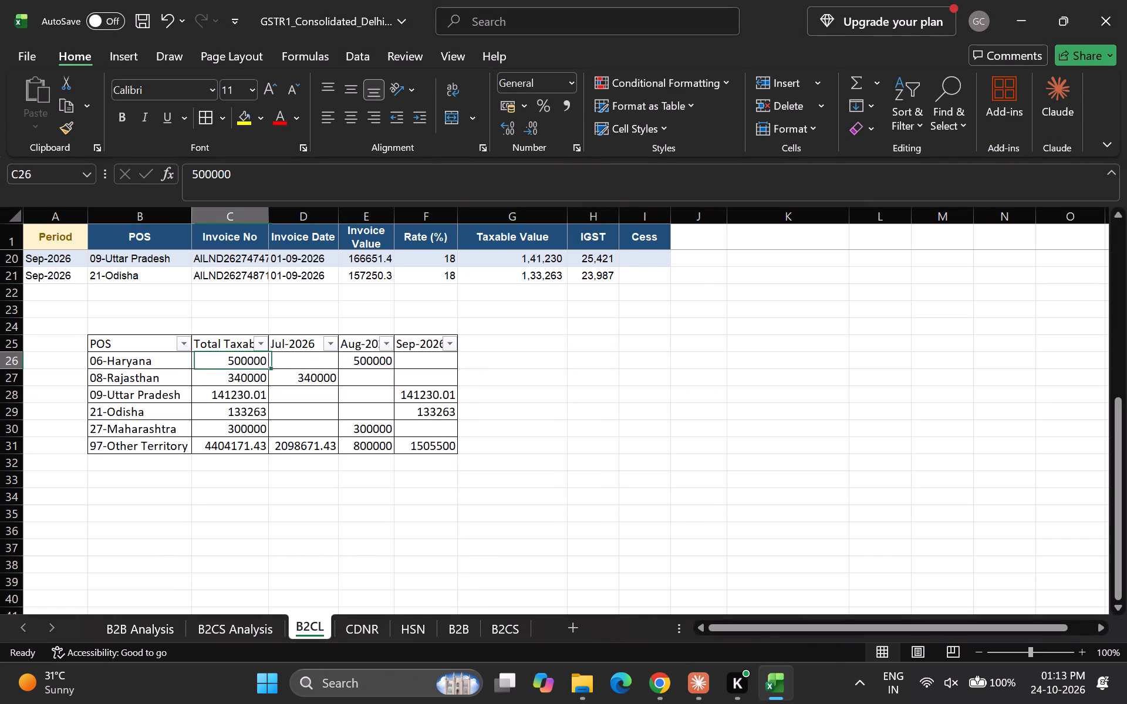
pyautogui.hotkey('shift', 'Right')
pyautogui.hotkey('shift', 'Right')
pyautogui.hotkey('shift', 'Right')
pyautogui.hotkey('shift', 'Down')
pyautogui.hotkey('shift', 'Down')
pyautogui.hotkey('shift', 'Down')
pyautogui.hotkey('shift', 'Down')
pyautogui.hotkey('shift', 'Down')
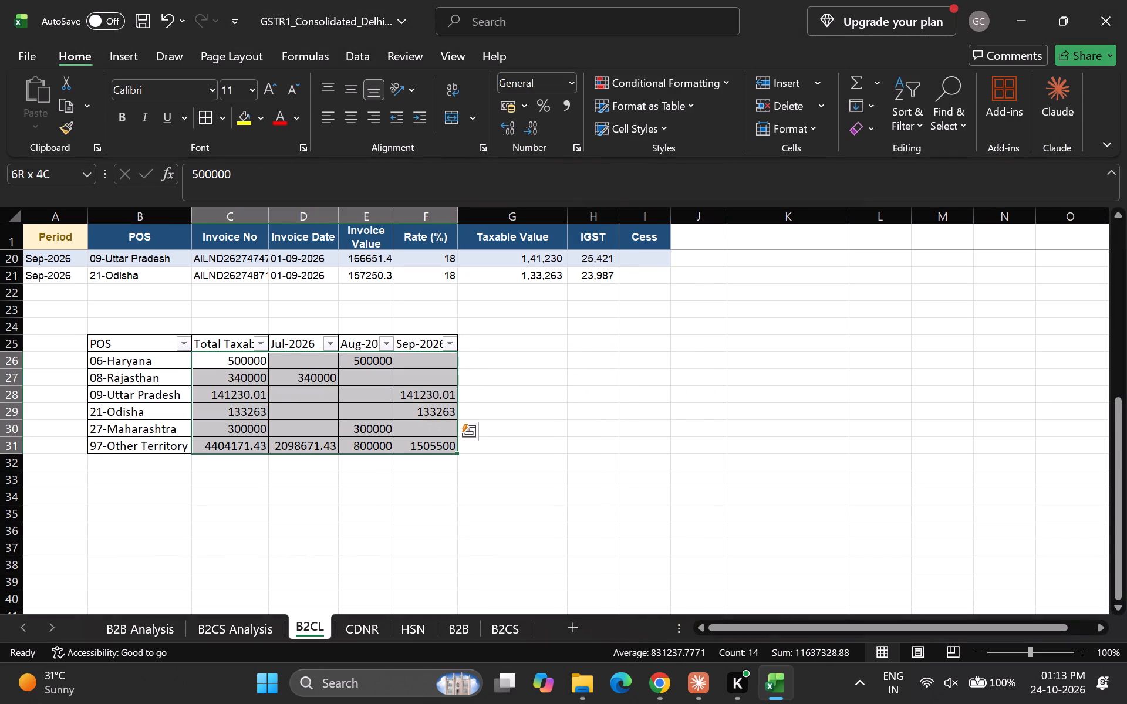
pyautogui.click(561, 112)
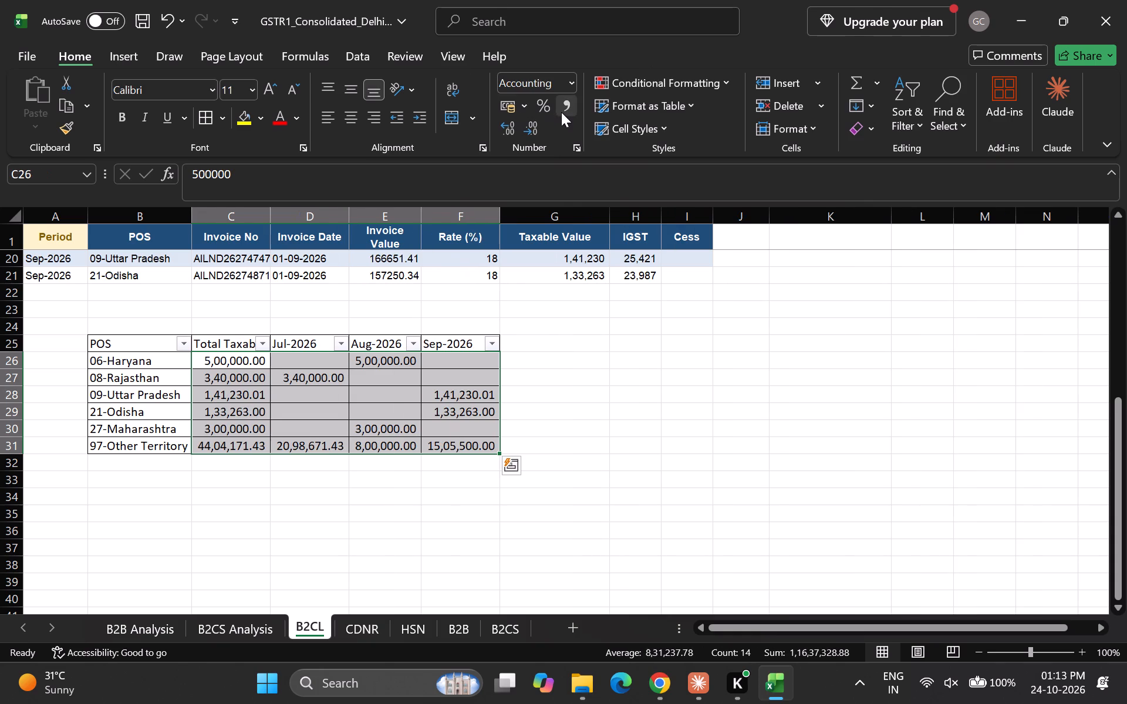
pyautogui.doubleClick(536, 124)
pyautogui.press('Down')
pyautogui.press('Up')
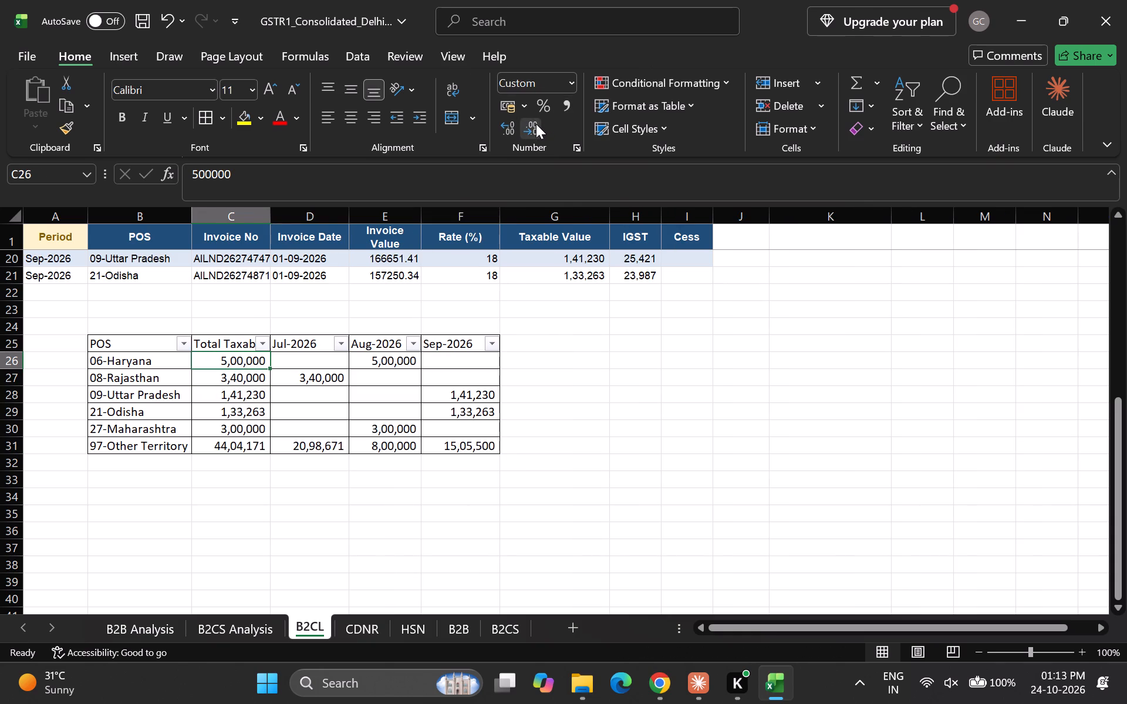
pyautogui.hotkey('ctrl', 's')
# Sort the summary by Total Taxable from largest to smallest.
pyautogui.press('Down')
pyautogui.press('Up')
pyautogui.press('Left')
pyautogui.press('Down')
pyautogui.press('Up')
pyautogui.press('Right')
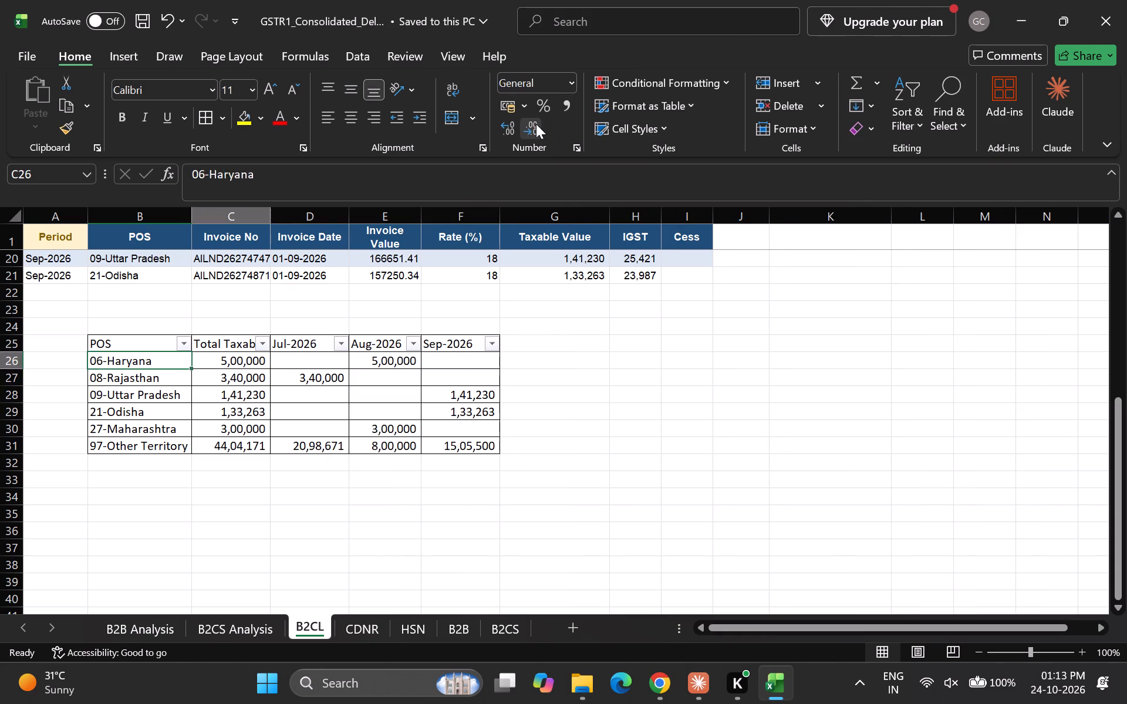
pyautogui.press('Down')
pyautogui.press('Up')
pyautogui.press('Up')
pyautogui.hotkey('alt', 'Down')
pyautogui.press('Down')
pyautogui.press('Down')
pyautogui.press('Down')
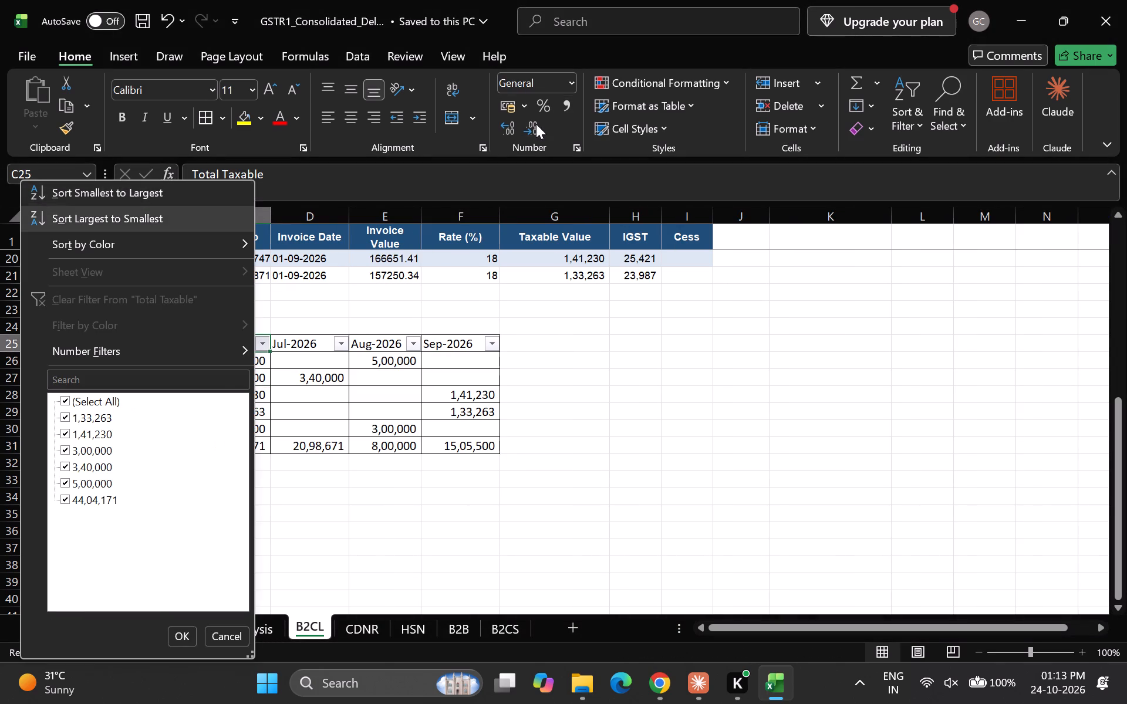
pyautogui.press('Up')
pyautogui.press('Return')
# Highlight the 97-Other Territory row in B26:F26 with yellow fill, and save the workbook.
pyautogui.press('Down')
pyautogui.press('Left')
pyautogui.hotkey('shift', 'Right')
pyautogui.hotkey('shift', 'Right')
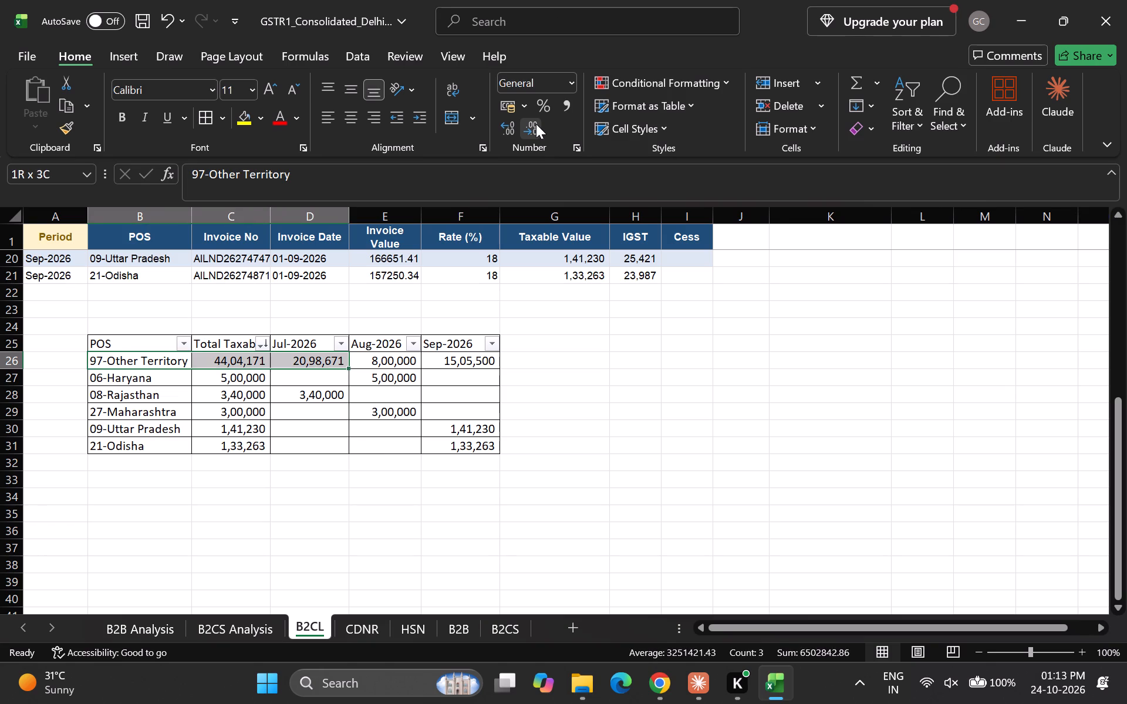
pyautogui.hotkey('shift', 'Right')
pyautogui.hotkey('shift', 'Right')
pyautogui.click(251, 113)
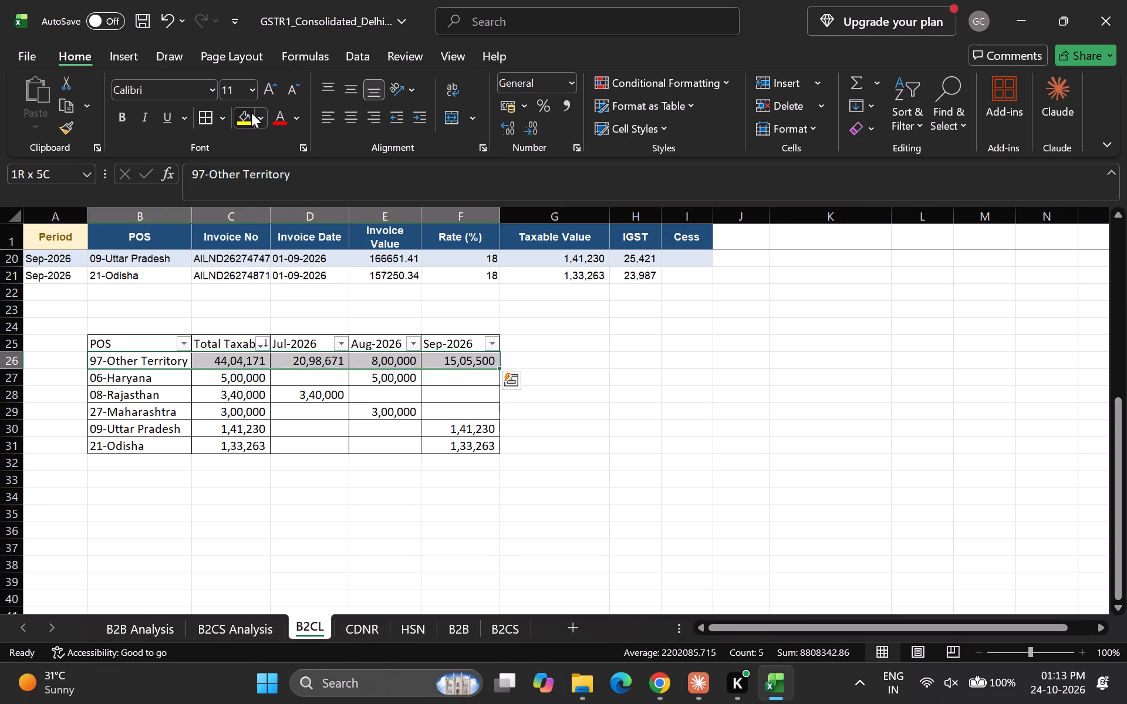
pyautogui.press('Down')
pyautogui.press('Up')
pyautogui.hotkey('ctrl', 's')
# Add the header Remarks in G25, directly after Sep-2026.
pyautogui.press('Down')
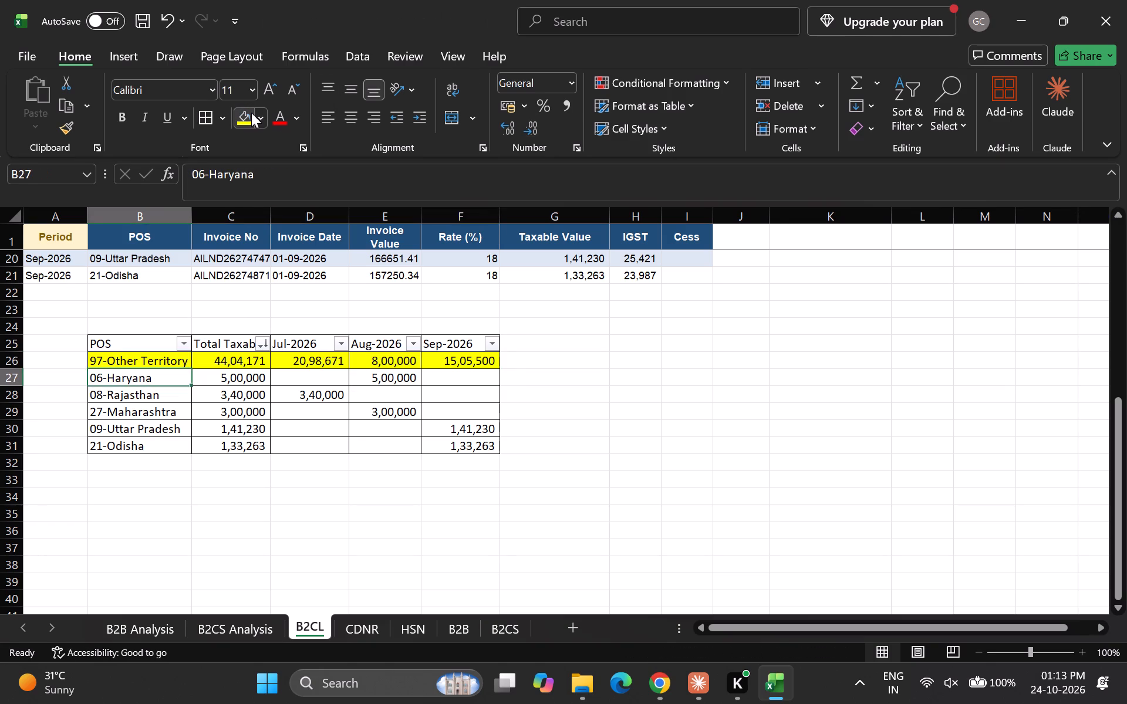
pyautogui.press('Up')
pyautogui.press('Right')
pyautogui.press('Right')
pyautogui.press('Right')
pyautogui.press('Right')
pyautogui.press('Right')
pyautogui.press('Up')
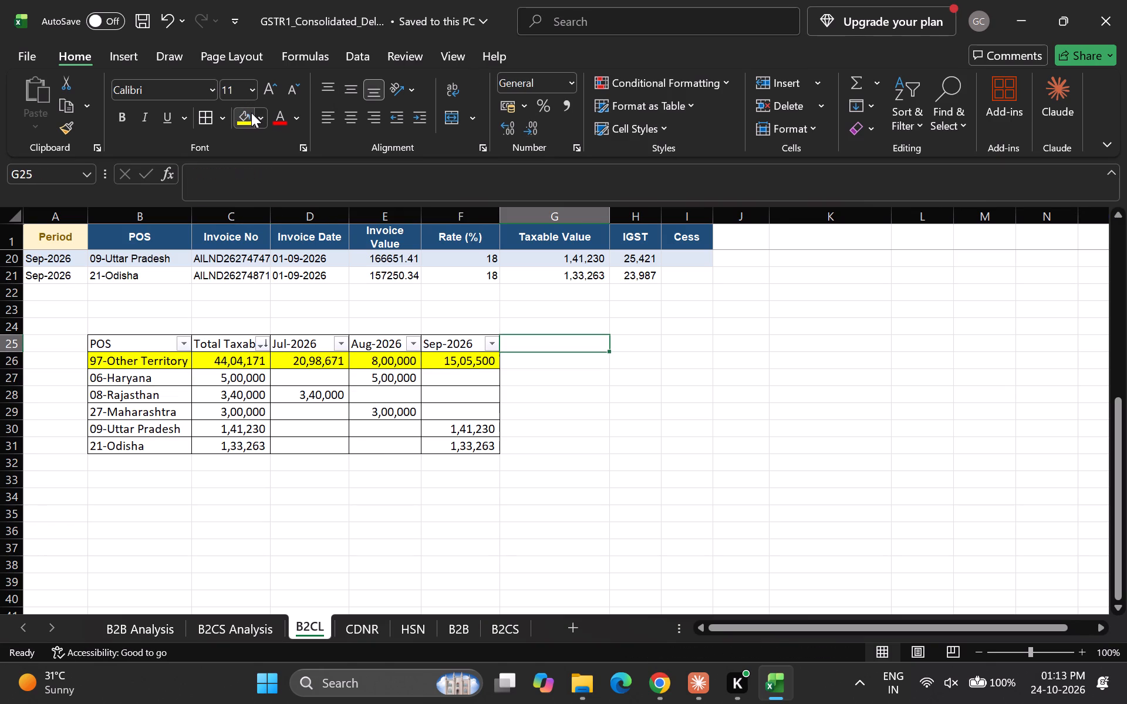
pyautogui.write('Remark')
pyautogui.press('Return')
pyautogui.press('Up')
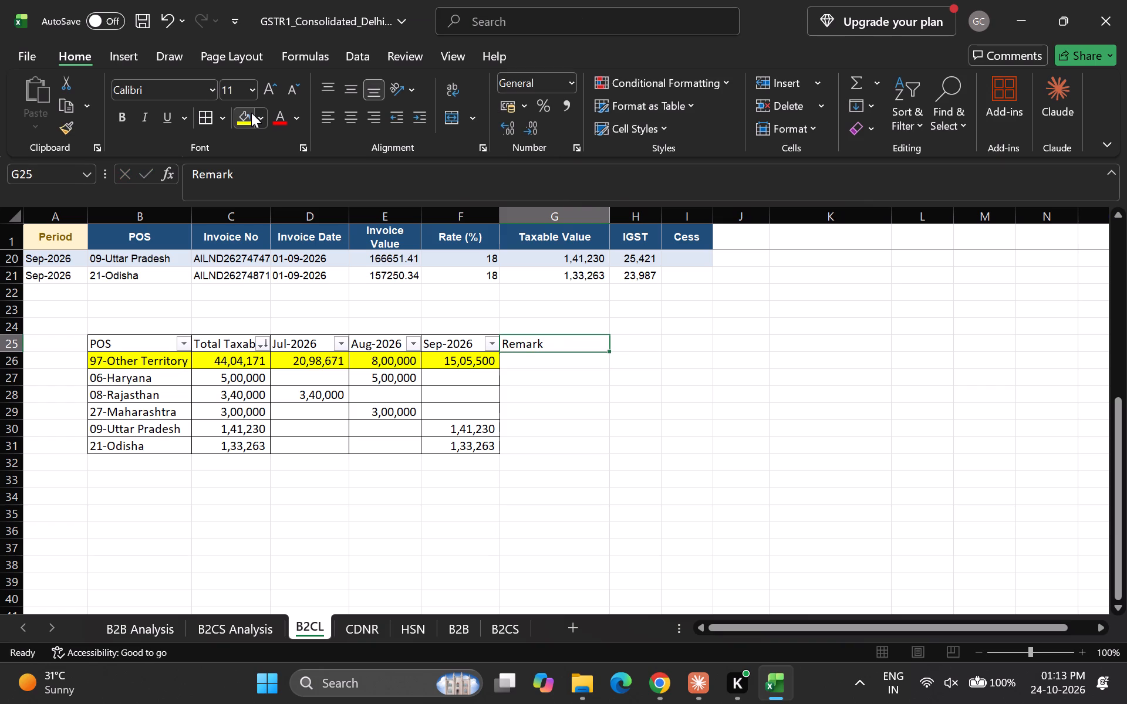
pyautogui.press('F2')
pyautogui.press('s')
pyautogui.press('Return')
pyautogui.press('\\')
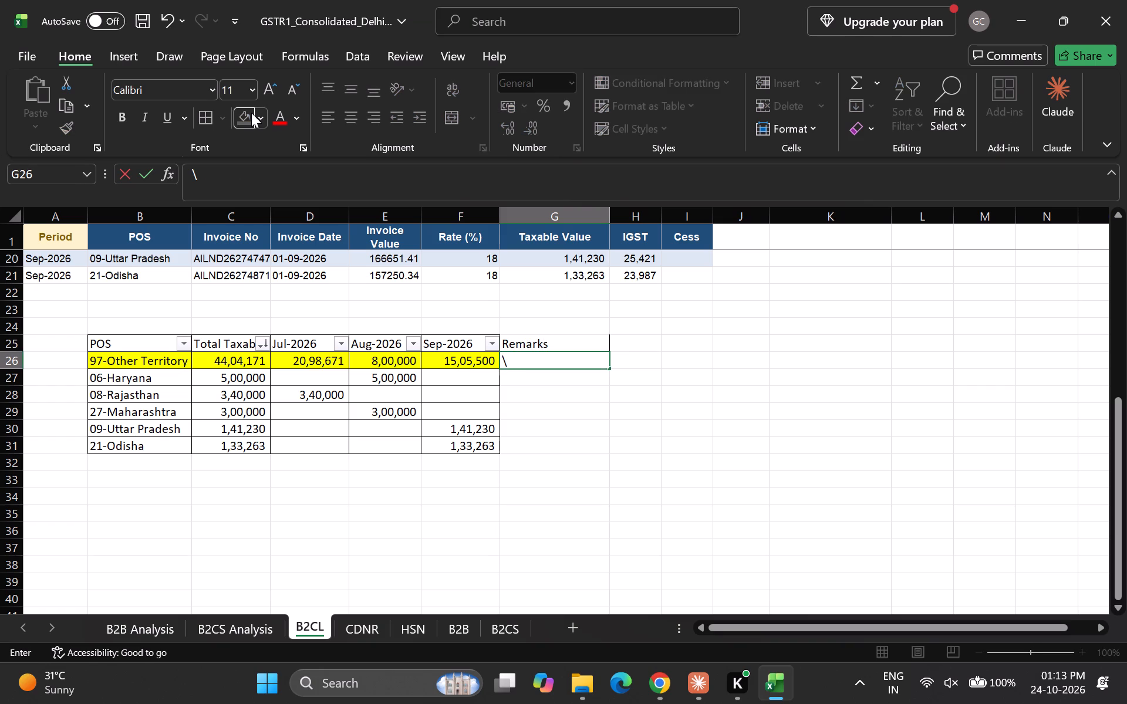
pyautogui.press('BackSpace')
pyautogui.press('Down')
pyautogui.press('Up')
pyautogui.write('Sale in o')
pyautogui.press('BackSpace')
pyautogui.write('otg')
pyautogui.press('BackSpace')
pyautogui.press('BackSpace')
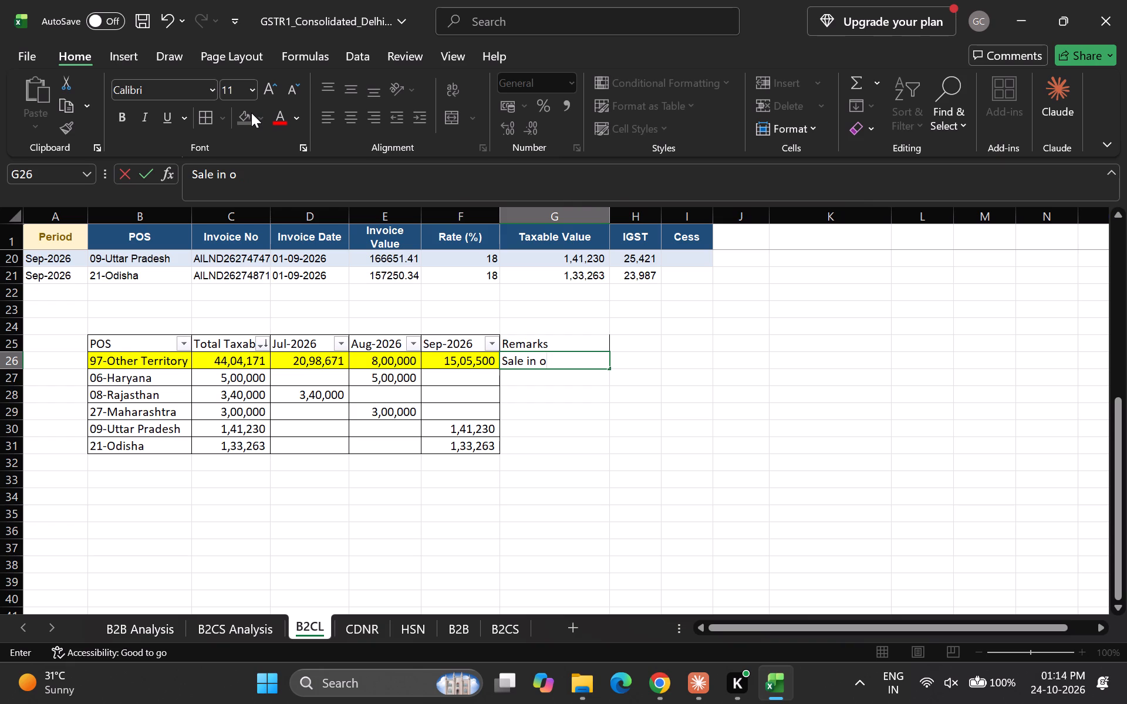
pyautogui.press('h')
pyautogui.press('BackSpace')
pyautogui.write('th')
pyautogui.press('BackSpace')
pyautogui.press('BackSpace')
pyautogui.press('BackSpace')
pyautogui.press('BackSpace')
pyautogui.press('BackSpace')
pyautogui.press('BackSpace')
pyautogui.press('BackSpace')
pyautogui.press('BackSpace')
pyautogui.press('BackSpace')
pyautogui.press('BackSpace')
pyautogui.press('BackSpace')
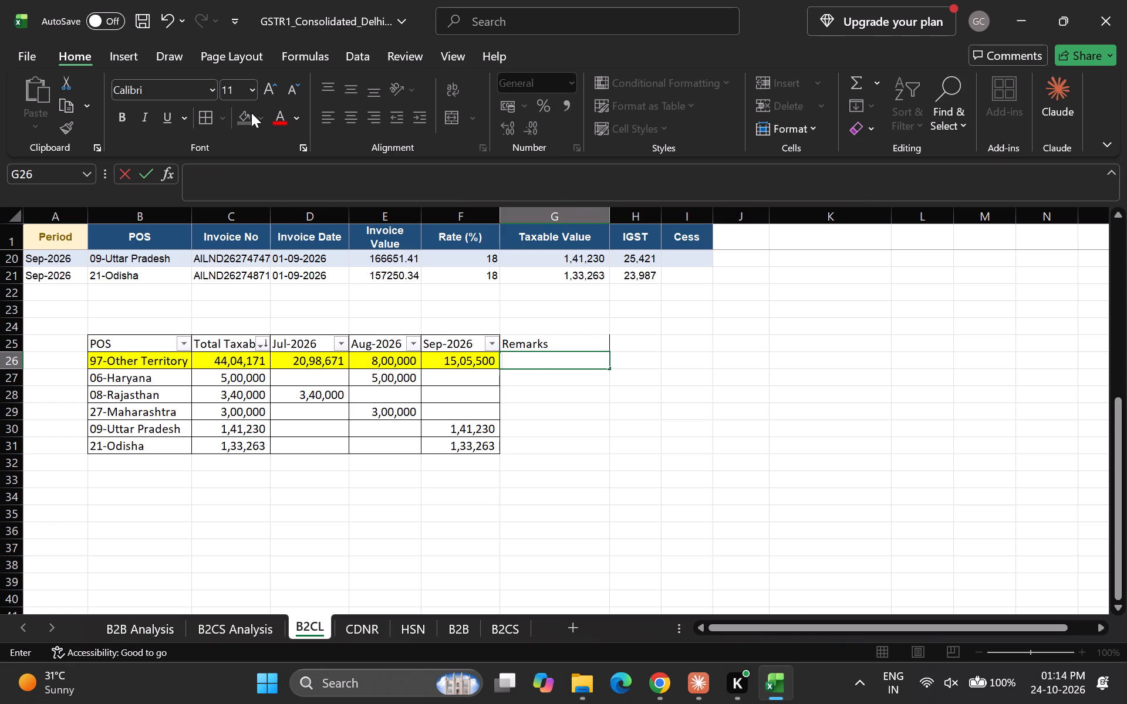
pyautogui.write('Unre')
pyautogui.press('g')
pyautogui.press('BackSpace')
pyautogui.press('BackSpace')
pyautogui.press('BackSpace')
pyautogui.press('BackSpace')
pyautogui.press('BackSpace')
# Enter the remark "Details of unregister person in other territory" in G26 for 97-Other Territory.
pyautogui.write('Details of unregister person in o')
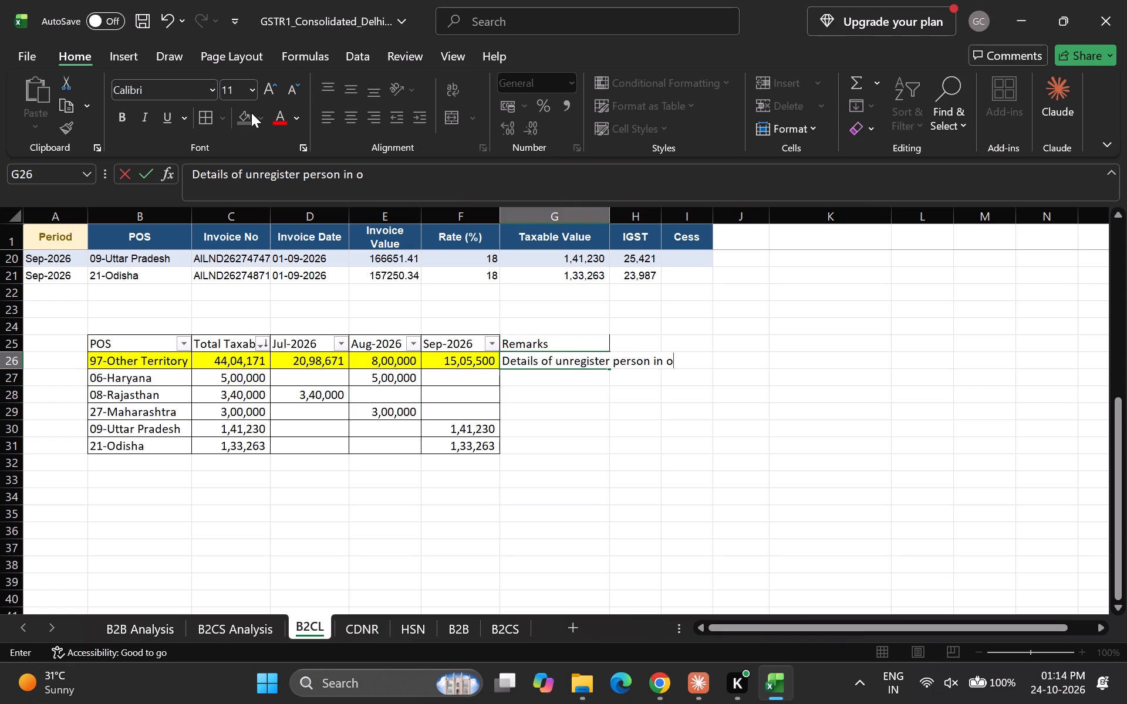
pyautogui.write('thr')
pyautogui.write('\\\\\\\\')
pyautogui.press('BackSpace')
pyautogui.press('BackSpace')
pyautogui.press('BackSpace')
pyautogui.press('BackSpace')
pyautogui.press('BackSpace')
pyautogui.press('BackSpace')
pyautogui.write('her te')
pyautogui.write('rr')
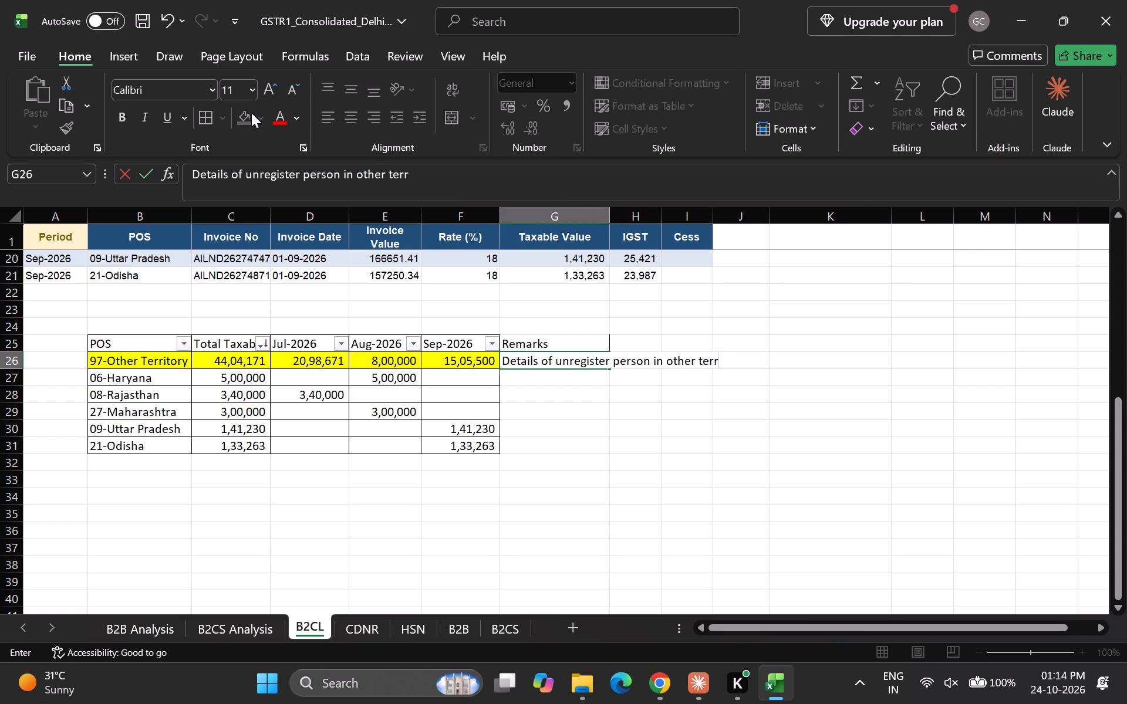
pyautogui.press('i')
pyautogui.write('tory')
pyautogui.press('Return')
# Highlight the remark in G26 with yellow fill.
pyautogui.press('Up')
pyautogui.press('Down')
pyautogui.press('Up')
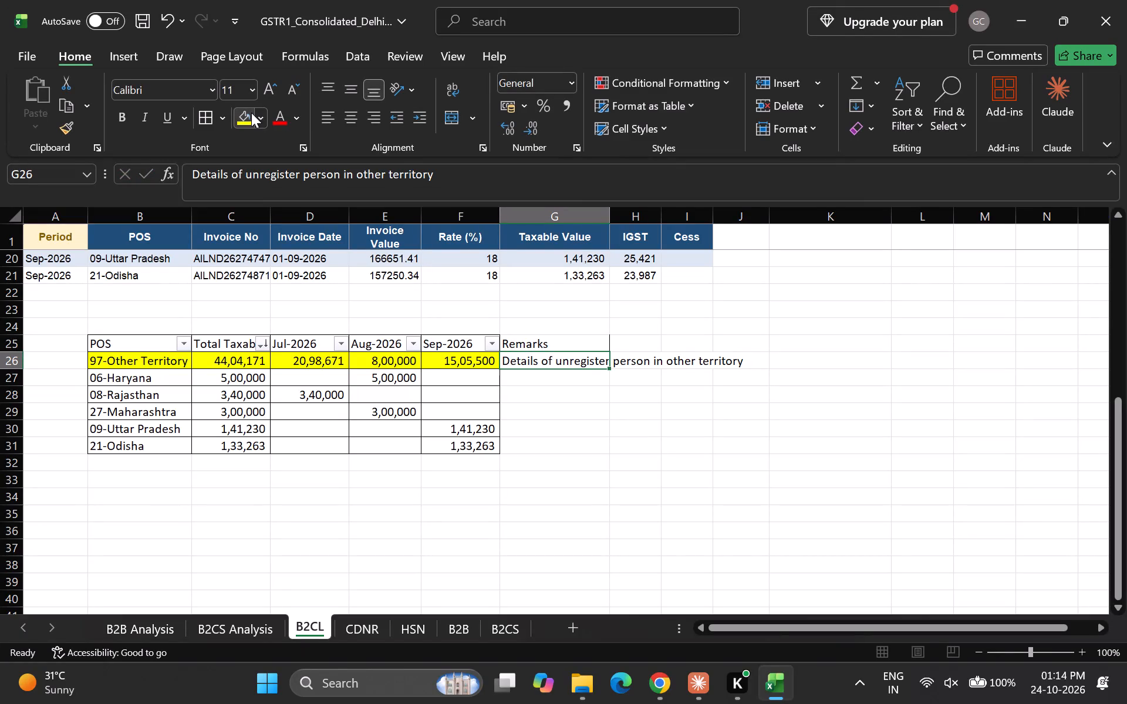
pyautogui.click(243, 123)
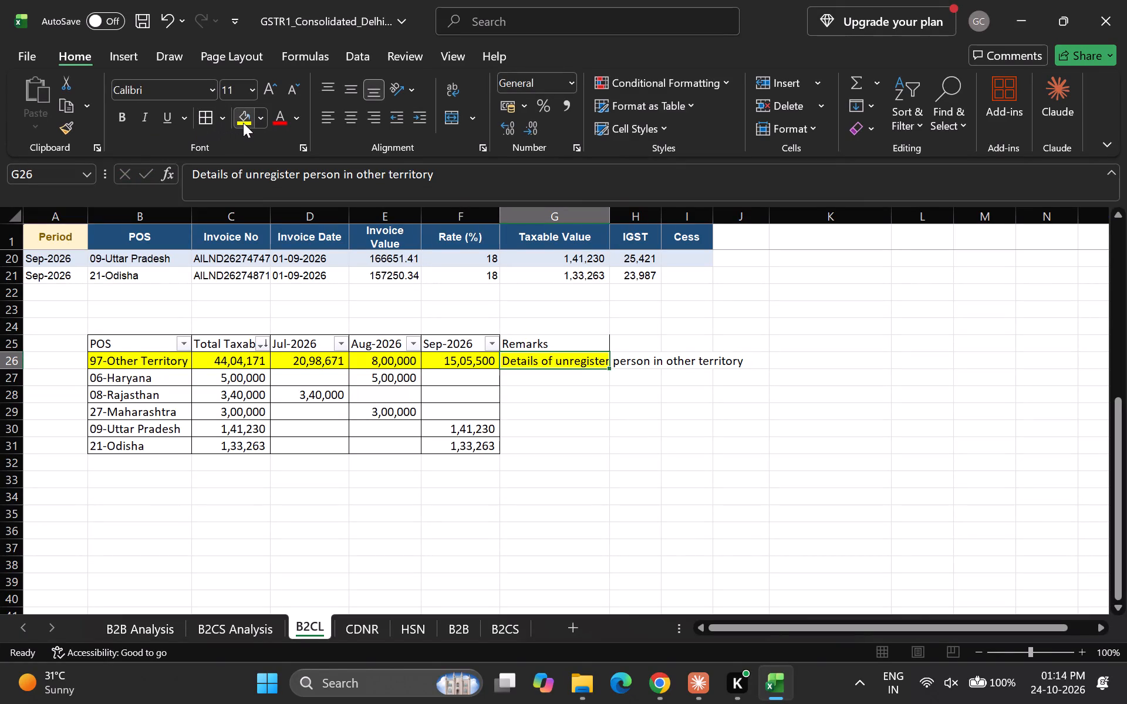
# Remove the summary's filters and reapply them to B25:G31, including the remarks column.
pyautogui.press('ctrl+shift+super+l')
pyautogui.hotkey('ctrl', 'shift', 'l')
pyautogui.press('Up')
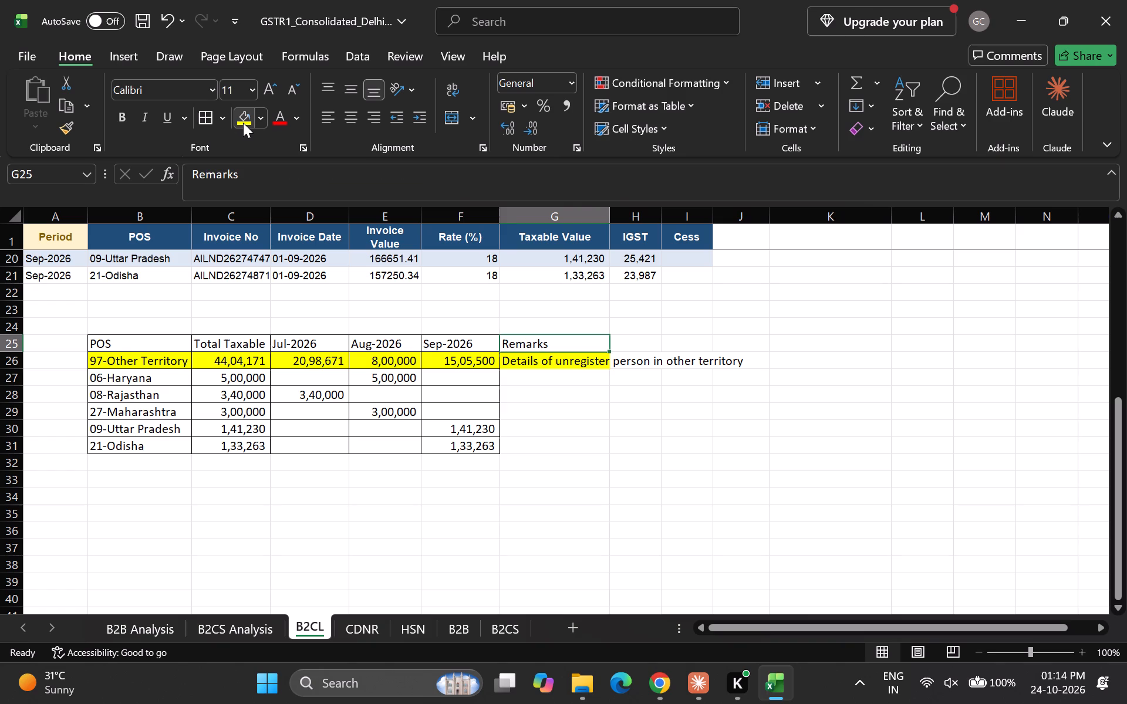
pyautogui.hotkey('ctrl', 'a')
pyautogui.hotkey('ctrl', 'alt', 'shift', 'l')
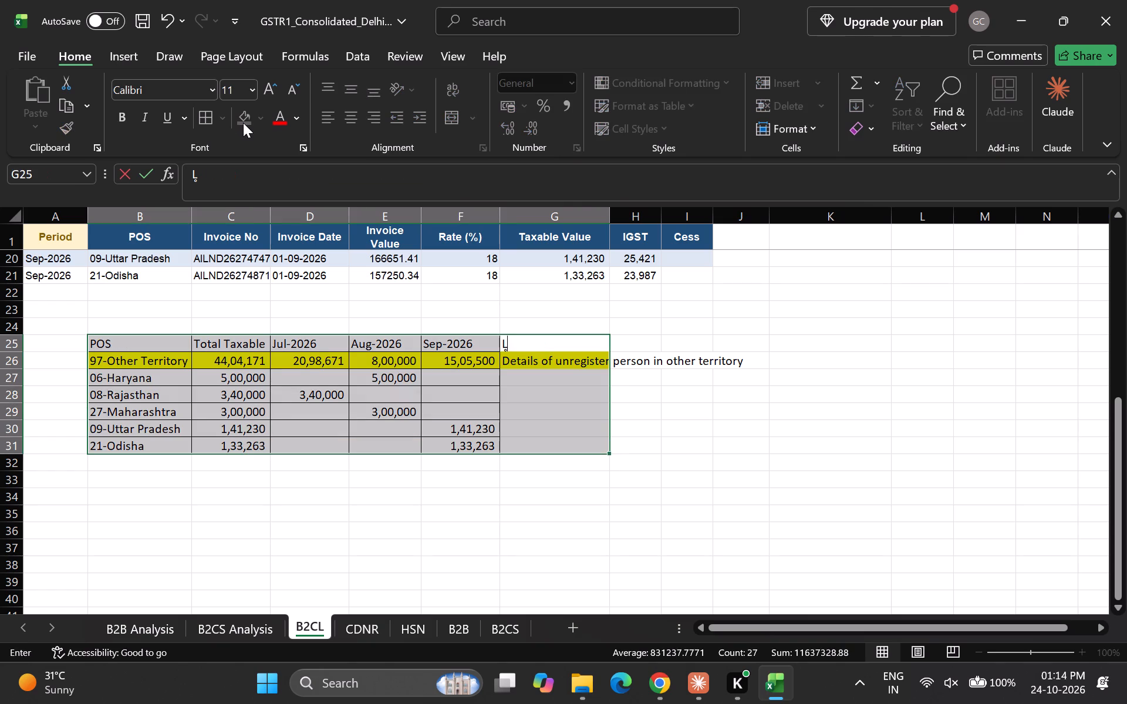
pyautogui.press('BackSpace')
pyautogui.press('Return')
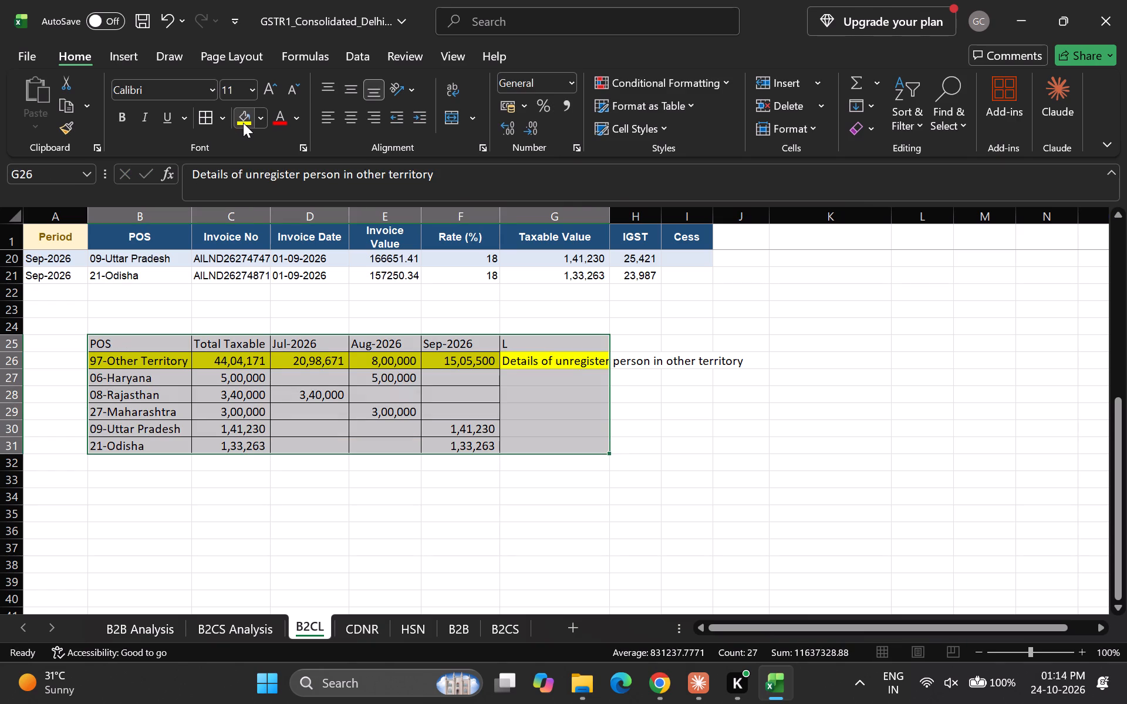
pyautogui.hotkey('ctrl', 'shift', 'l')
# Re-enter the header Remarks in G25.
pyautogui.press('Down')
pyautogui.press('Up')
pyautogui.press('Up')
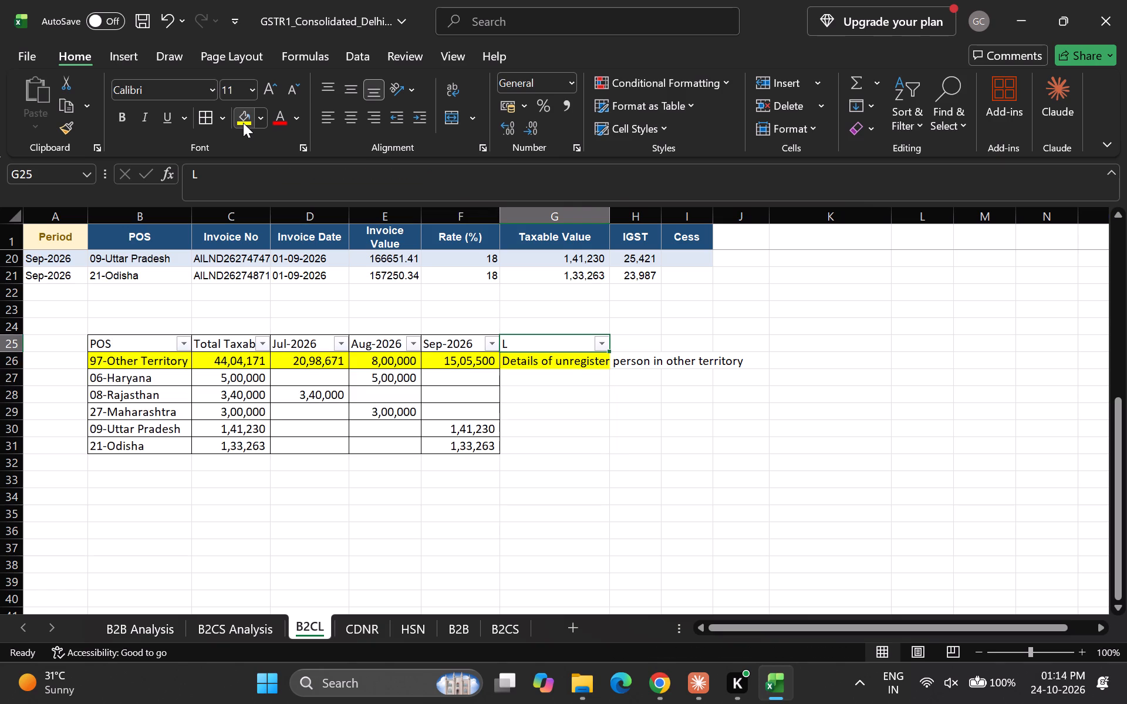
pyautogui.write('Remarks')
pyautogui.press('Return')
pyautogui.press('Up')
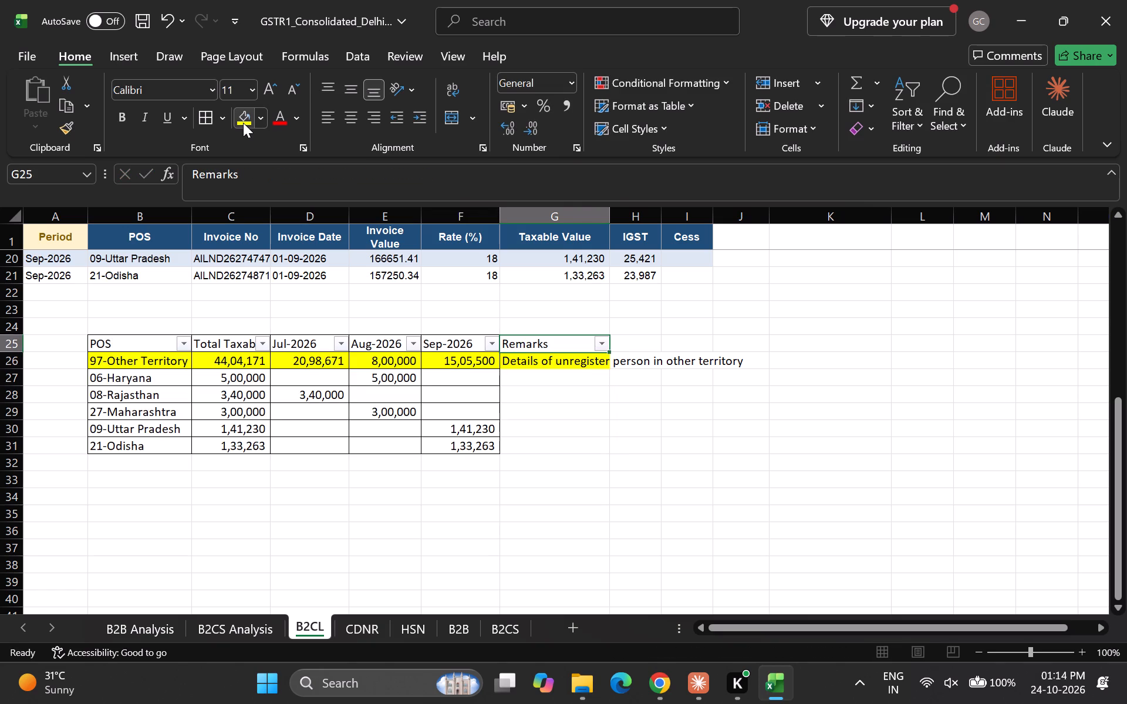
# Apply all borders to the remarks column range G25:G31 of the B2CL summary.
pyautogui.hotkey('shift', 'Down')
pyautogui.hotkey('shift', 'Down')
pyautogui.hotkey('shift', 'Down')
pyautogui.hotkey('shift', 'Down')
pyautogui.hotkey('shift', 'Down')
pyautogui.hotkey('shift', 'Down')
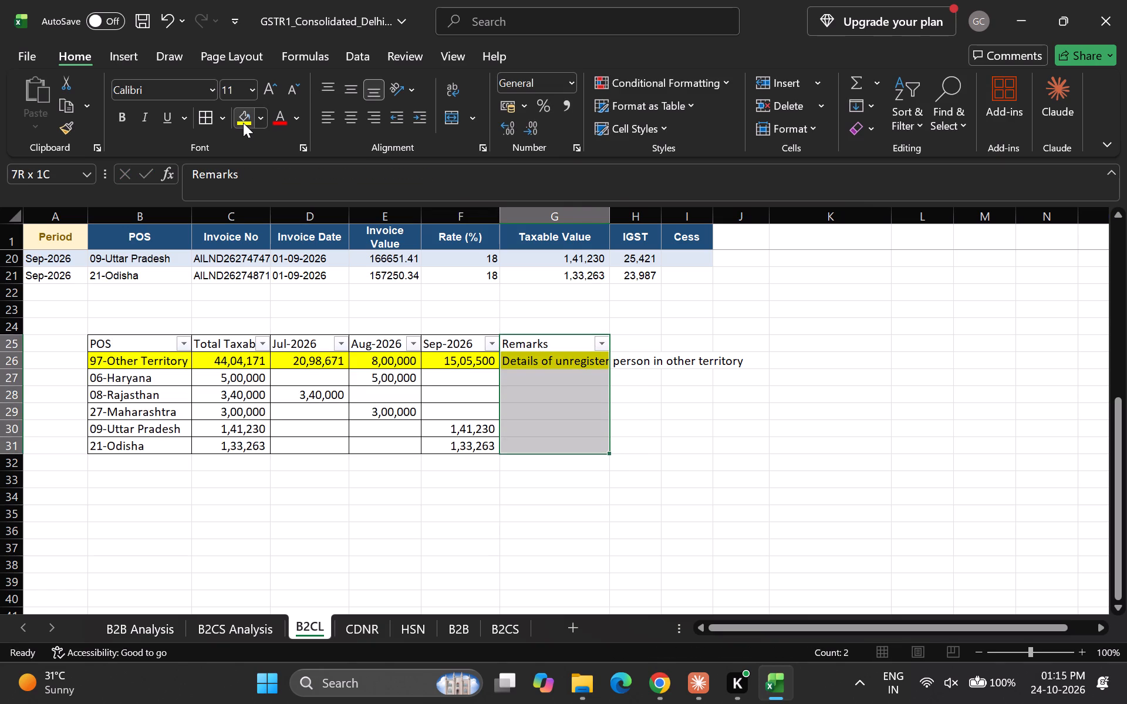
pyautogui.write('hba')
pyautogui.press('Down')
pyautogui.press('Up')
# Make the summary's header row 25 bold through the Remarks column and save the workbook.
pyautogui.hotkey('shift', 'Left')
pyautogui.hotkey('shift', 'Left')
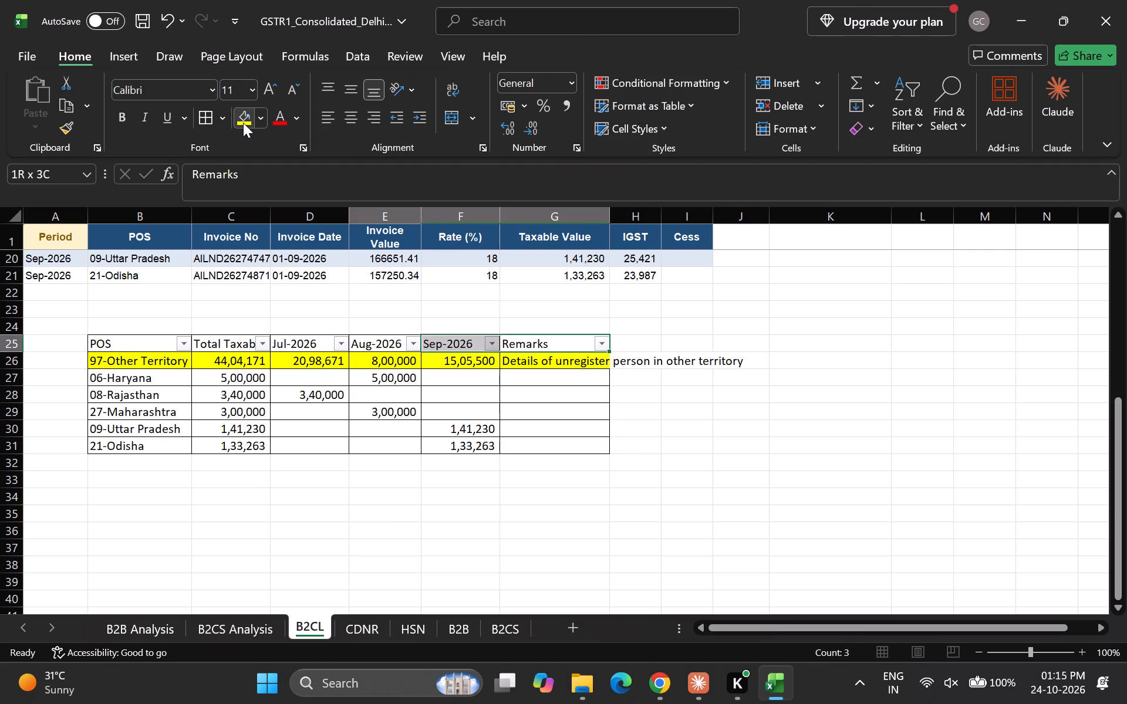
pyautogui.hotkey('shift', 'Left')
pyautogui.hotkey('shift', 'Left')
pyautogui.hotkey('shift', 'Left')
pyautogui.hotkey('shift', 'Left')
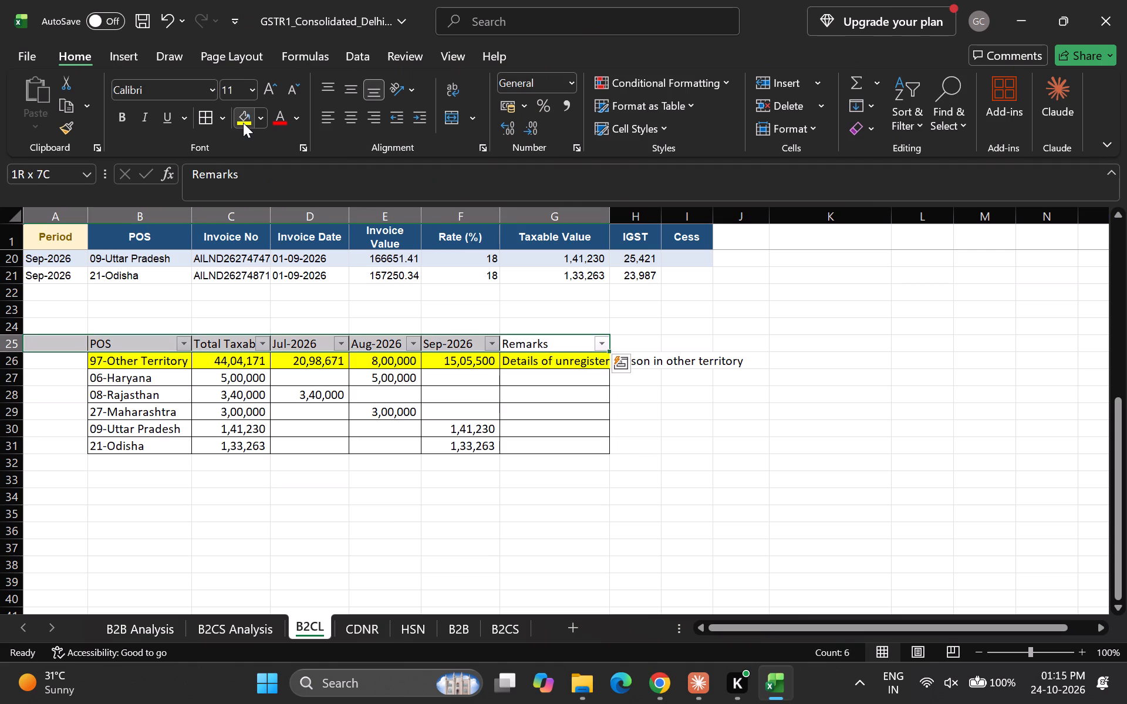
pyautogui.hotkey('ctrl', 'b')
pyautogui.press('Down')
pyautogui.hotkey('ctrl', 's')
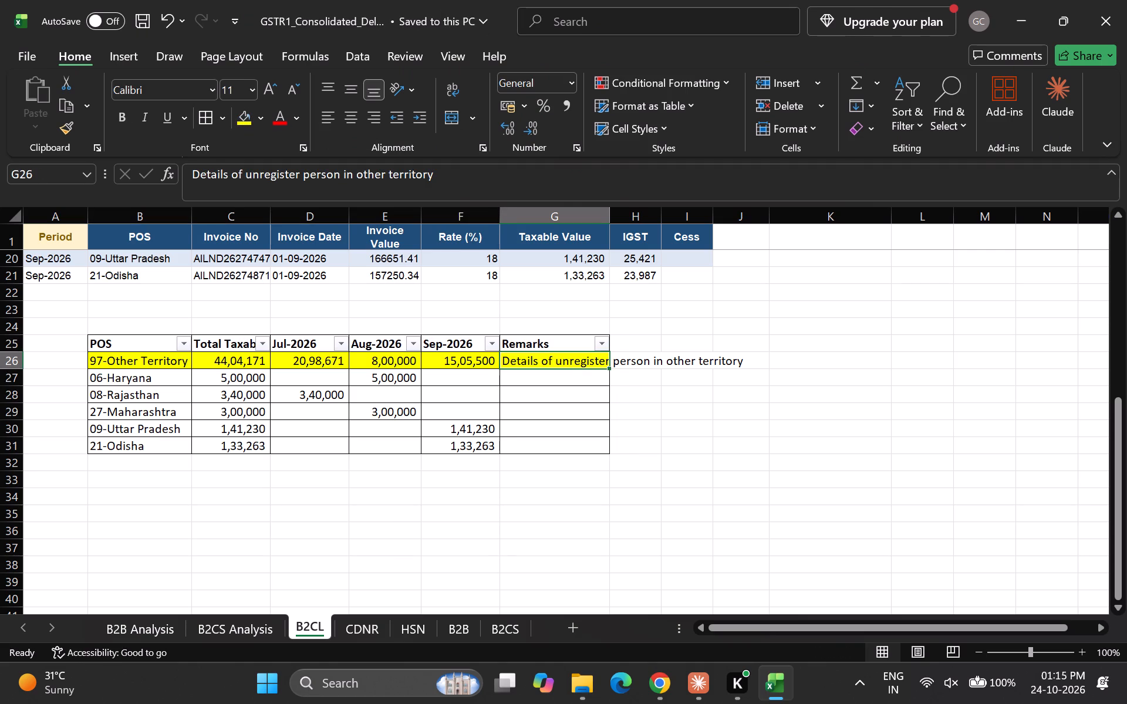
# AutoFit column G to the remark text in G26 and save the workbook.
pyautogui.hotkey('alt', 'h')
pyautogui.write('oi')
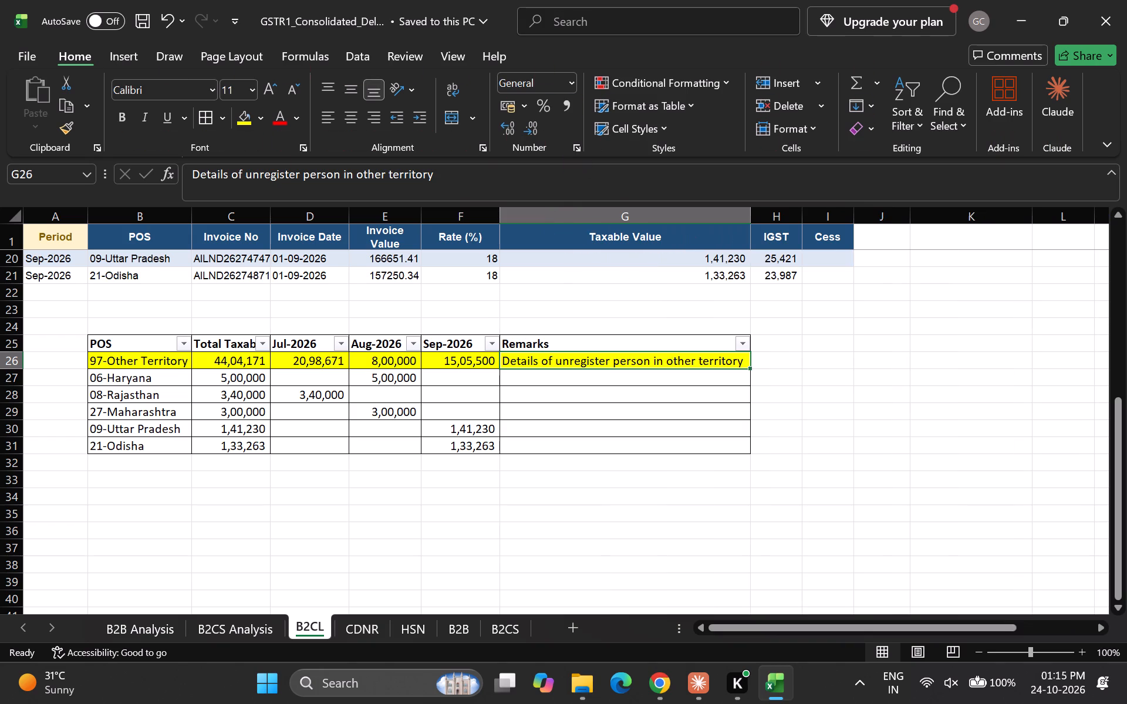
pyautogui.press('Down')
pyautogui.press('Up')
pyautogui.hotkey('ctrl', 's')
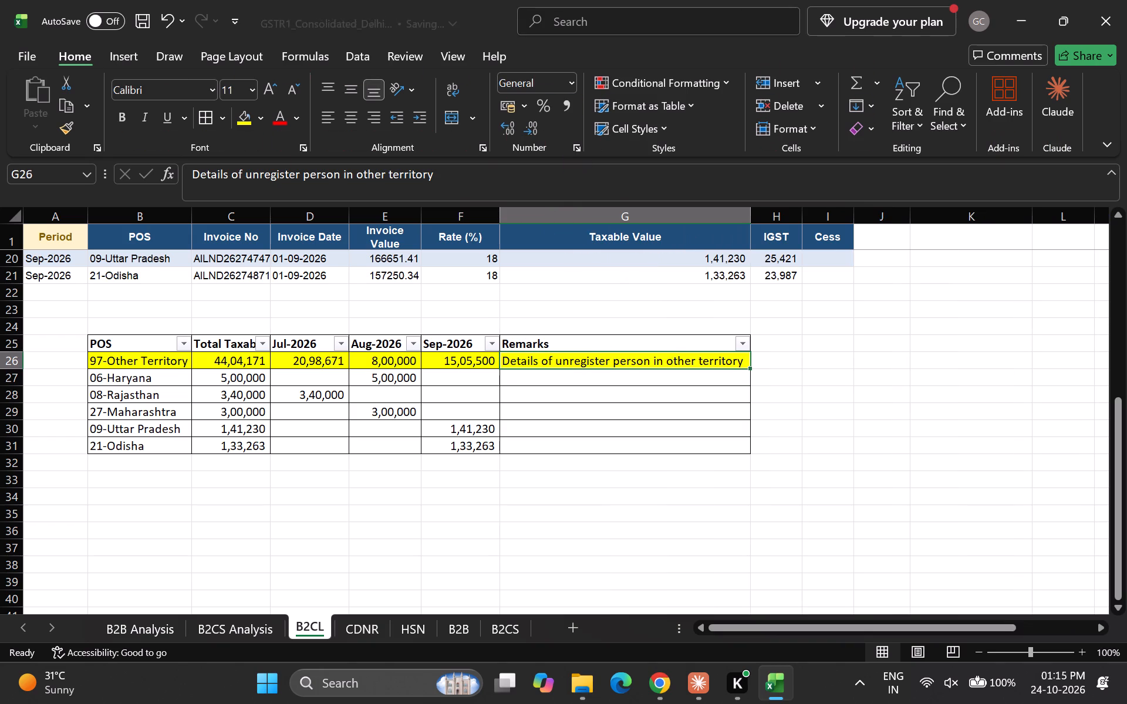
pyautogui.click(668, 550)
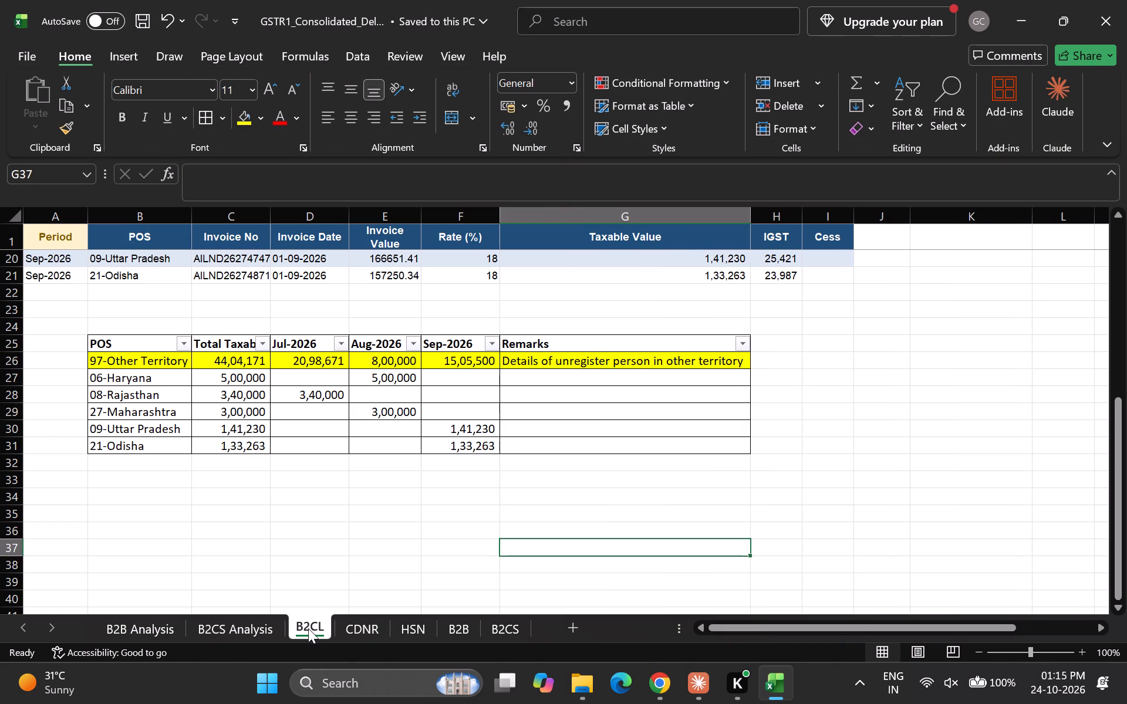
# On the CDNR sheet, remove the fill colour from the credit note rows 2 to 4.
pyautogui.click(362, 631)
pyautogui.click(395, 487)
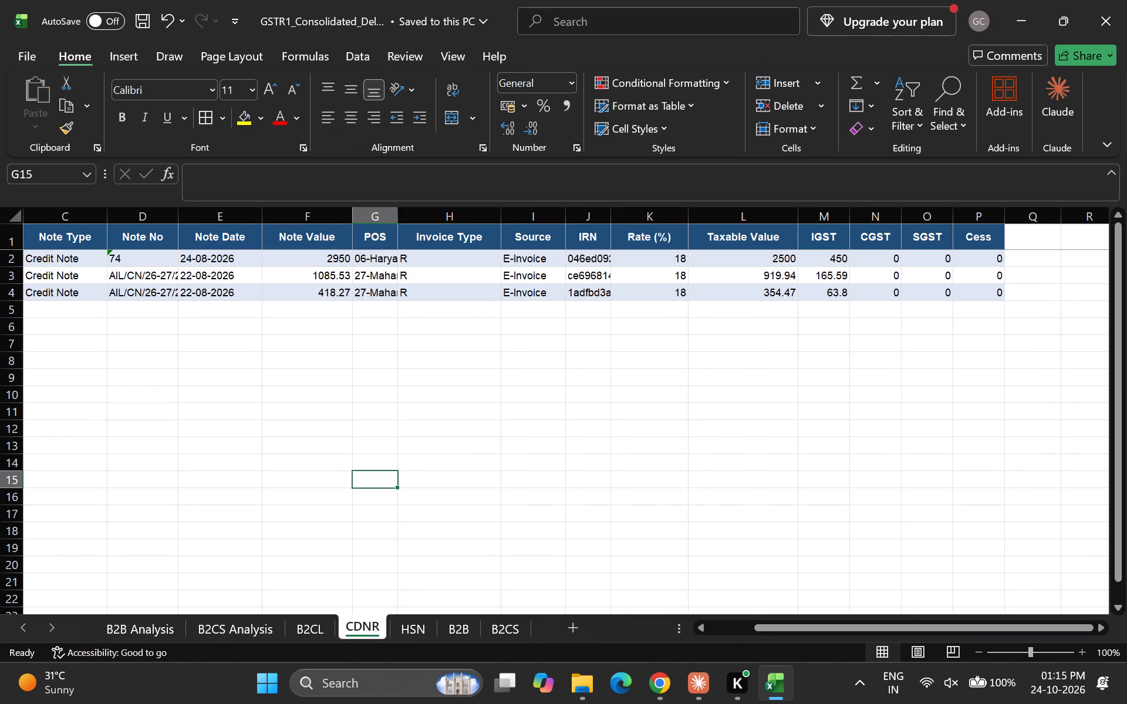
pyautogui.moveTo(12, 255); pyautogui.dragTo(12, 299)
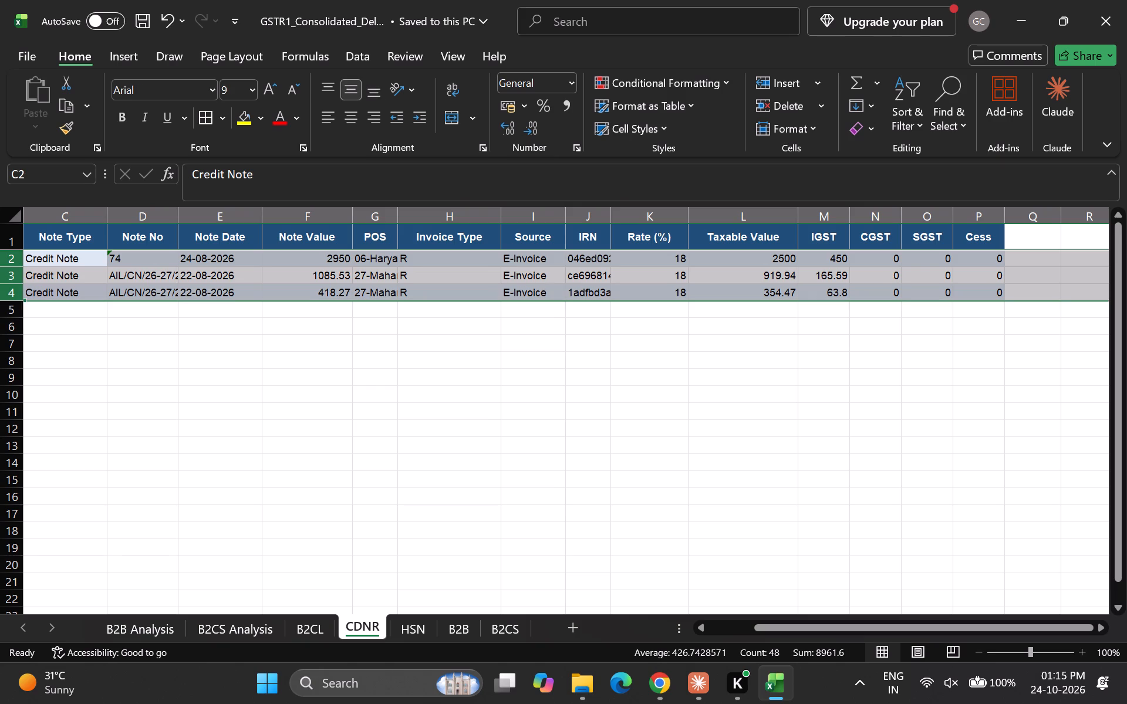
pyautogui.write('hhn')
pyautogui.press('Down')
pyautogui.press('Up')
pyautogui.press('Right')
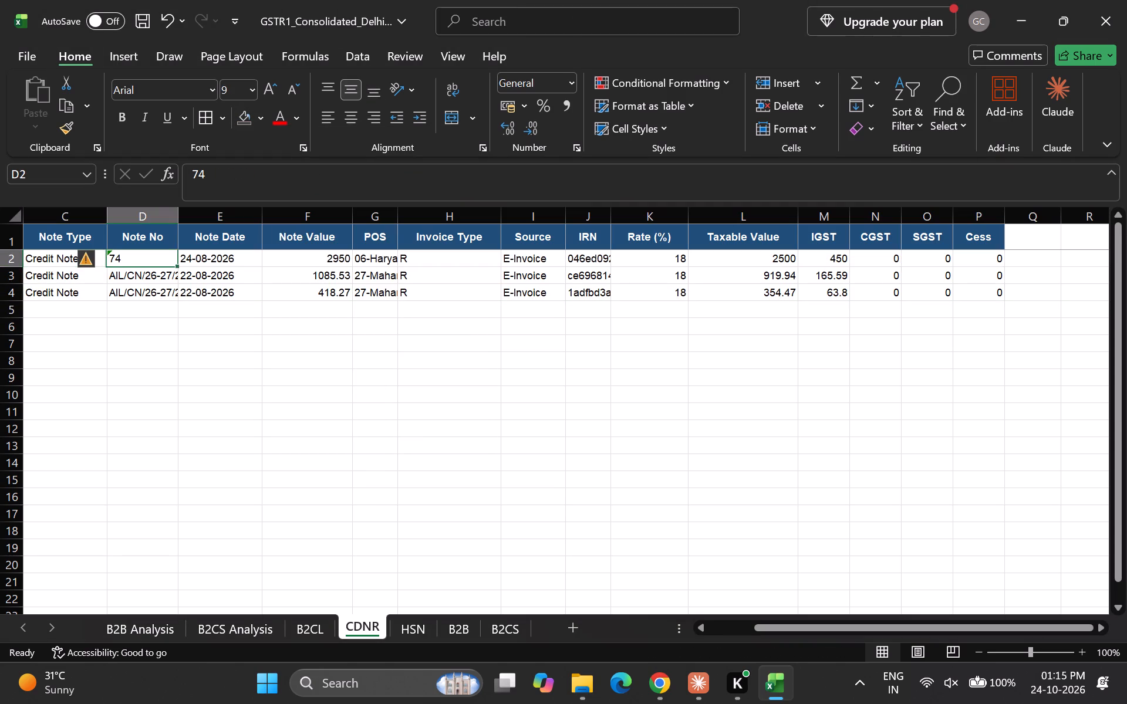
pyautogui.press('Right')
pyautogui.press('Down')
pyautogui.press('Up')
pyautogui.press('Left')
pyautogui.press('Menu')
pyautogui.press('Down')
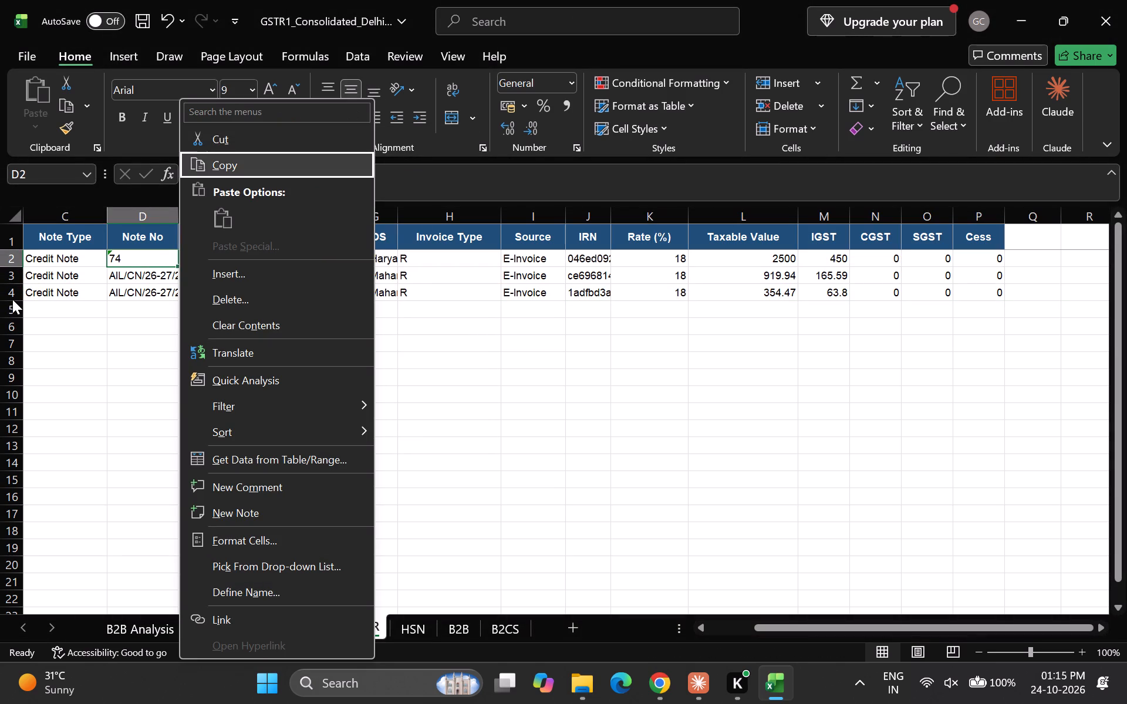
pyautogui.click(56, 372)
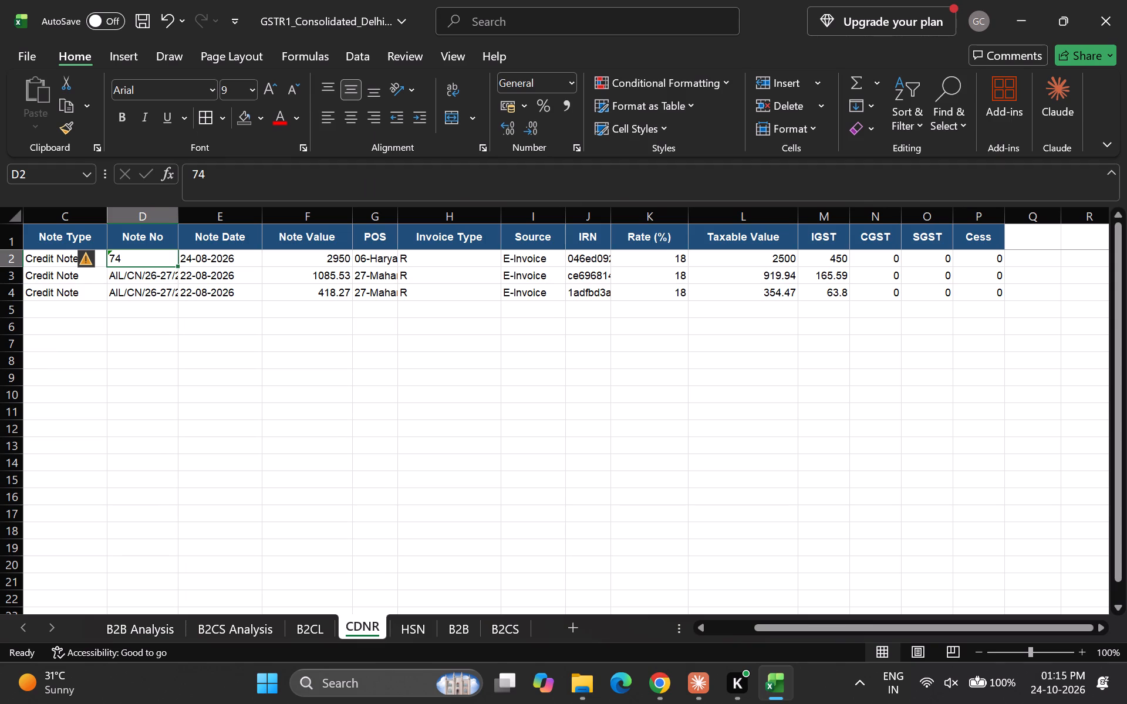
# On the HSN sheet, convert the HSN/SAC codes in B2:B7 from text to numbers and save the workbook.
pyautogui.click(411, 635)
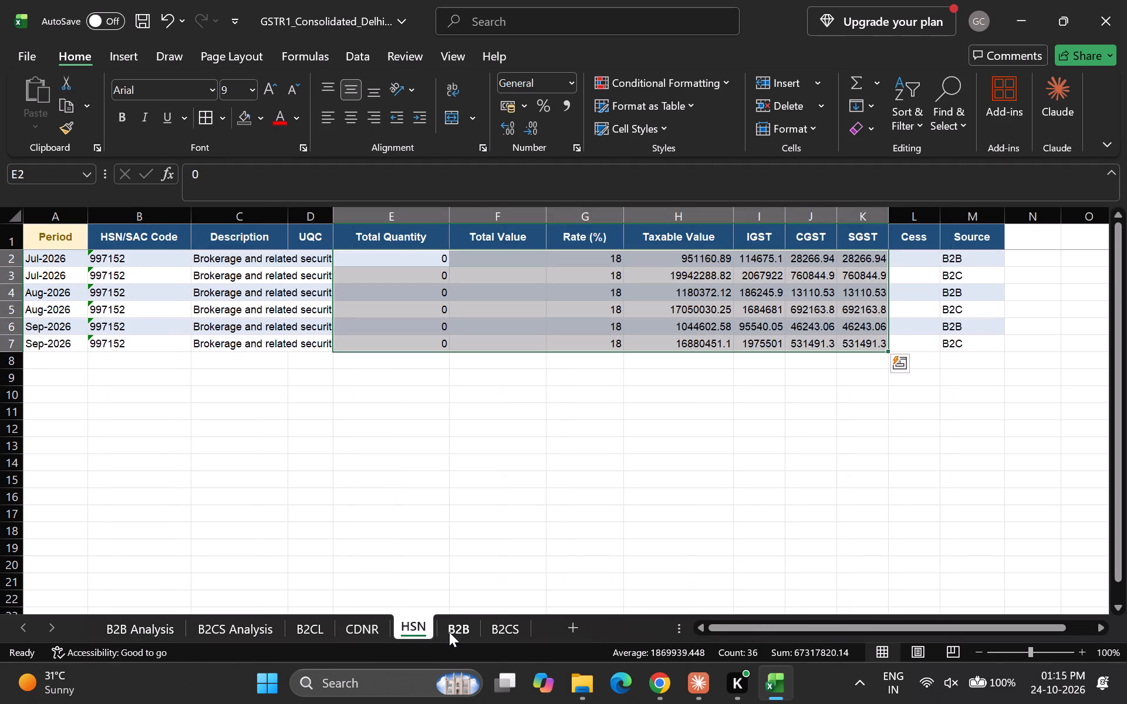
pyautogui.click(431, 493)
pyautogui.press('Up')
pyautogui.press('Up')
pyautogui.press('Up')
pyautogui.press('Up')
pyautogui.press('Up')
pyautogui.press('Up')
pyautogui.press('Up')
pyautogui.press('Up')
pyautogui.press('Up')
pyautogui.press('Up')
pyautogui.press('Up')
pyautogui.press('Up')
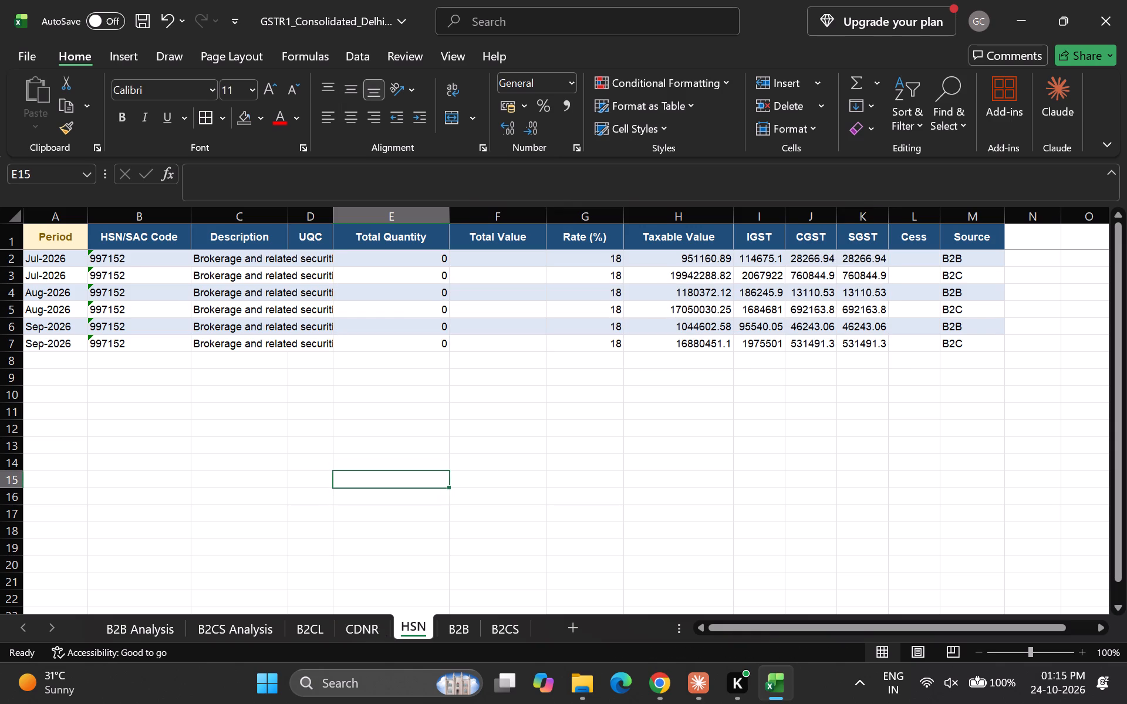
pyautogui.press('Left')
pyautogui.press('Left')
pyautogui.press('Left')
pyautogui.press('Up')
pyautogui.press('Up')
pyautogui.press('Up')
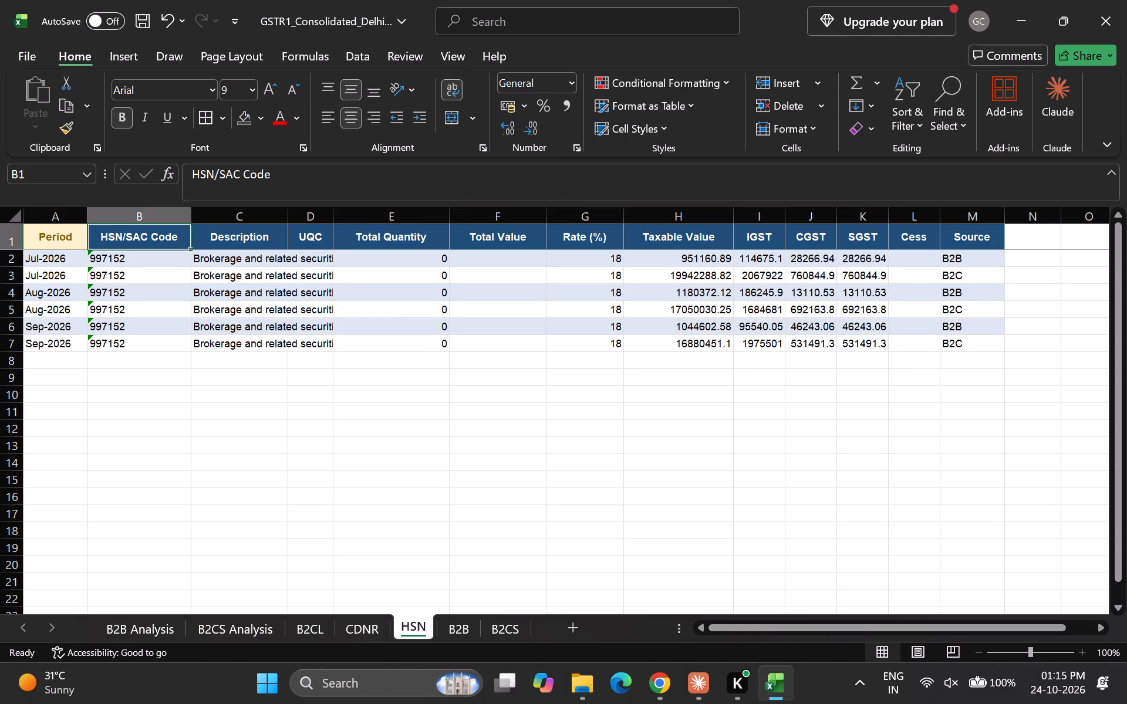
pyautogui.press('Down')
pyautogui.press('Up')
pyautogui.hotkey('shift', 'Down')
pyautogui.press('Down')
pyautogui.hotkey('shift', 'Down')
pyautogui.hotkey('shift', 'Down')
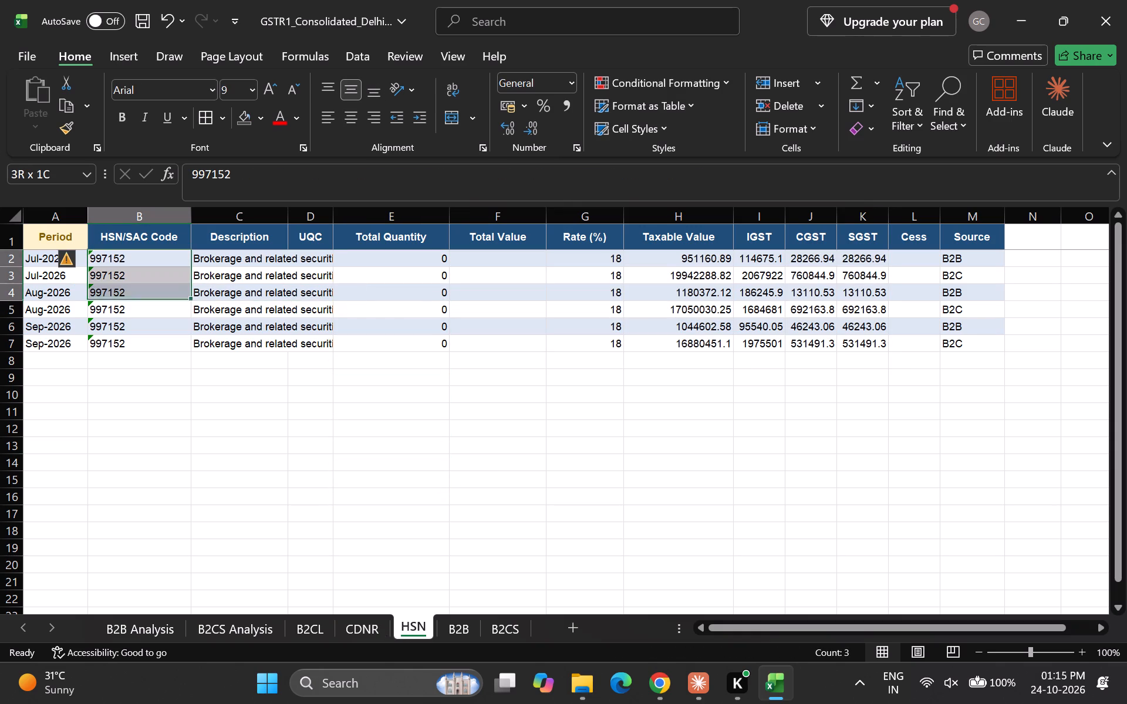
pyautogui.hotkey('shift', 'Down')
pyautogui.hotkey('shift', 'Down')
pyautogui.hotkey('shift', 'Down')
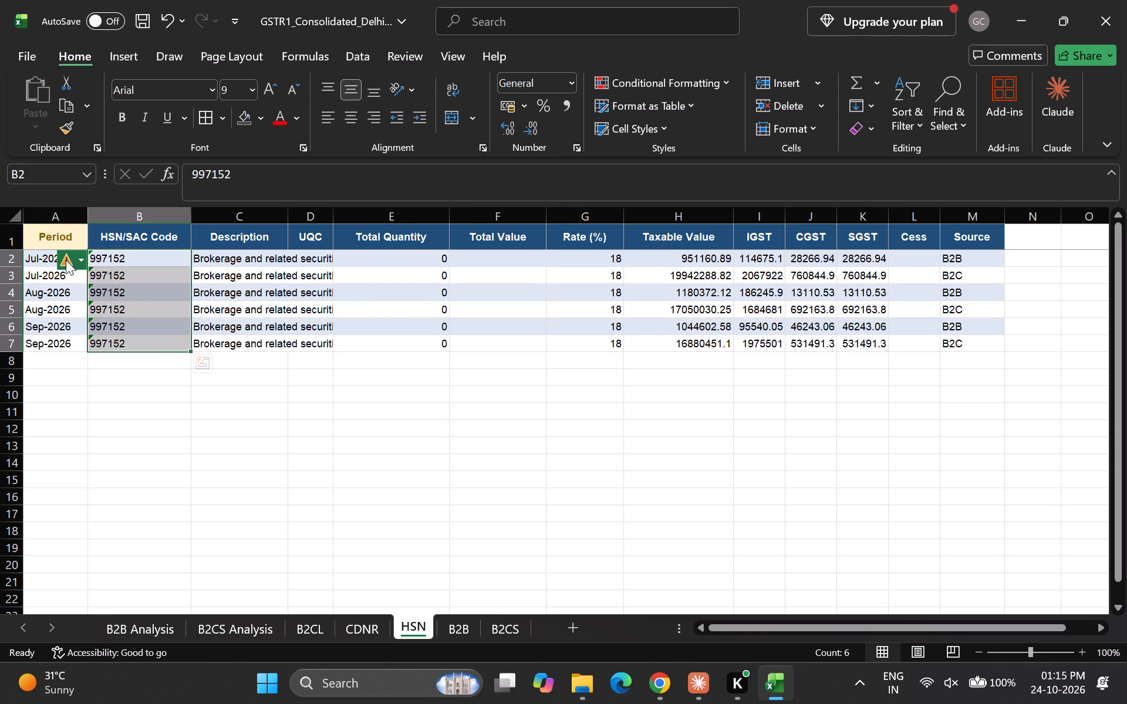
pyautogui.click(66, 260)
pyautogui.click(157, 310)
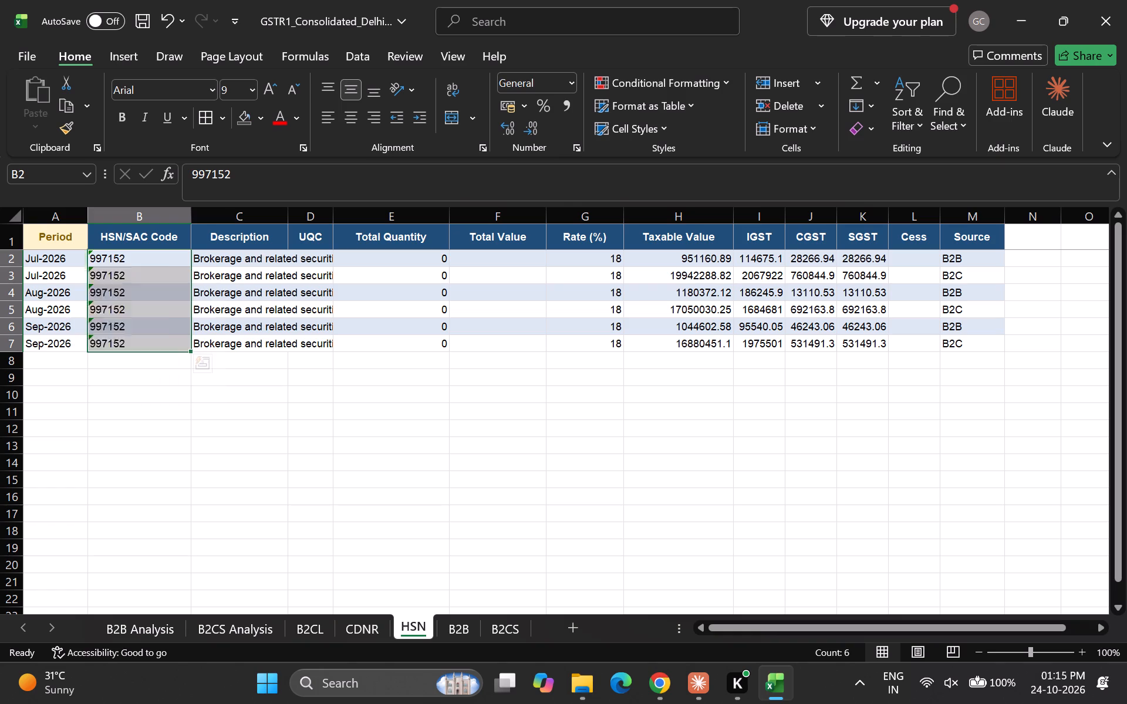
pyautogui.press('Down')
pyautogui.press('Up')
pyautogui.hotkey('ctrl', 's')
pyautogui.press('Down')
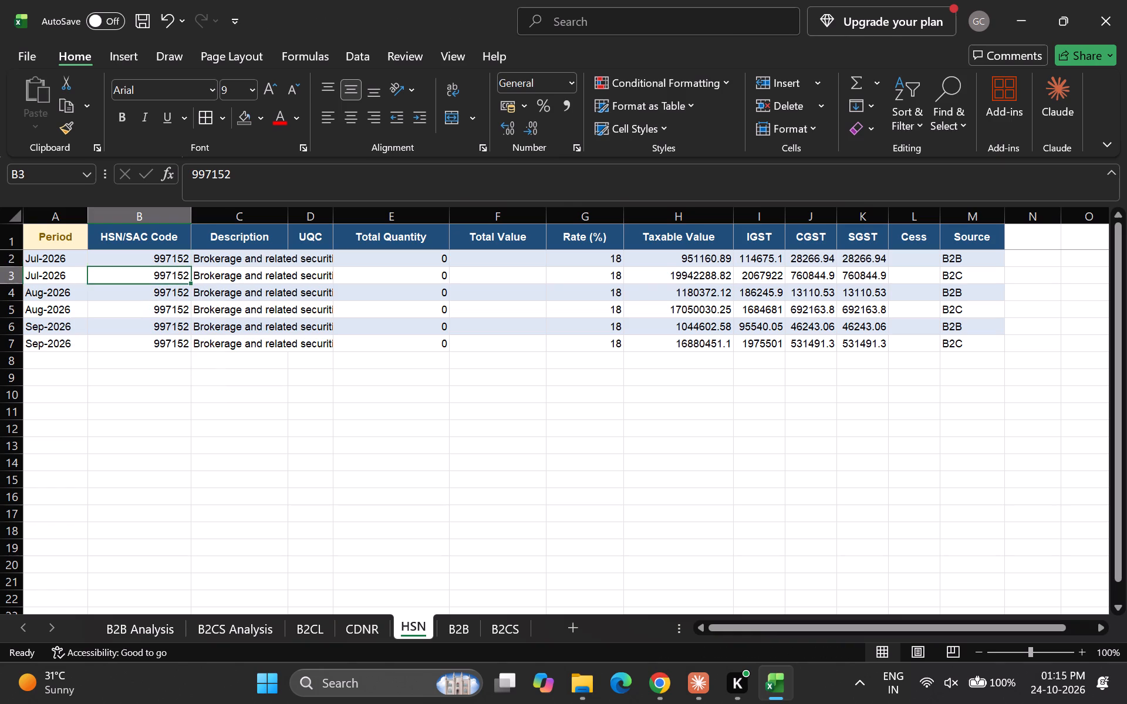
# Insert a PivotTable from HSN data A1:M7 on the existing HSN worksheet at cell O2.
pyautogui.press('Up')
pyautogui.press('Right')
pyautogui.press('Left')
pyautogui.press('Left')
pyautogui.press('Left')
pyautogui.hotkey('ctrl', 'a')
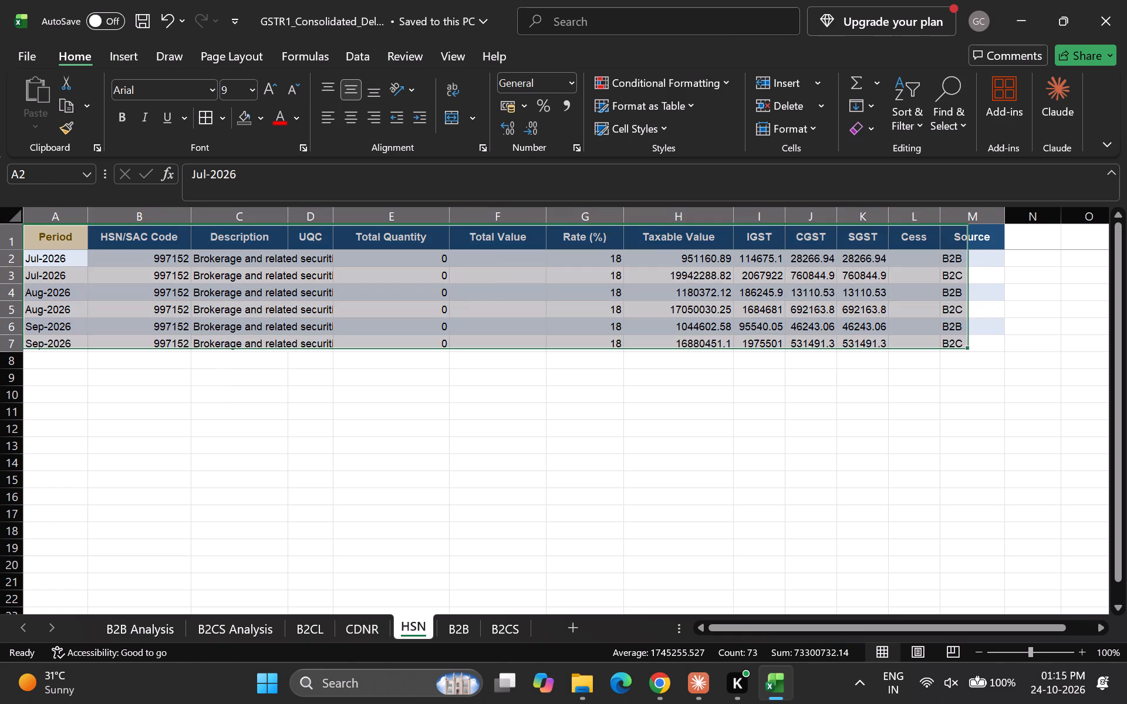
pyautogui.write('nvt')
pyautogui.press('Tab')
pyautogui.press('Down')
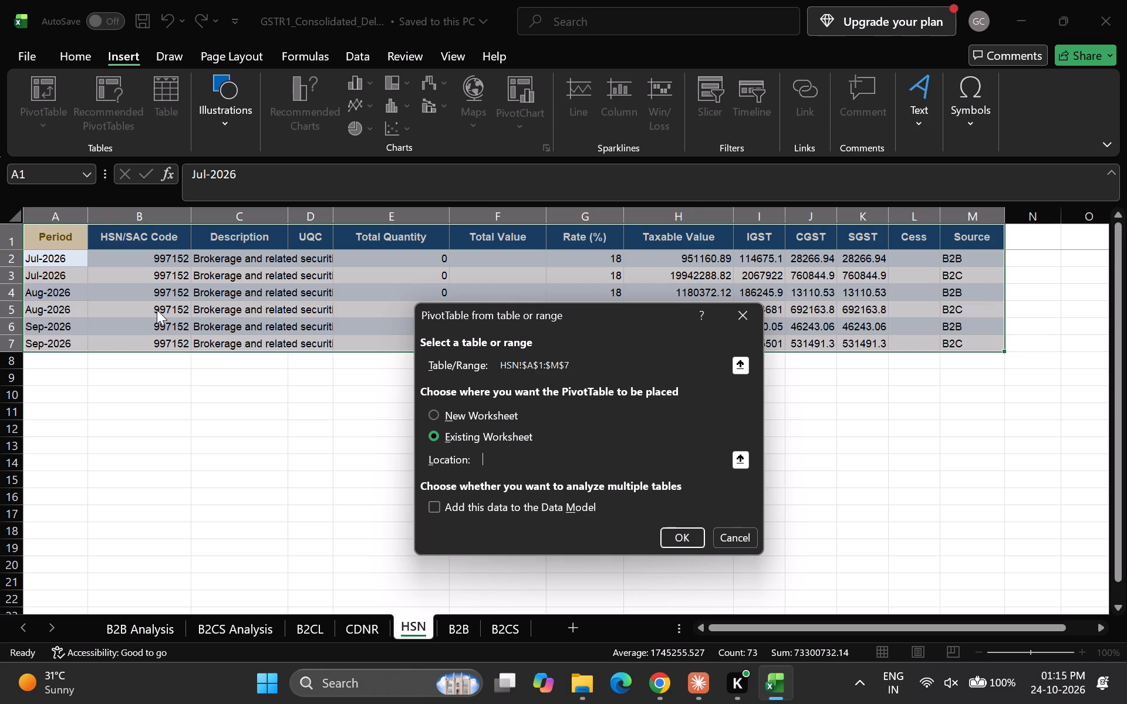
pyautogui.press('Right')
pyautogui.press('Right')
pyautogui.press('Right')
pyautogui.press('Right')
pyautogui.press('Right')
pyautogui.press('Right')
pyautogui.press('Right')
pyautogui.press('Right')
pyautogui.press('Right')
pyautogui.press('Right')
pyautogui.press('Right')
pyautogui.press('Right')
pyautogui.press('Right')
pyautogui.press('Right')
pyautogui.press('Right')
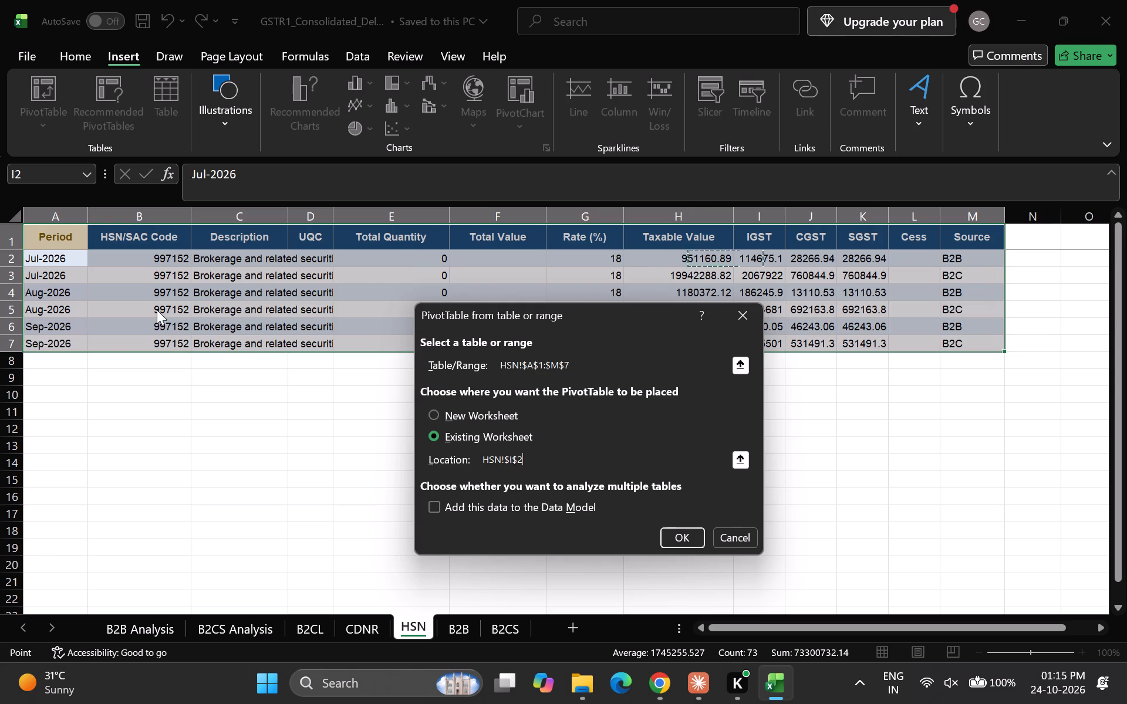
pyautogui.press('Right')
pyautogui.press('Right')
pyautogui.press('Return')
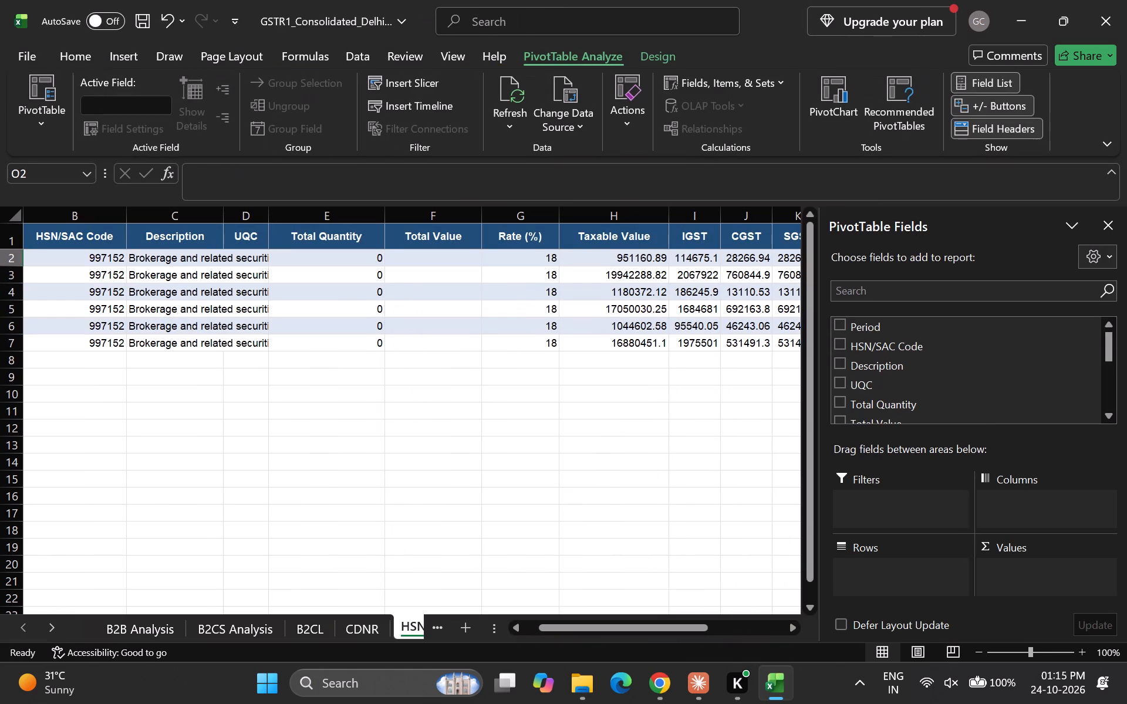
# Add Period, HSN/SAC Code, Description and Taxable Value to the HSN PivotTable in their default areas.
pyautogui.click(847, 319)
pyautogui.press('Down')
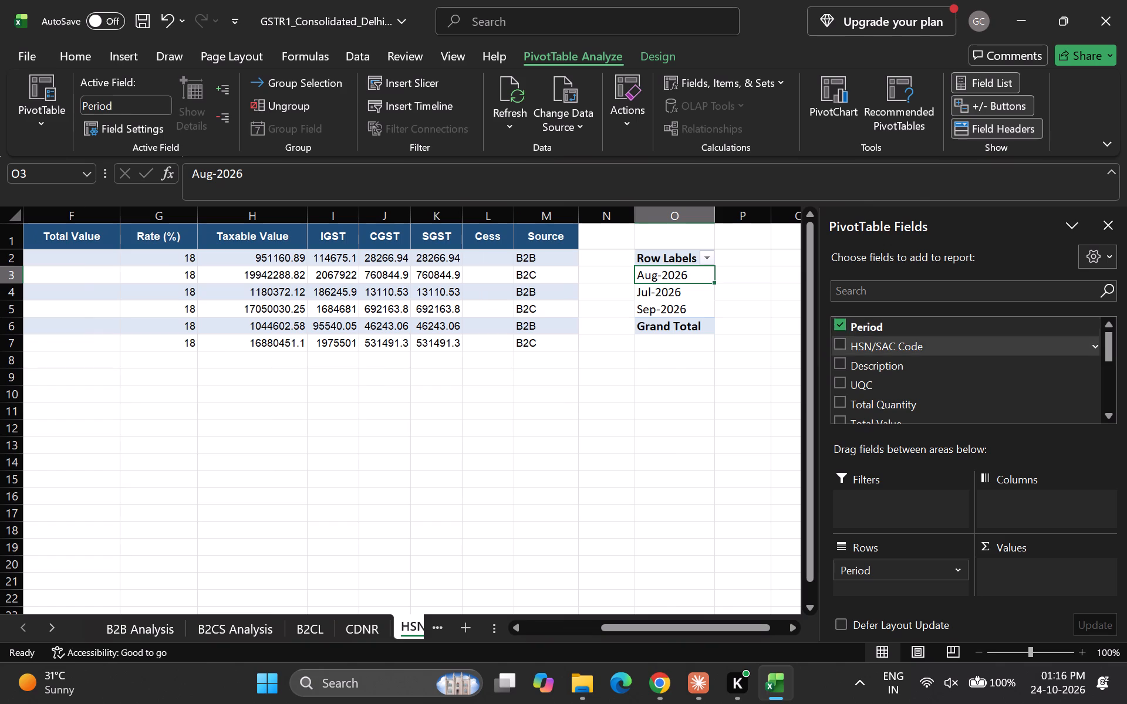
pyautogui.click(930, 332)
pyautogui.press('Down')
pyautogui.press('space')
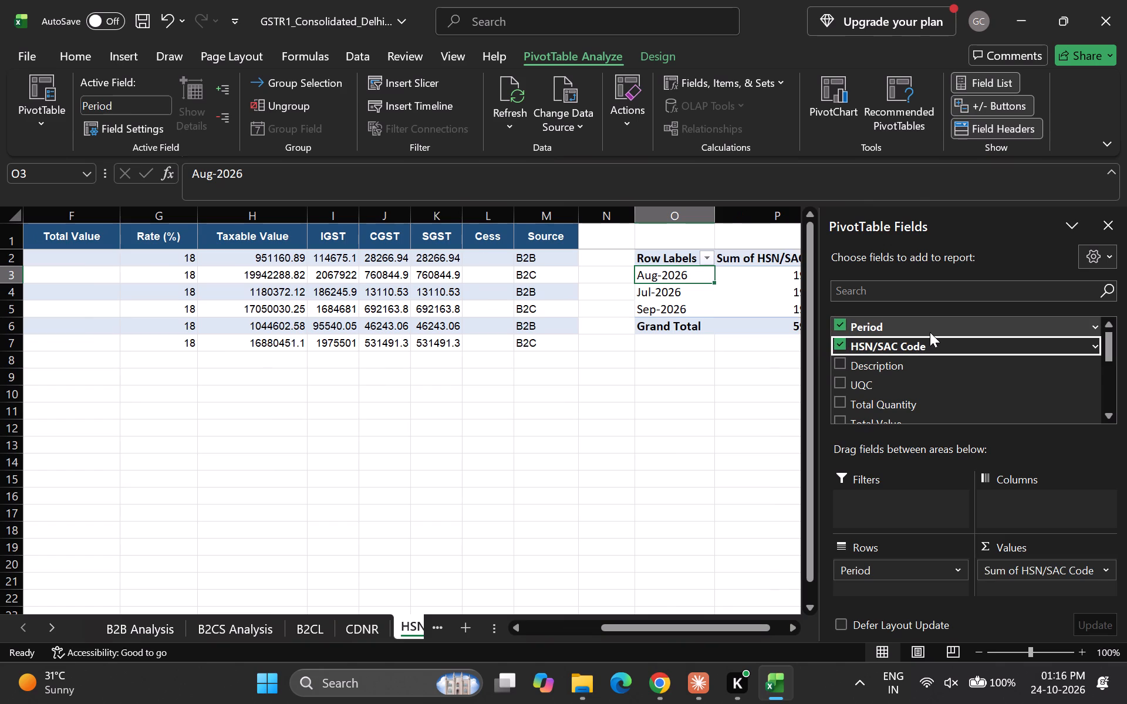
pyautogui.press('Down')
pyautogui.press('space')
pyautogui.press('Down')
pyautogui.press('Down')
pyautogui.press('Down')
pyautogui.press('Down')
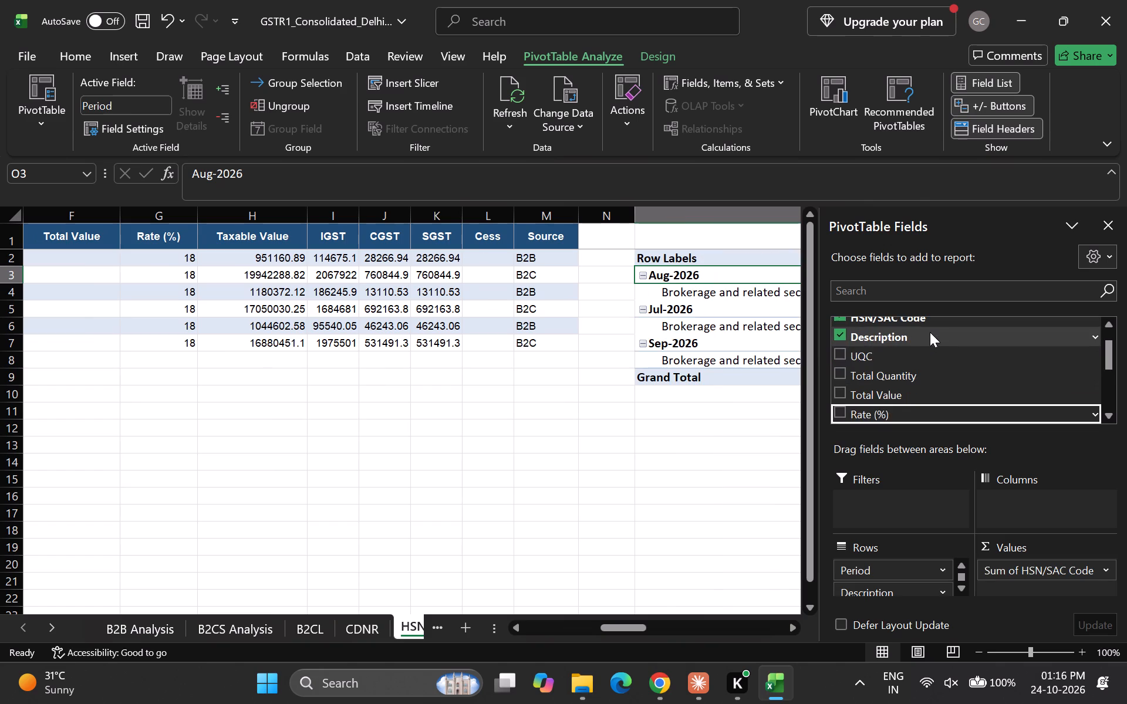
pyautogui.press('Down')
pyautogui.press('Down')
pyautogui.press('Up')
pyautogui.press('space')
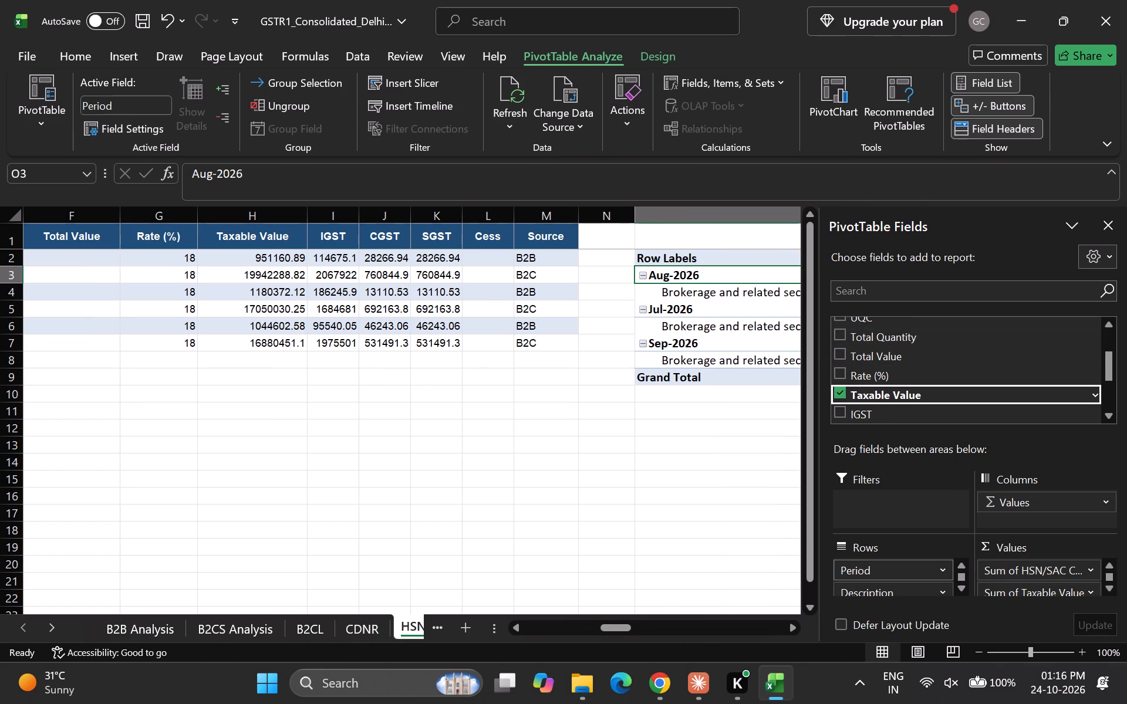
# Move the Period field from the PivotTable's rows to its columns.
pyautogui.moveTo(889, 573); pyautogui.dragTo(1042, 516)
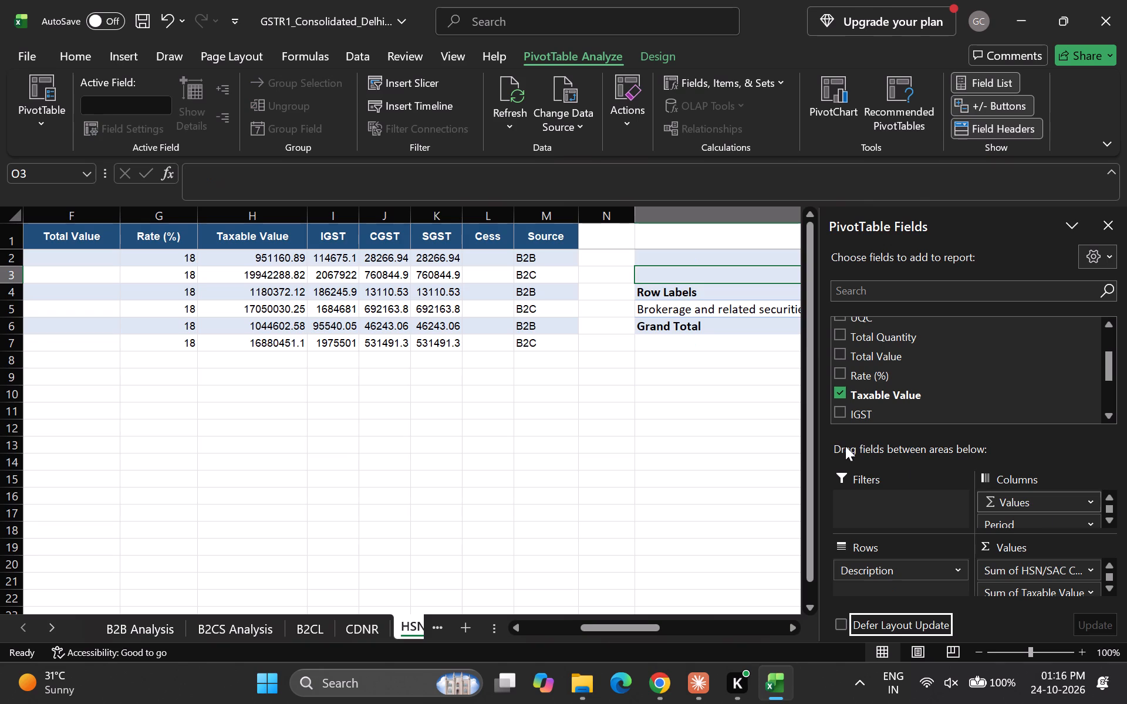
pyautogui.hscroll(-1, 681, 410)
pyautogui.hscroll(1, 681, 410)
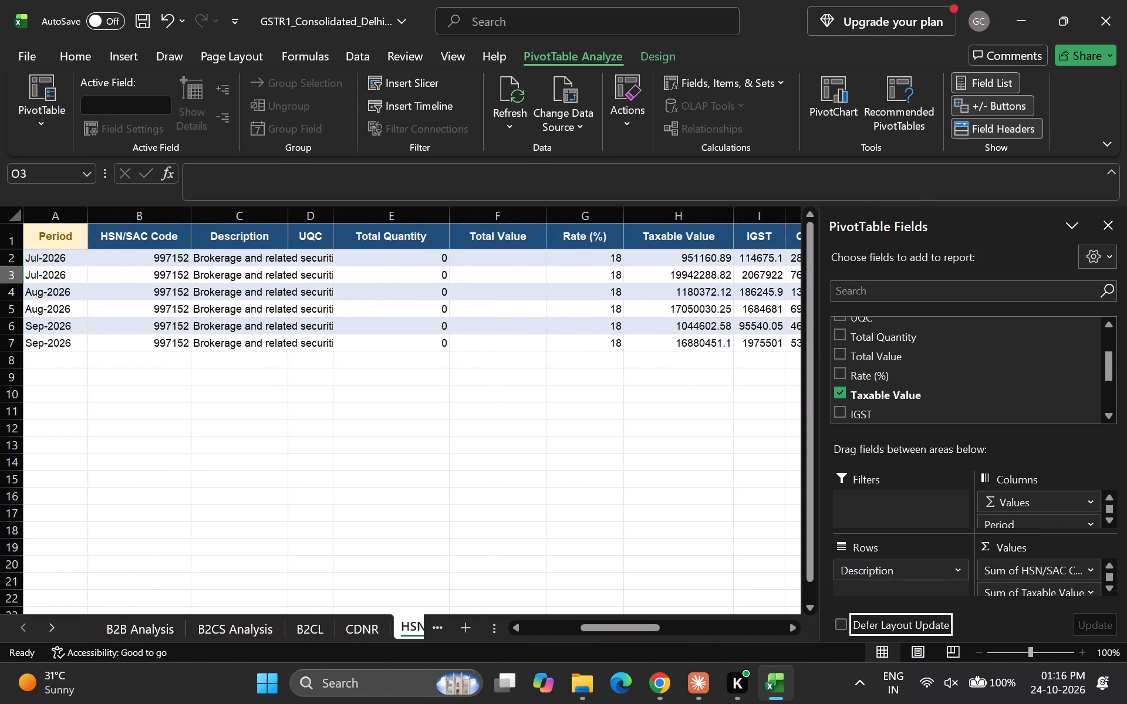
pyautogui.hscroll(-3, 502, 436)
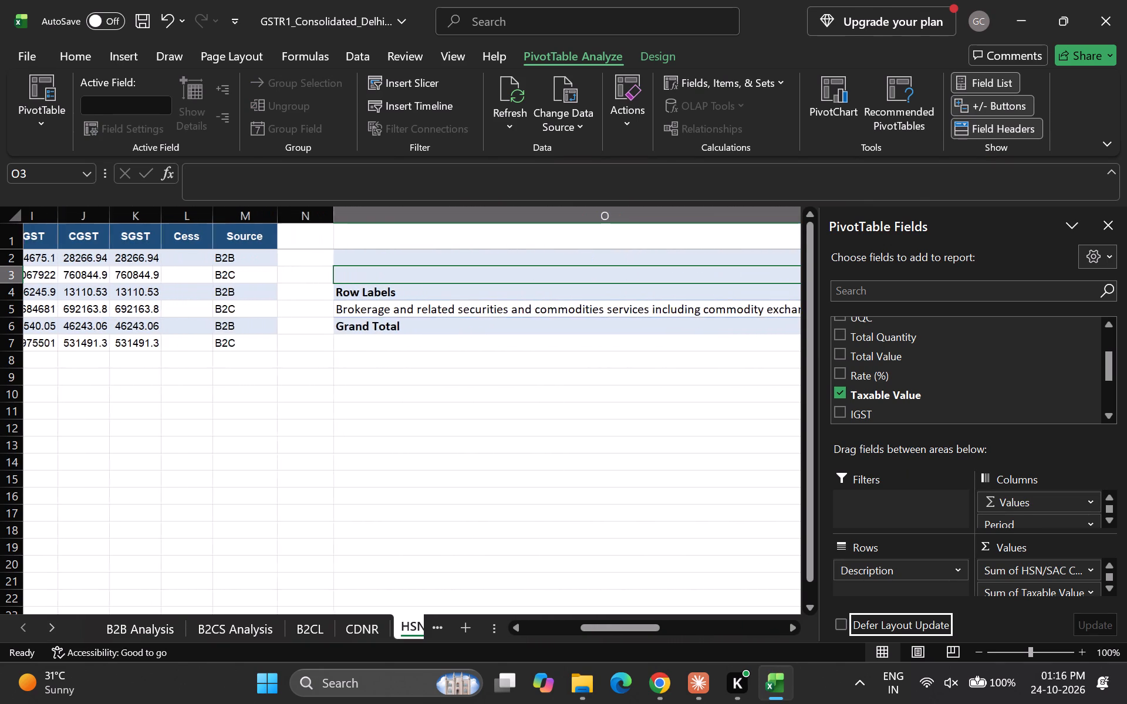
# Turn off the HSN PivotTable's subtotals and show grand totals for rows only.
pyautogui.click(656, 42)
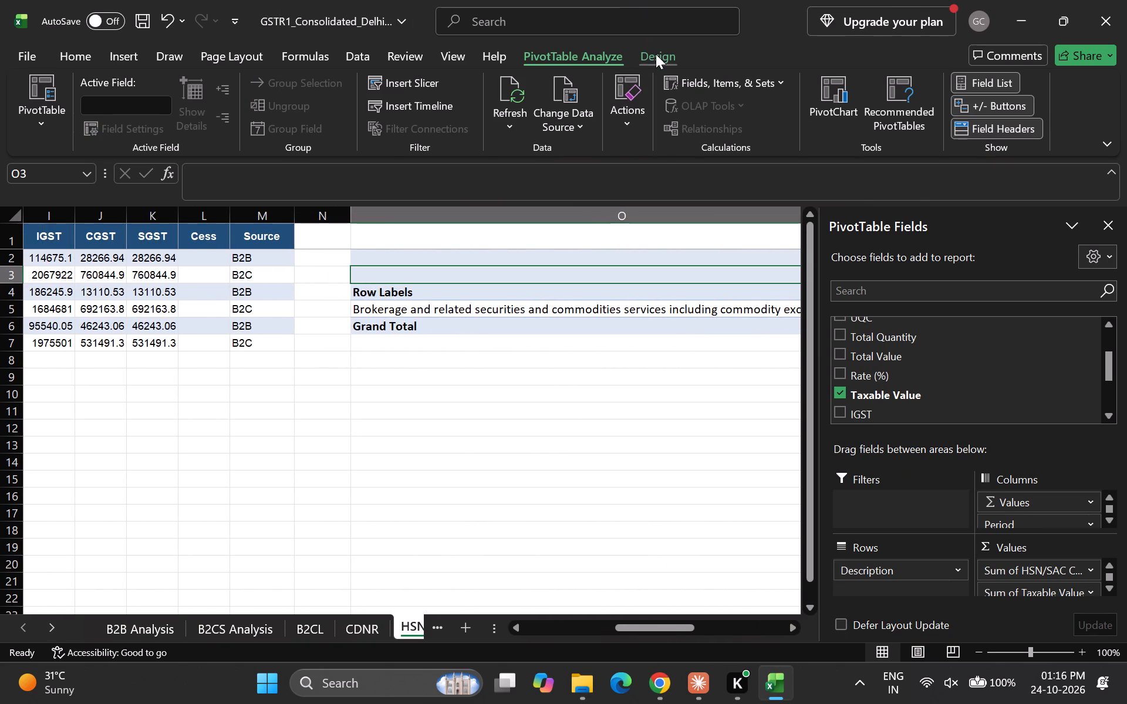
pyautogui.click(656, 54)
pyautogui.click(52, 94)
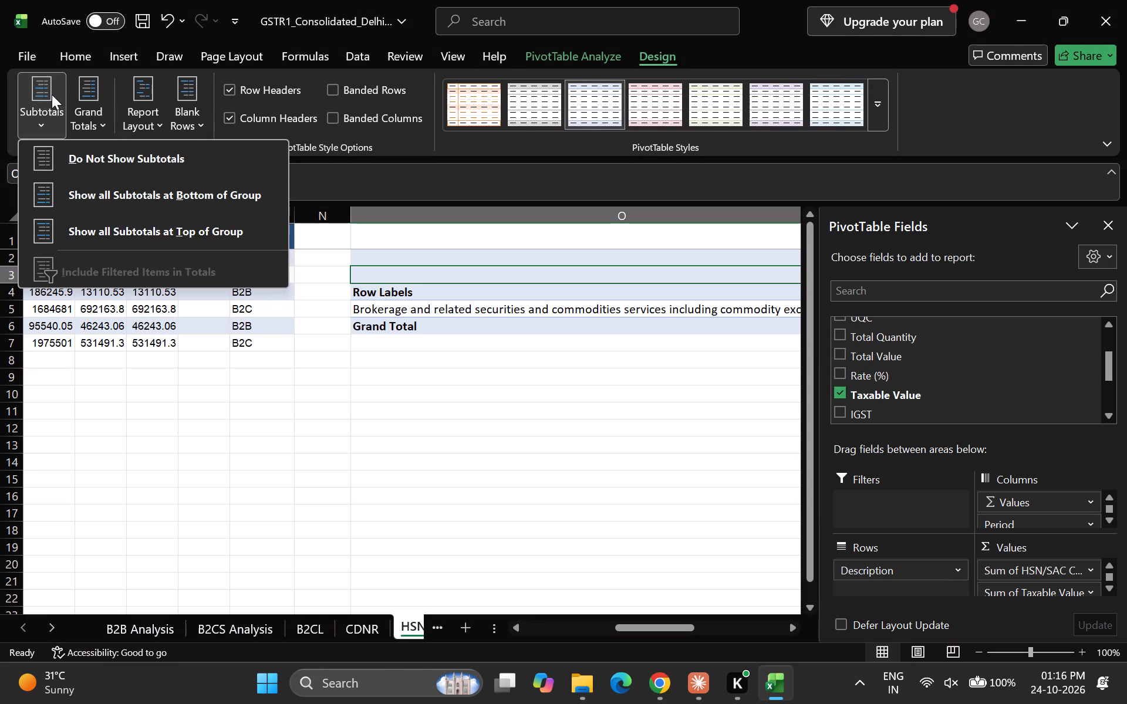
pyautogui.press('d')
pyautogui.click(82, 102)
pyautogui.press('r')
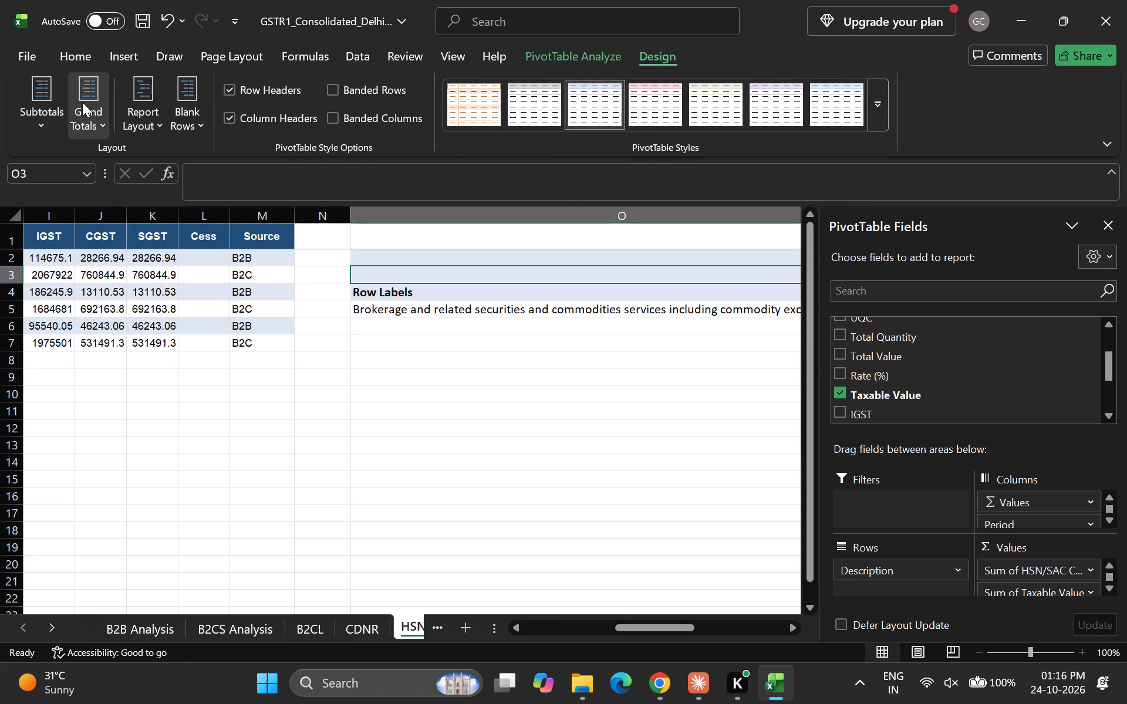
# Switch the HSN PivotTable's report layout to tabular form.
pyautogui.click(147, 108)
pyautogui.press('t')
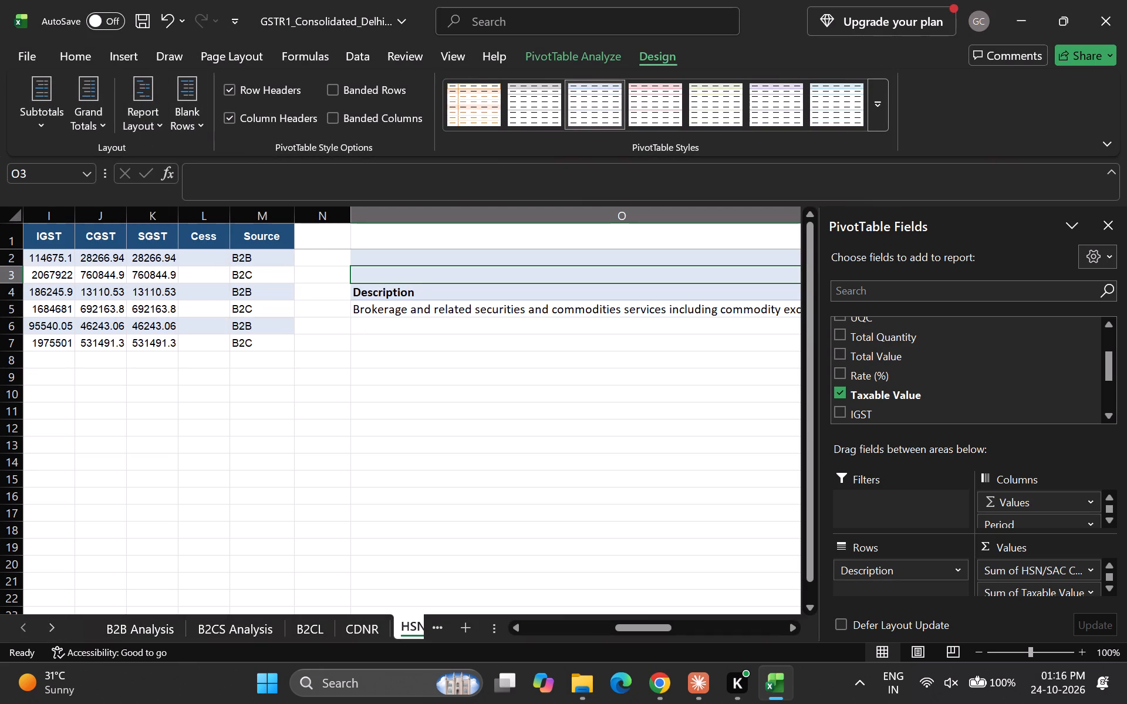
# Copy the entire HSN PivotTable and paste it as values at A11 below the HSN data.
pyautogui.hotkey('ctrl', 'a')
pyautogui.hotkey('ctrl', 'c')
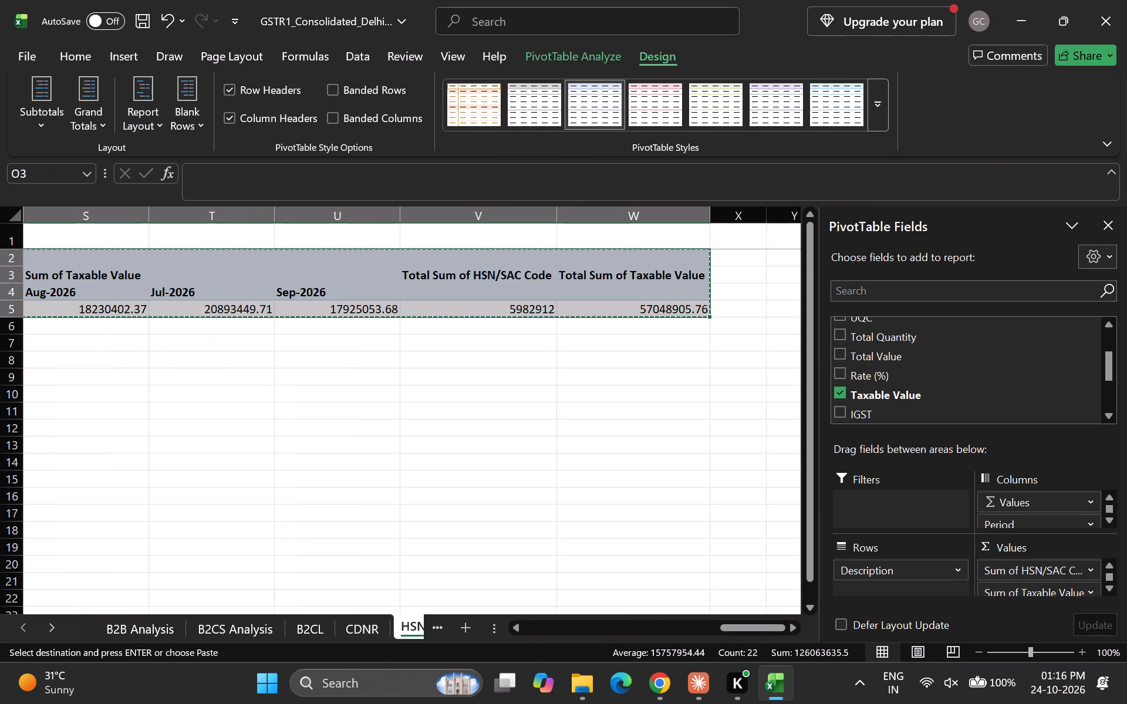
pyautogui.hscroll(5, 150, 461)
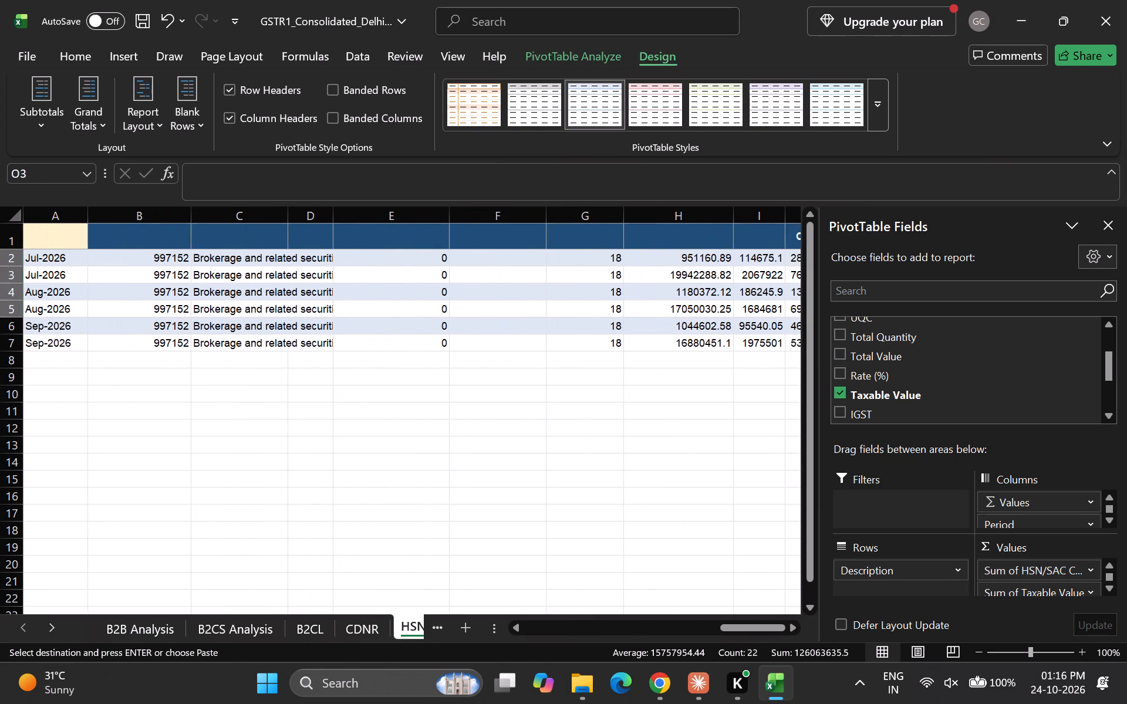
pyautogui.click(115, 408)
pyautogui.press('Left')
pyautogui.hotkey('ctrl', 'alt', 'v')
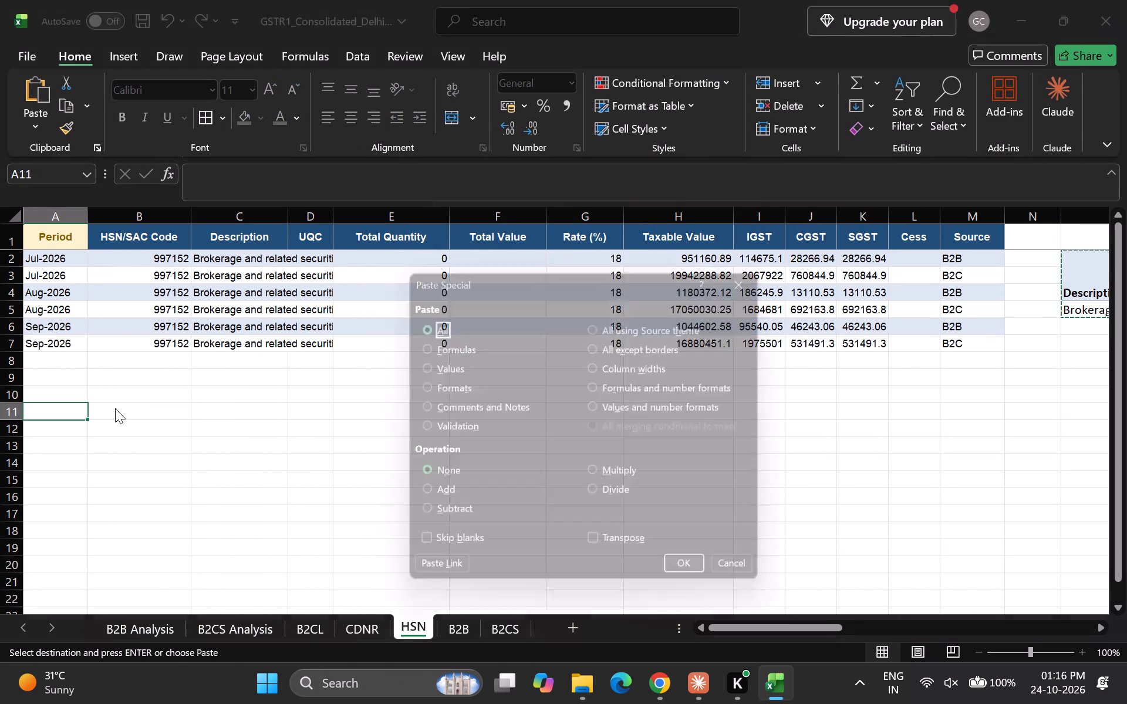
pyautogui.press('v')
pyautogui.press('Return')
# Examine the header rows of the pasted values block in rows 11 to 13.
pyautogui.press('Down')
pyautogui.press('Up')
pyautogui.press('Left')
pyautogui.press('Down')
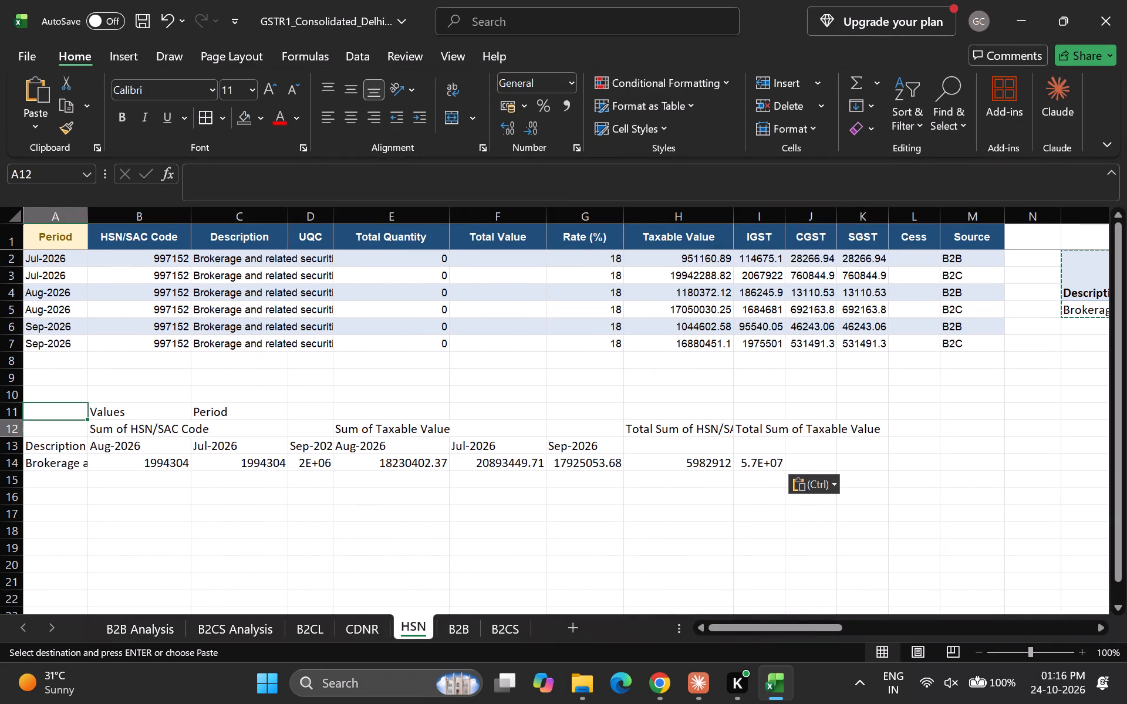
pyautogui.press('Up')
pyautogui.press('Right')
pyautogui.press('Down')
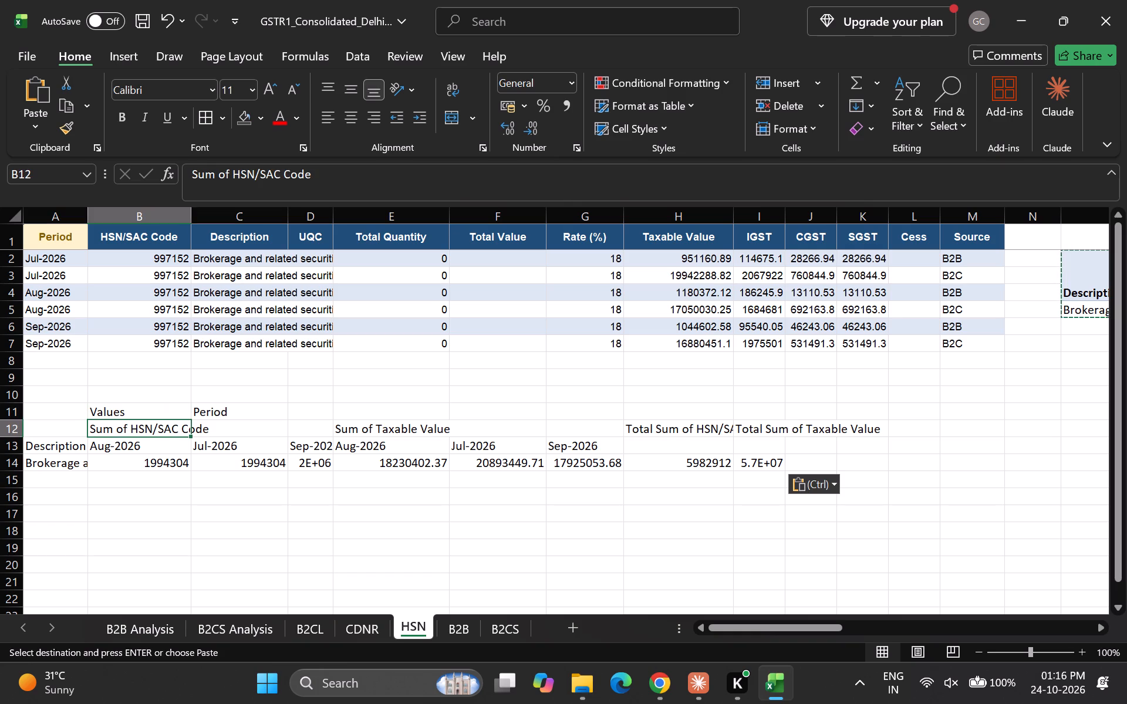
pyautogui.press('Down')
pyautogui.press('Up')
pyautogui.press('Left')
pyautogui.press('Down')
pyautogui.press('Up')
pyautogui.press('Right')
pyautogui.press('Right')
pyautogui.press('Right')
pyautogui.press('Right')
pyautogui.press('Down')
pyautogui.press('Up')
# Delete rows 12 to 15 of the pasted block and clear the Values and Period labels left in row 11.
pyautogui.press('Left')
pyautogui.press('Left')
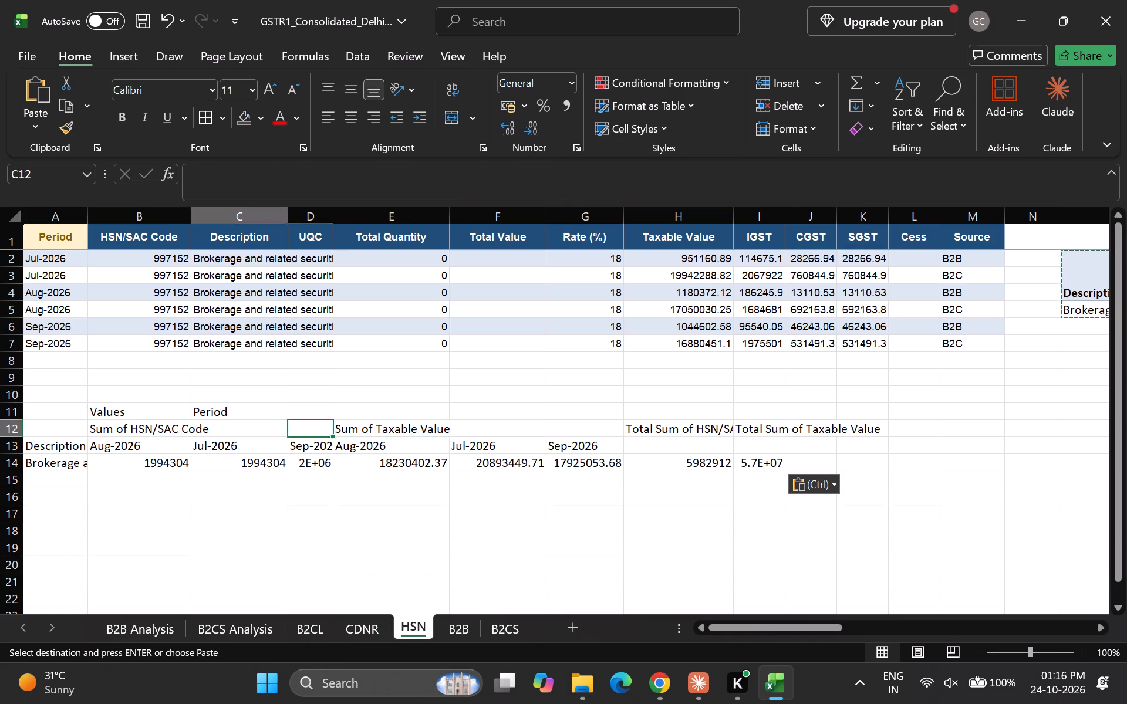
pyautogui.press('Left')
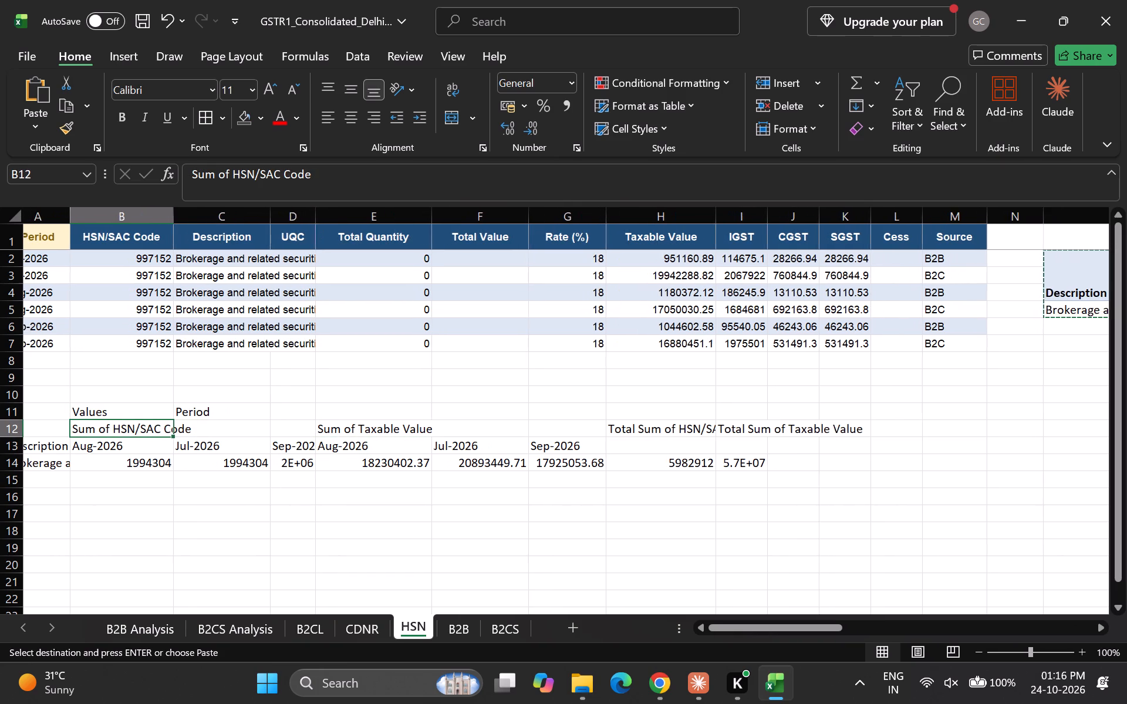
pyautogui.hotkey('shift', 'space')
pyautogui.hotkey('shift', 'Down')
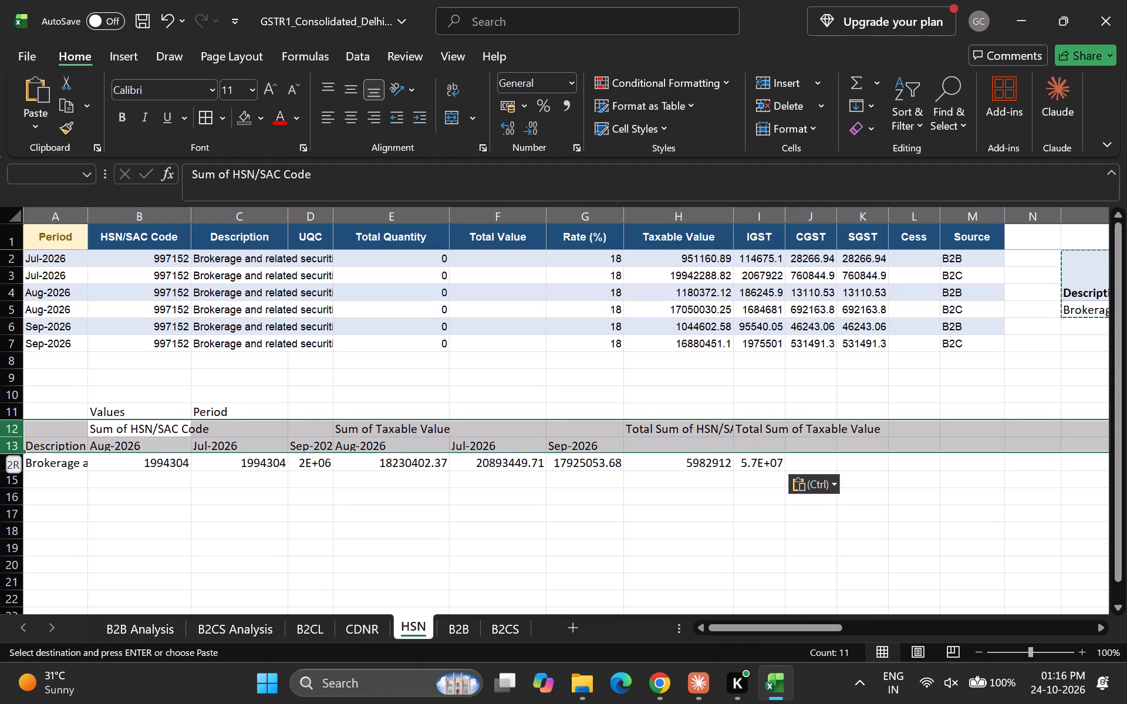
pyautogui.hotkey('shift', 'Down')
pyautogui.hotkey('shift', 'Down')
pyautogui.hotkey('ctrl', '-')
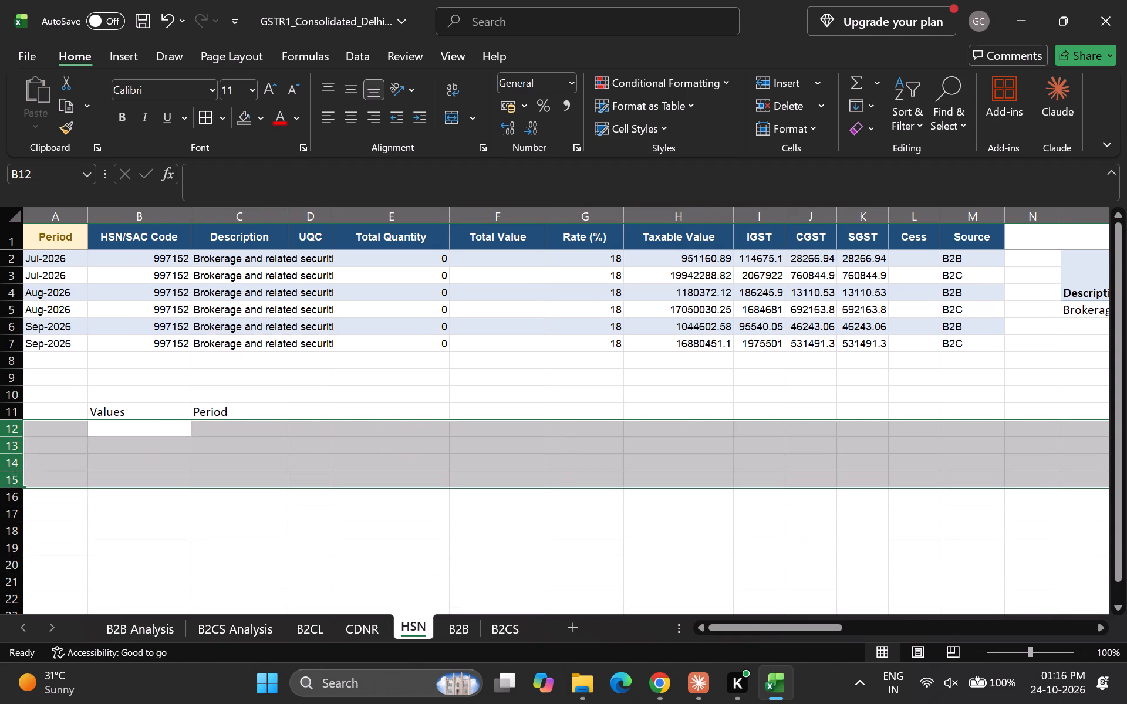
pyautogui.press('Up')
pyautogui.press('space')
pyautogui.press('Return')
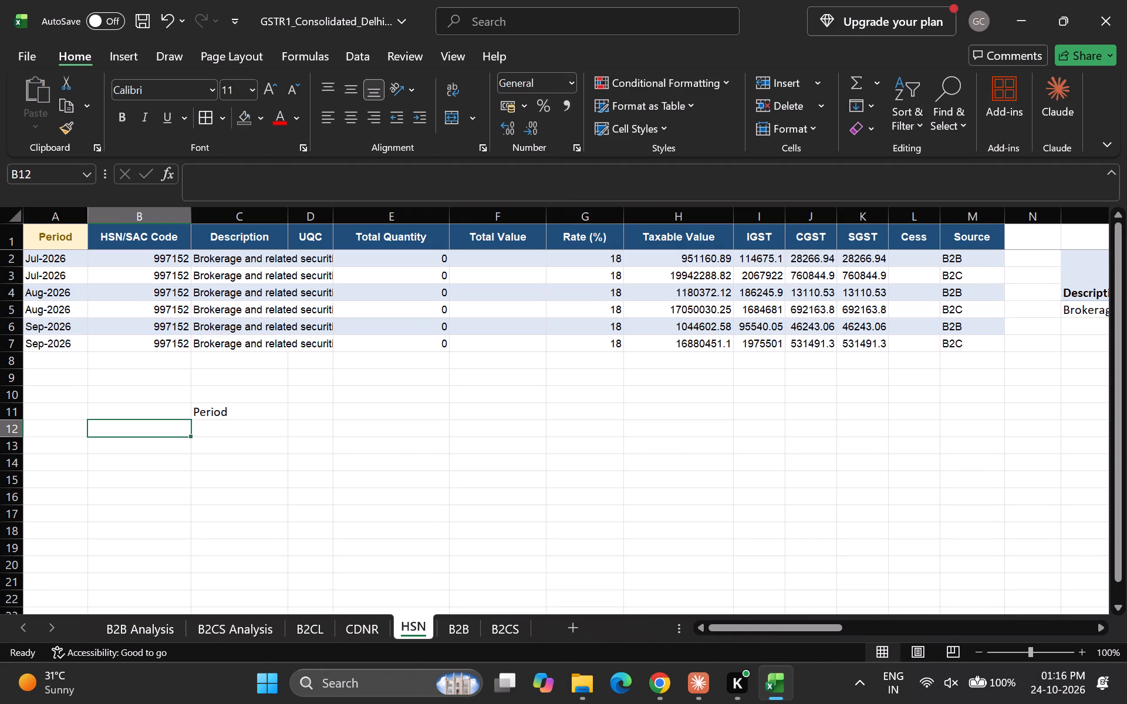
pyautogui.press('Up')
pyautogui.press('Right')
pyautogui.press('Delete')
# Move HSN/SAC Code from the PivotTable's values to its rows, above Description.
pyautogui.press('Right')
pyautogui.press('Right')
pyautogui.press('Right')
pyautogui.press('Right')
pyautogui.press('Right')
pyautogui.press('Right')
pyautogui.press('Right')
pyautogui.press('Right')
pyautogui.press('Right')
pyautogui.press('Right')
pyautogui.press('Right')
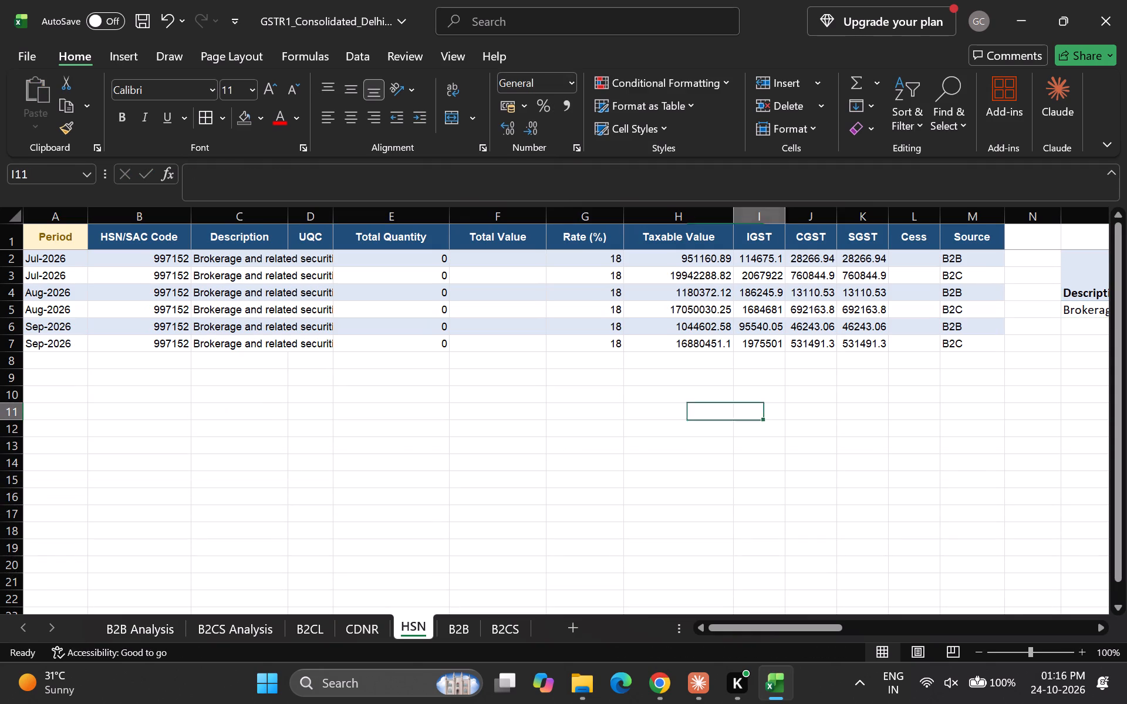
pyautogui.press('Up')
pyautogui.press('Up')
pyautogui.press('Up')
pyautogui.press('Right')
pyautogui.press('Up')
pyautogui.press('Up')
pyautogui.press('Up')
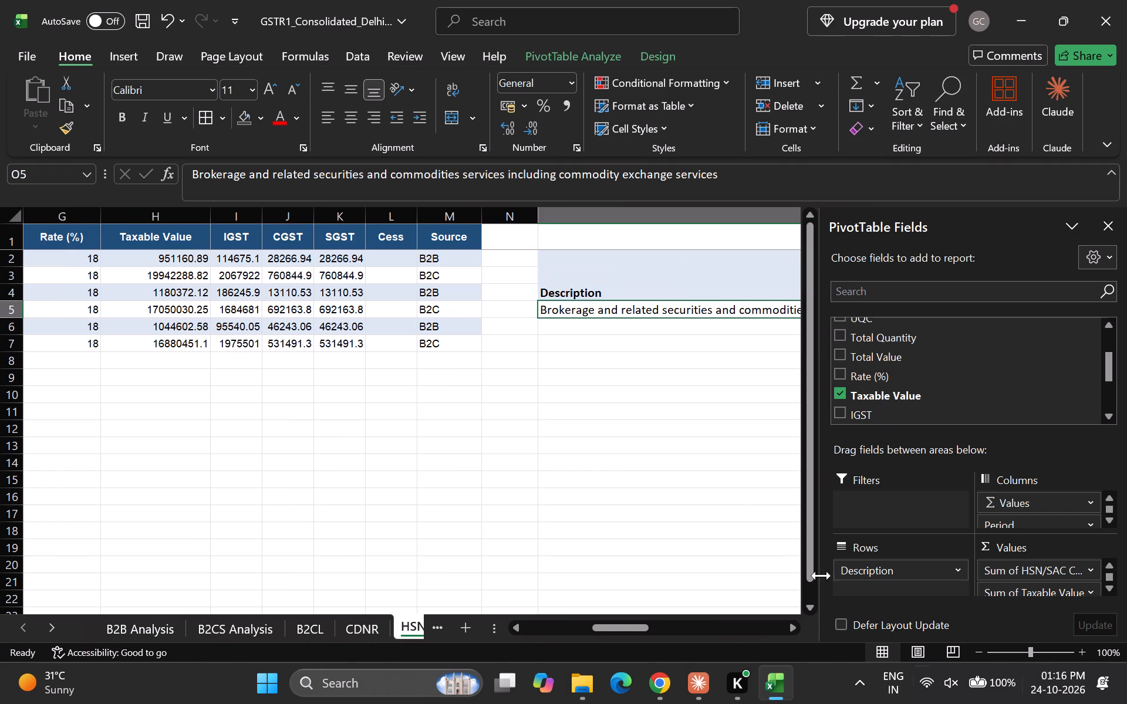
pyautogui.scroll(-2, 866, 543)
pyautogui.moveTo(1009, 501); pyautogui.dragTo(1032, 501)
pyautogui.moveTo(1048, 568); pyautogui.dragTo(893, 562)
# Copy the rearranged HSN PivotTable and paste it as values at A10 below the HSN data.
pyautogui.scroll(1, 646, 419)
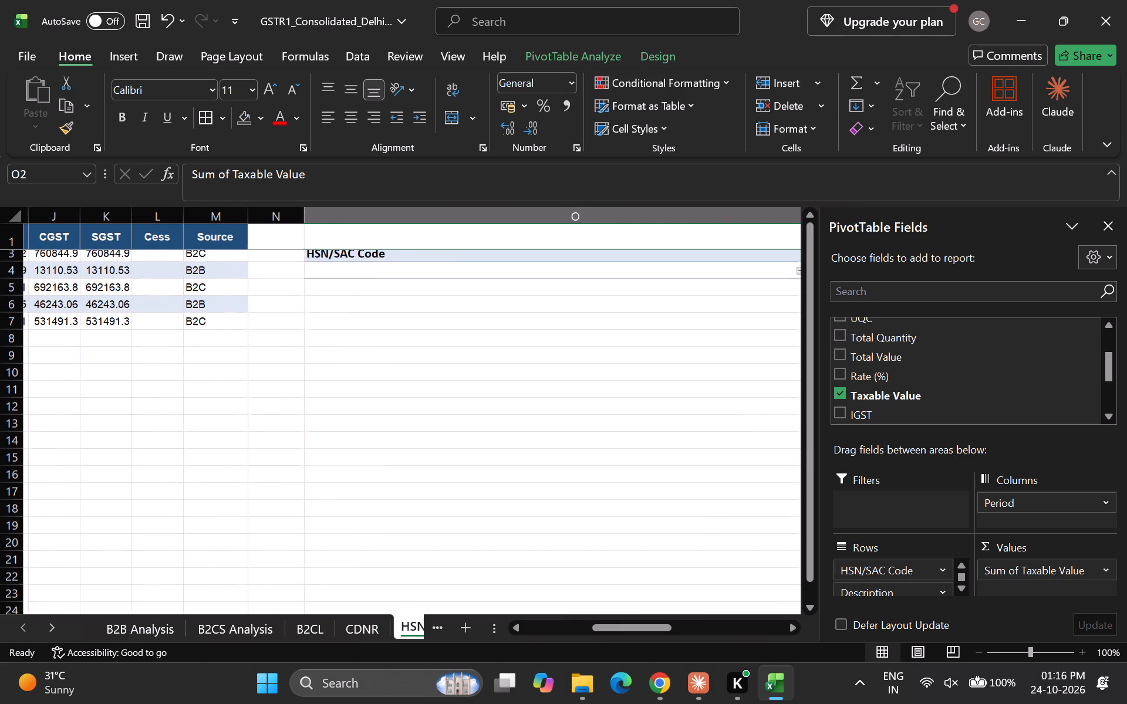
pyautogui.scroll(1, 646, 419)
pyautogui.hscroll(-2, 646, 419)
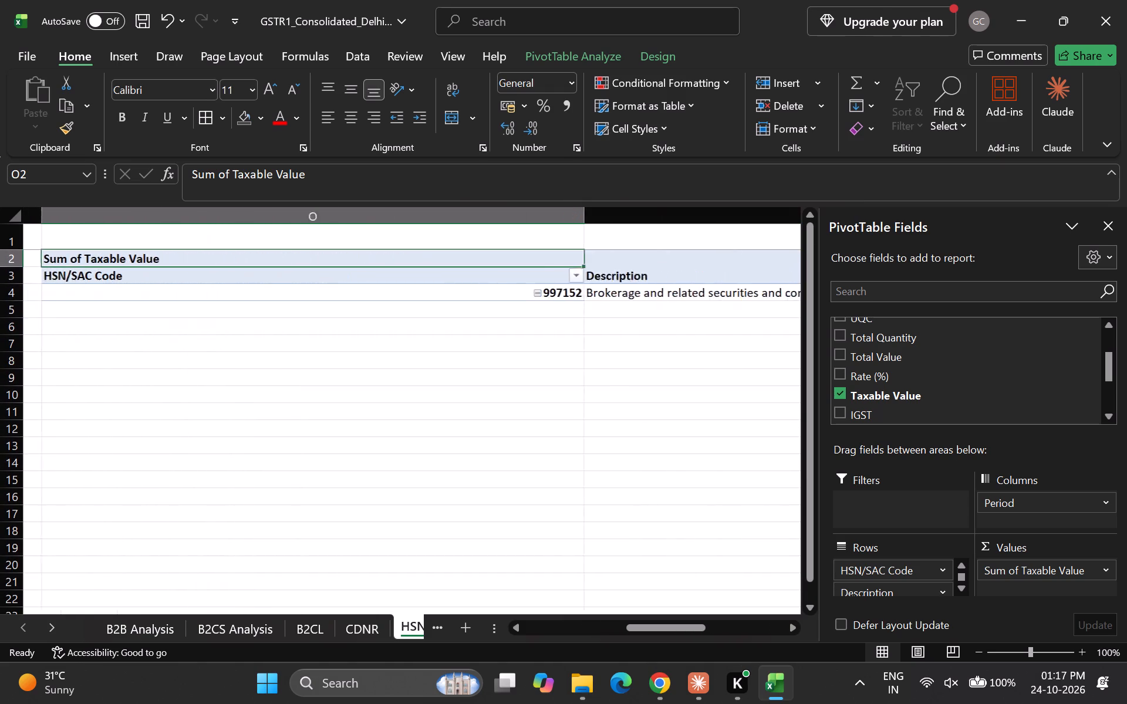
pyautogui.hscroll(-3, 646, 419)
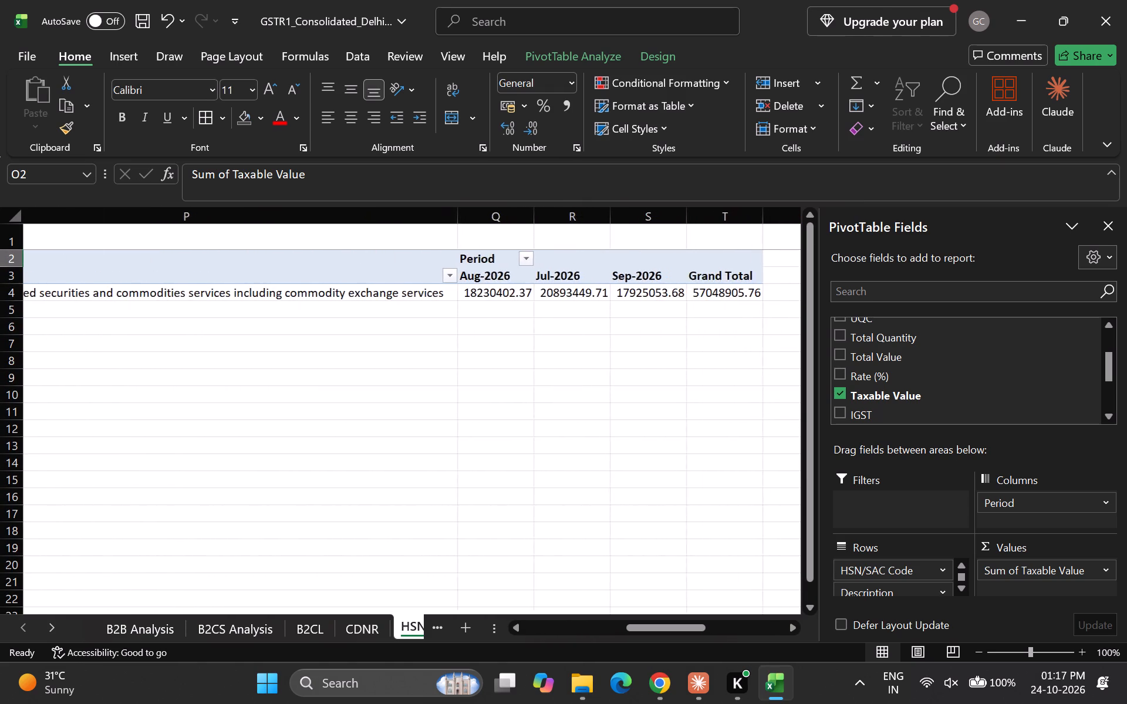
pyautogui.hscroll(4, 700, 413)
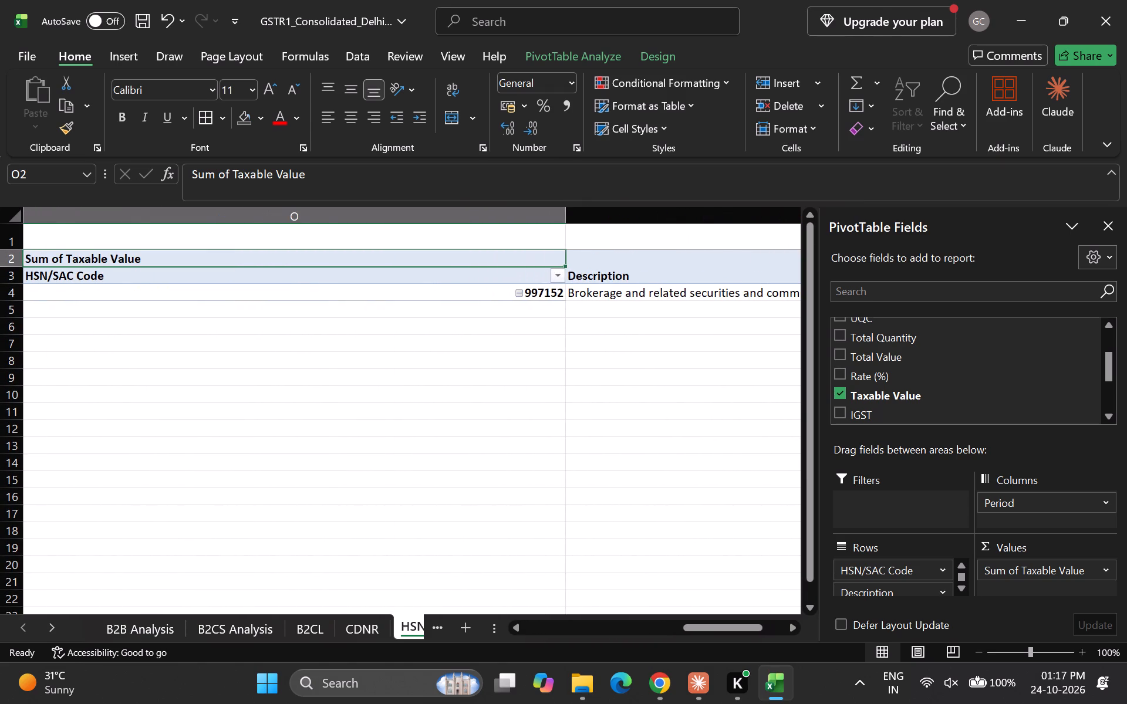
pyautogui.hotkey('ctrl', 'a')
pyautogui.hotkey('ctrl', 'c')
pyautogui.hscroll(5, 473, 392)
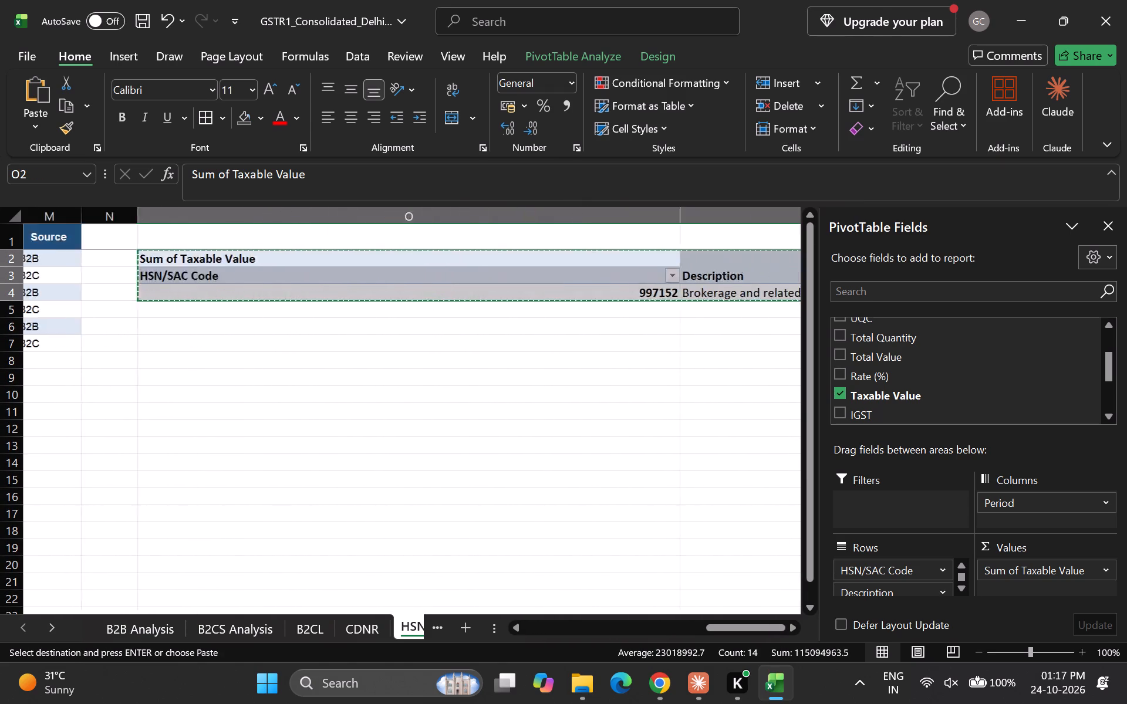
pyautogui.click(66, 394)
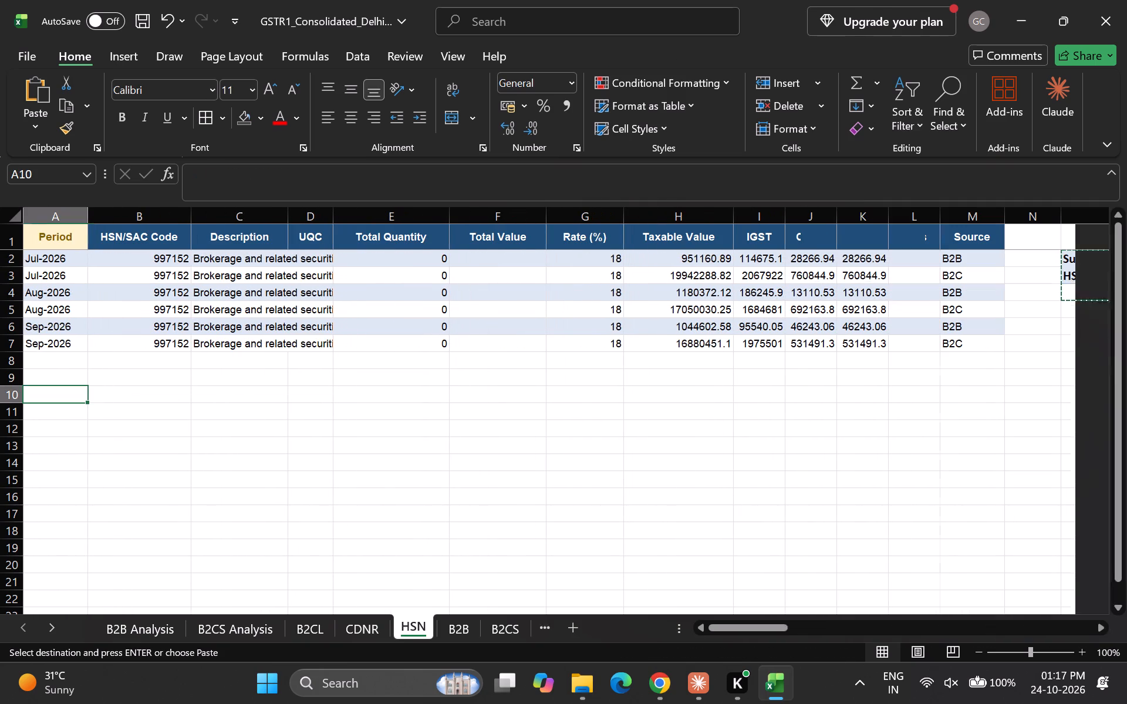
pyautogui.hotkey('ctrl', 'alt', 'v')
pyautogui.press('v')
pyautogui.press('Return')
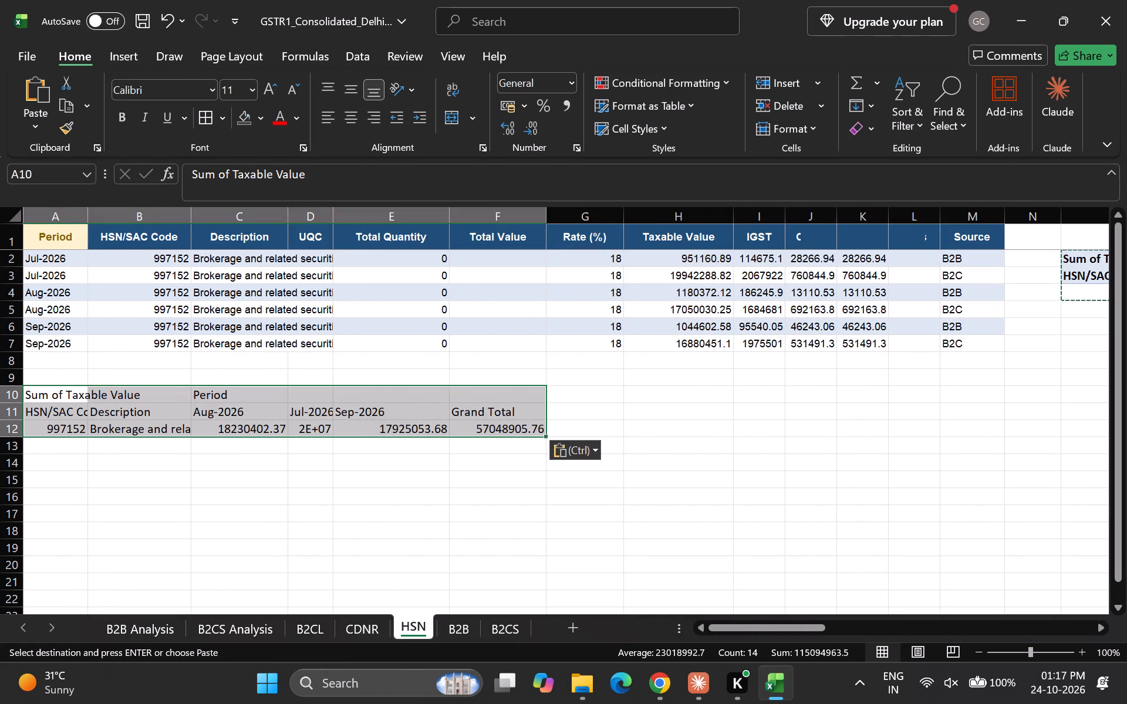
# Delete row 10 containing the pasted Sum of Taxable Value and Period labels.
pyautogui.press('Down')
pyautogui.press('Up')
pyautogui.hotkey('shift', 'space')
pyautogui.hotkey('ctrl', '-')
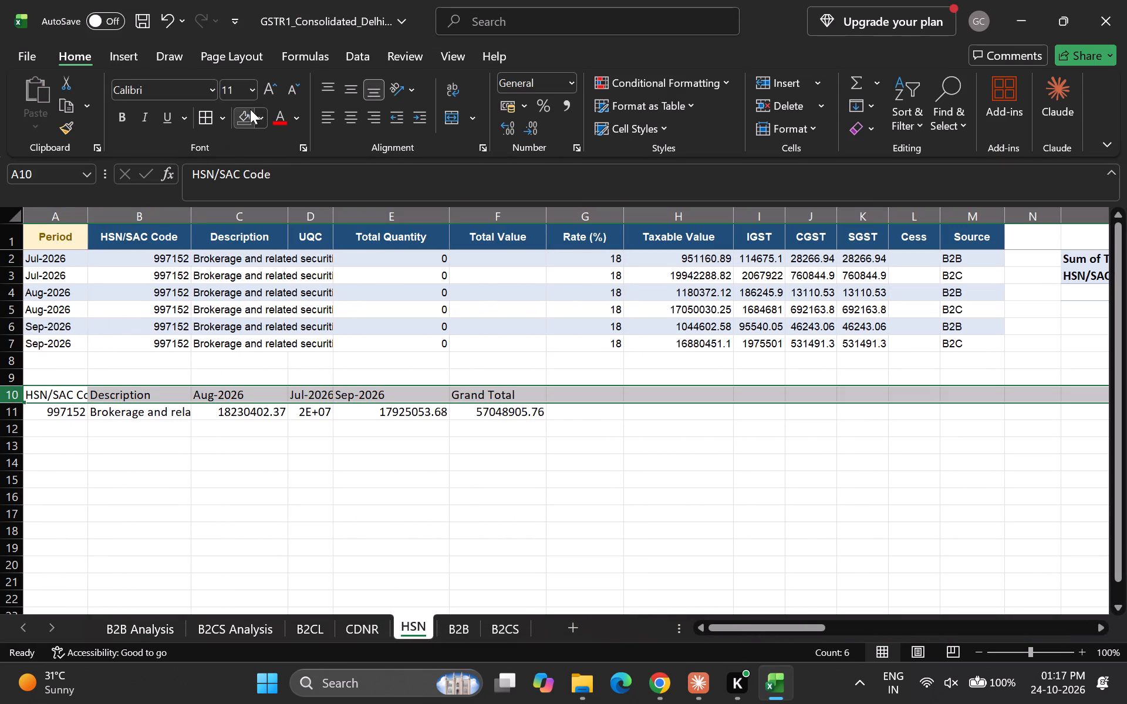
# Format the summary's header row 10 in bold with font size 14.
pyautogui.doubleClick(269, 86)
pyautogui.click(119, 116)
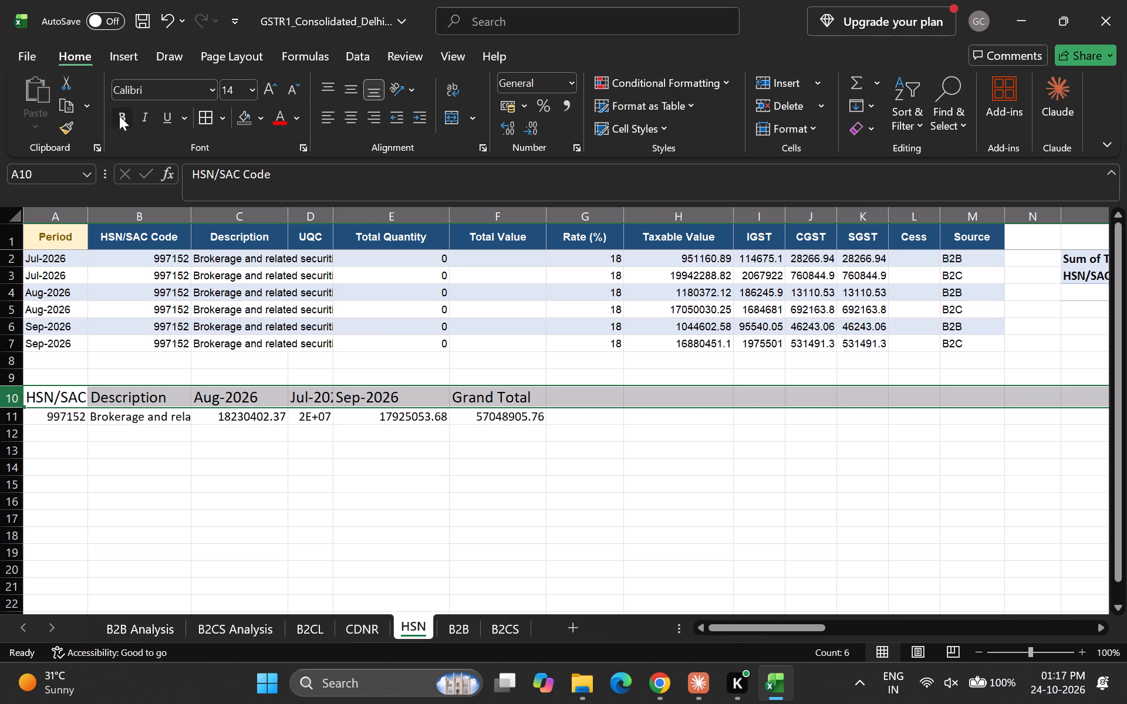
pyautogui.hotkey('shift', 'Down')
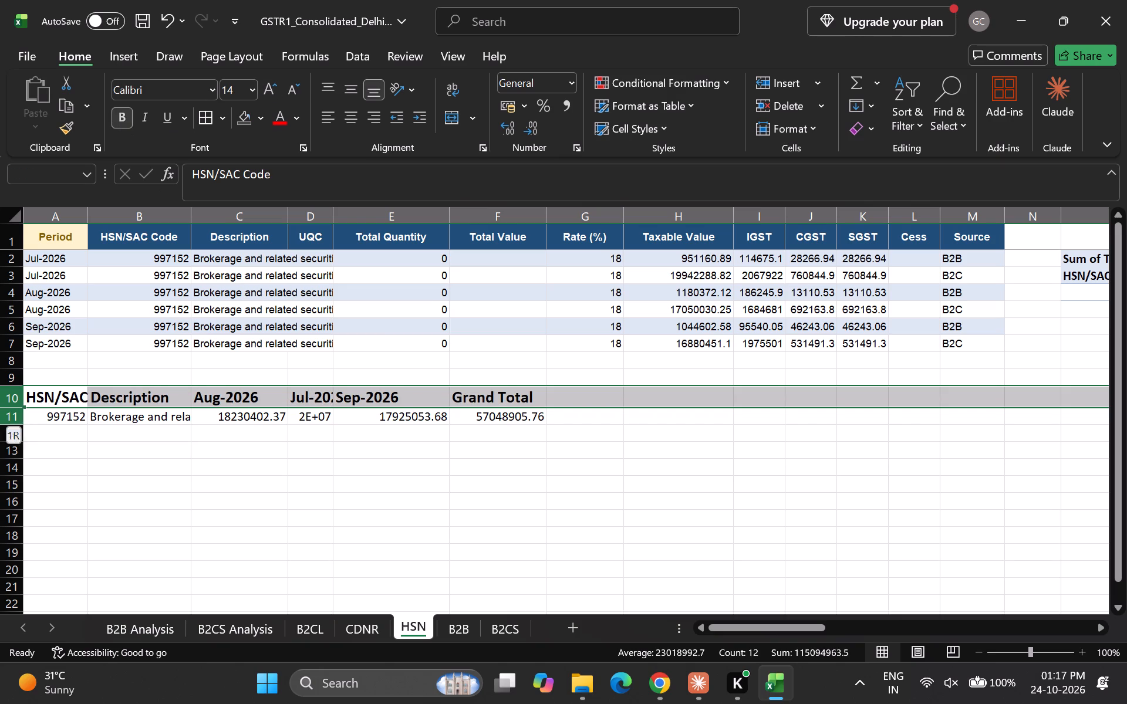
pyautogui.press('Down')
pyautogui.press('Up')
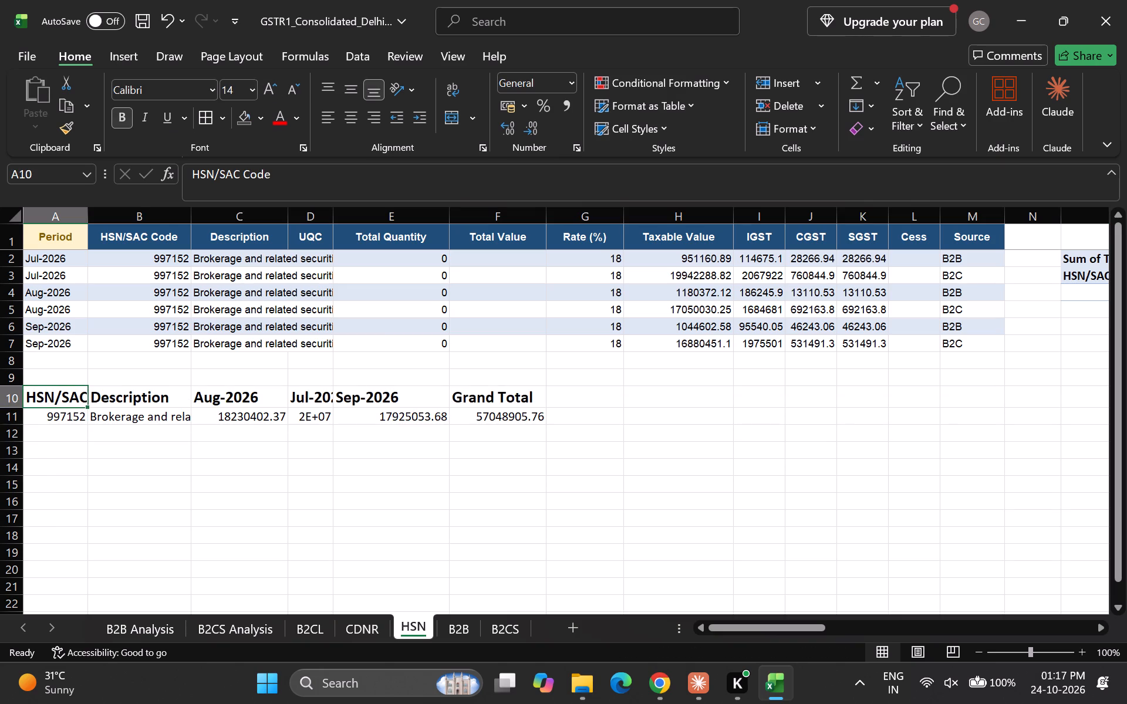
# Auto-fit the column widths to the summary block A10:F11.
pyautogui.hotkey('ctrl', 'a')
pyautogui.write('hoi')
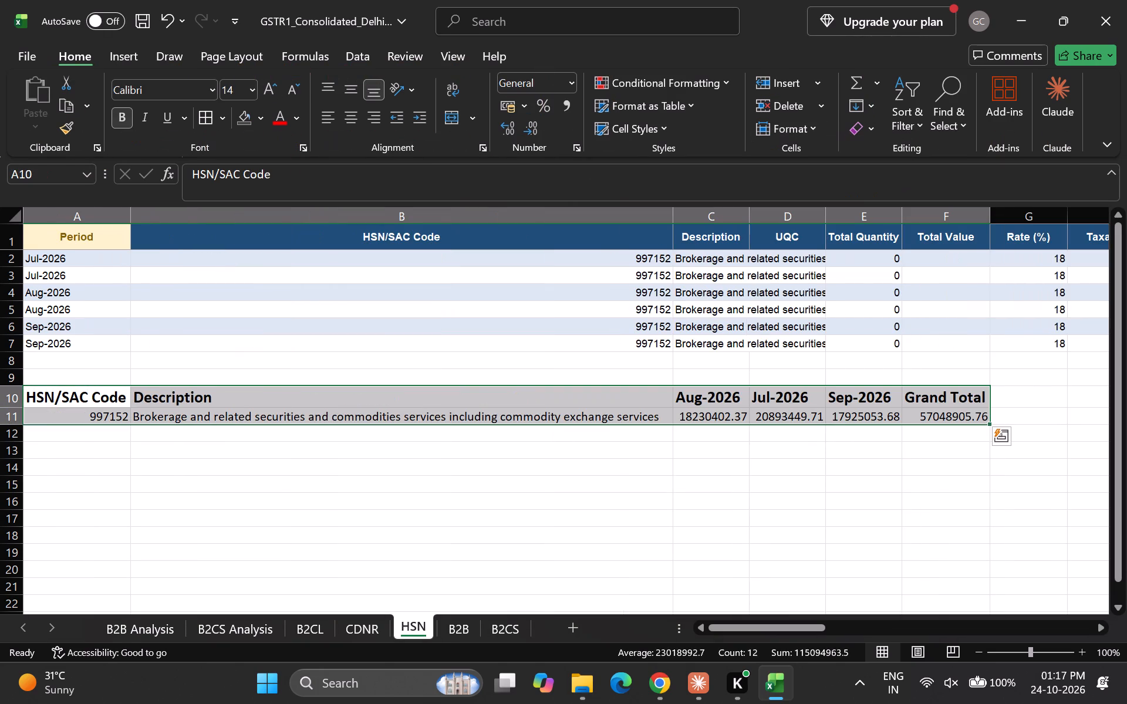
# Apply all borders to the summary block A10:F11.
pyautogui.press('h')
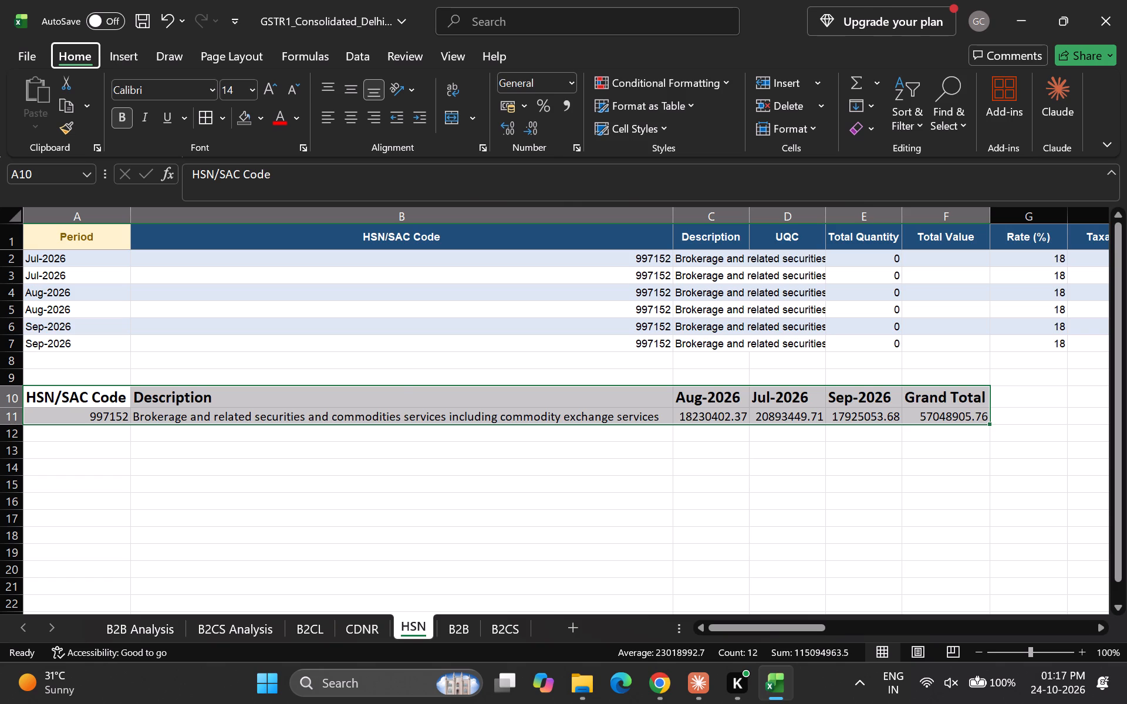
pyautogui.write('ba')
# Narrow column B and wrap the description text in B11 onto two lines.
pyautogui.press('Down')
pyautogui.press('Up')
pyautogui.press('Right')
pyautogui.press('Down')
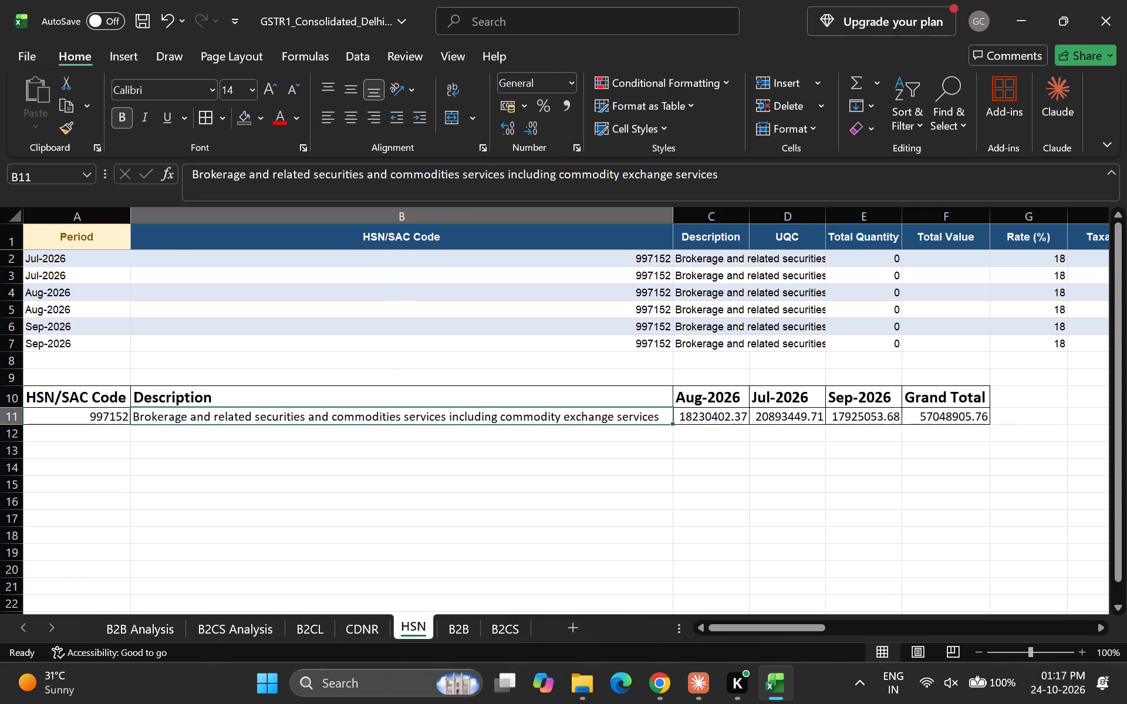
pyautogui.moveTo(670, 220); pyautogui.dragTo(579, 218)
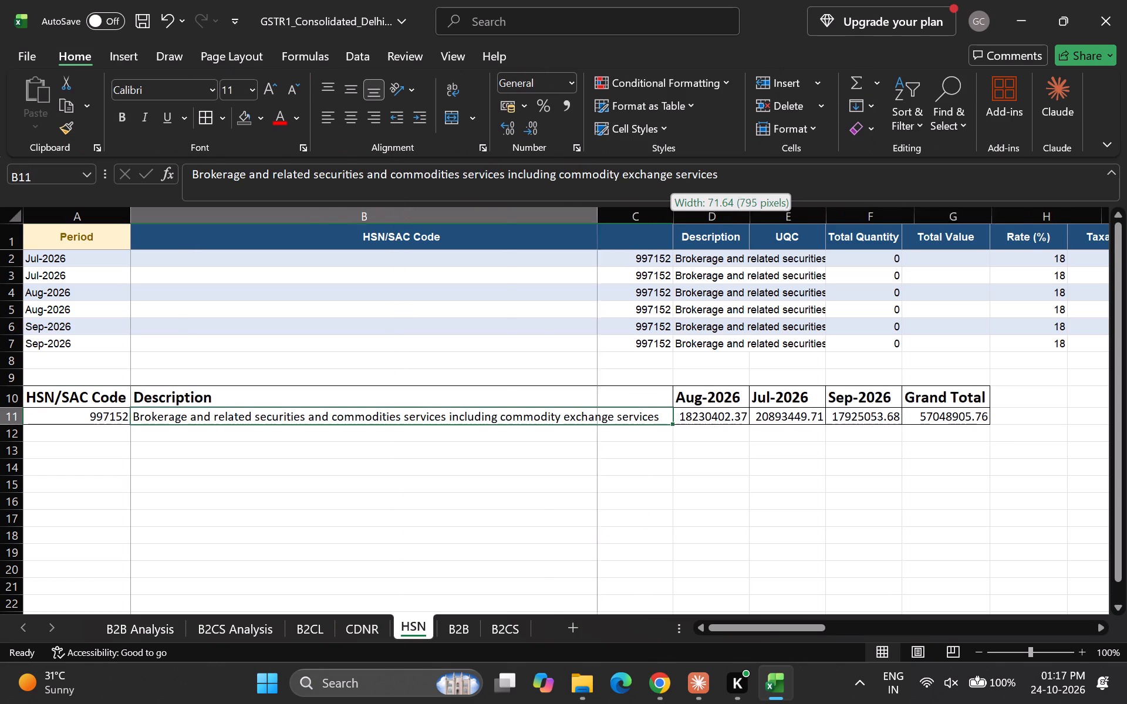
pyautogui.moveTo(579, 218); pyautogui.dragTo(440, 213)
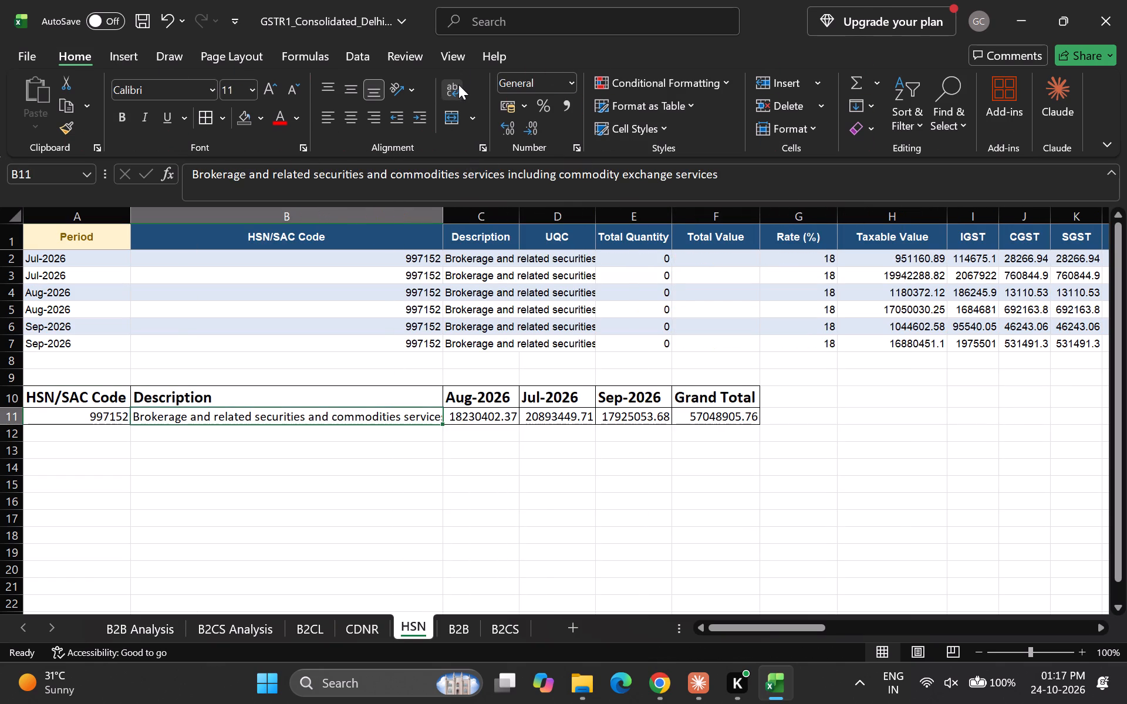
pyautogui.click(458, 86)
pyautogui.press('Down')
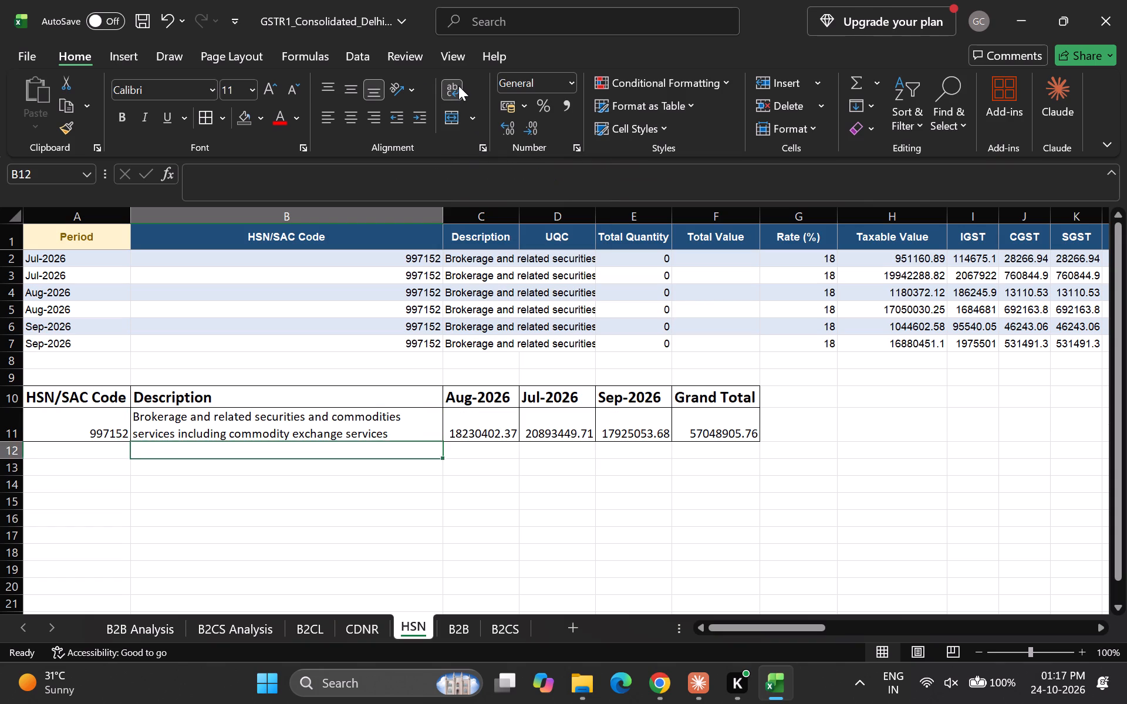
# Middle-align the summary's data row A11:F11 vertically.
pyautogui.press('Up')
pyautogui.press('Left')
pyautogui.hotkey('shift', 'Right')
pyautogui.hotkey('shift', 'Right')
pyautogui.hotkey('shift', 'Right')
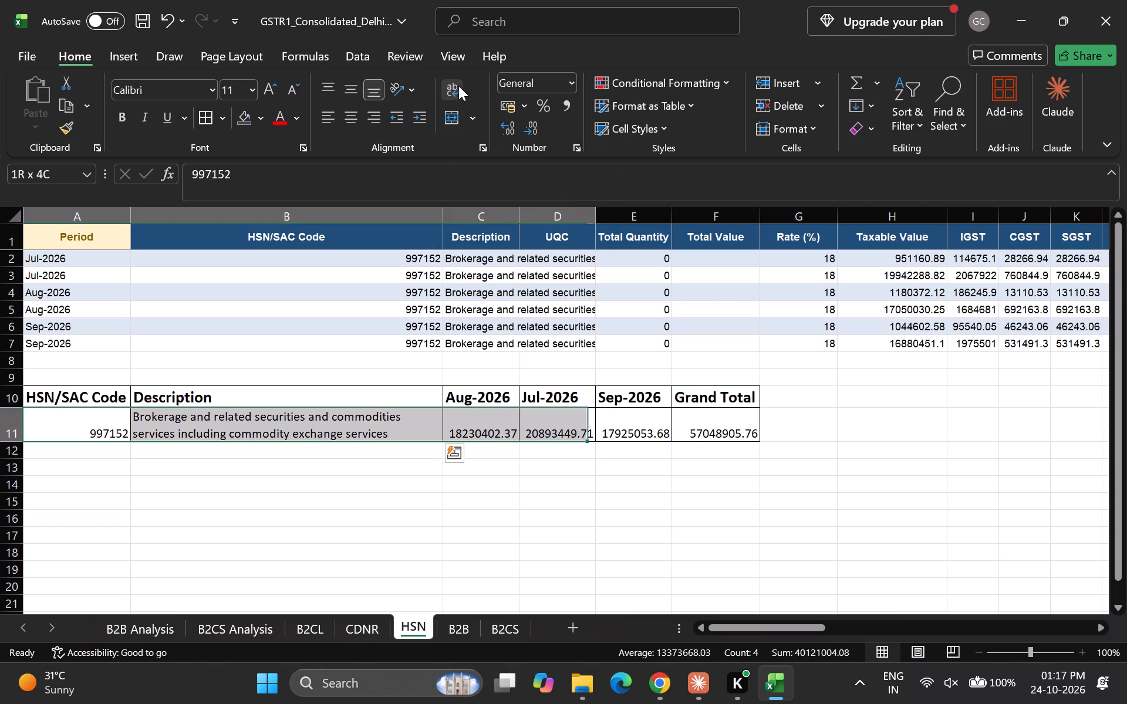
pyautogui.hotkey('shift', 'Right')
pyautogui.hotkey('shift', 'Right')
pyautogui.click(351, 94)
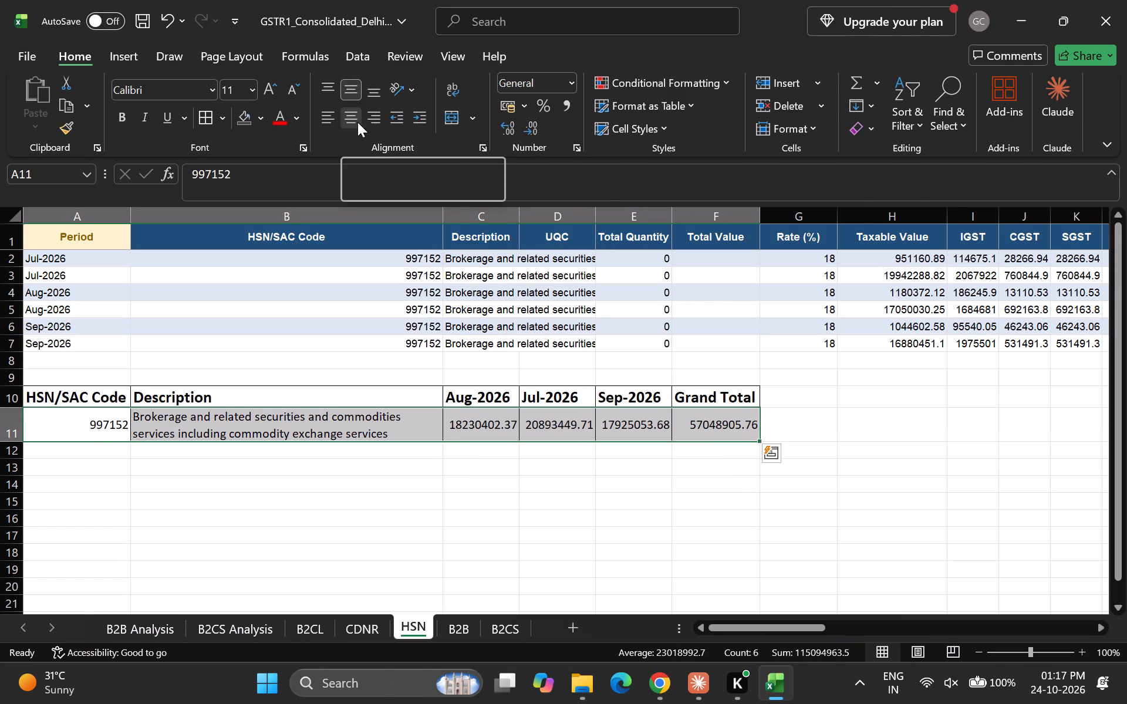
# Format the summary values C11:F11 with comma separators and no decimal places.
pyautogui.click(504, 421)
pyautogui.hotkey('shift', 'Right')
pyautogui.hotkey('shift', 'Right')
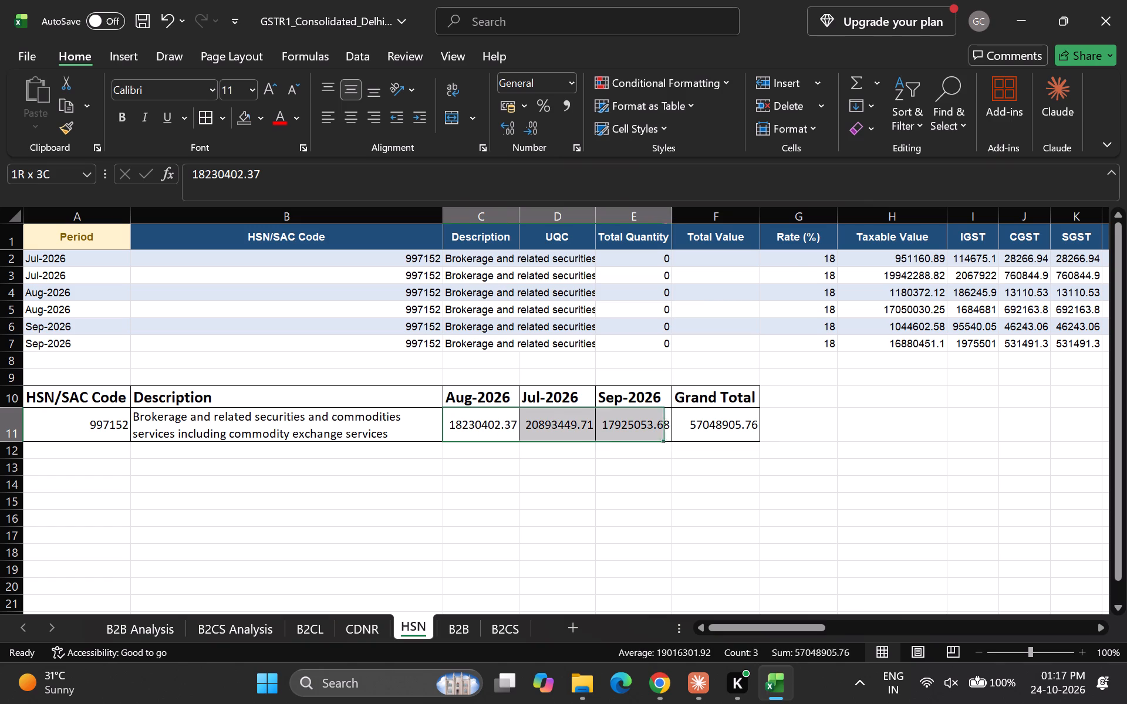
pyautogui.hotkey('shift', 'Right')
pyautogui.write('hk')
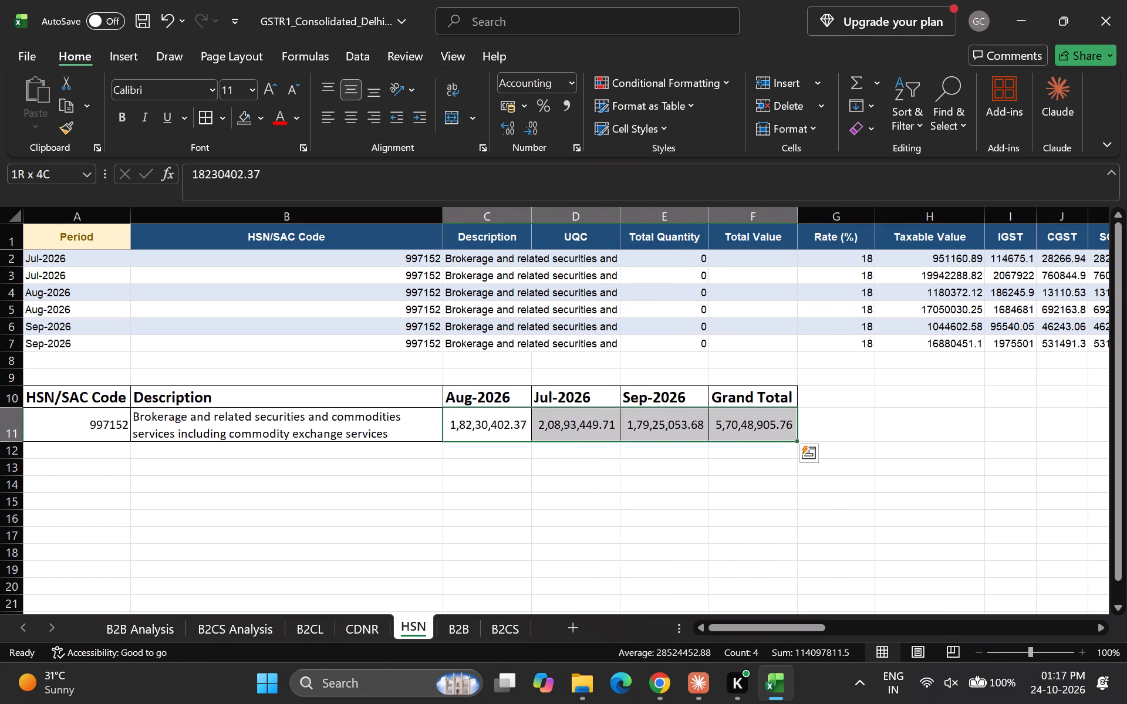
pyautogui.doubleClick(529, 127)
pyautogui.press('Down')
pyautogui.press('Up')
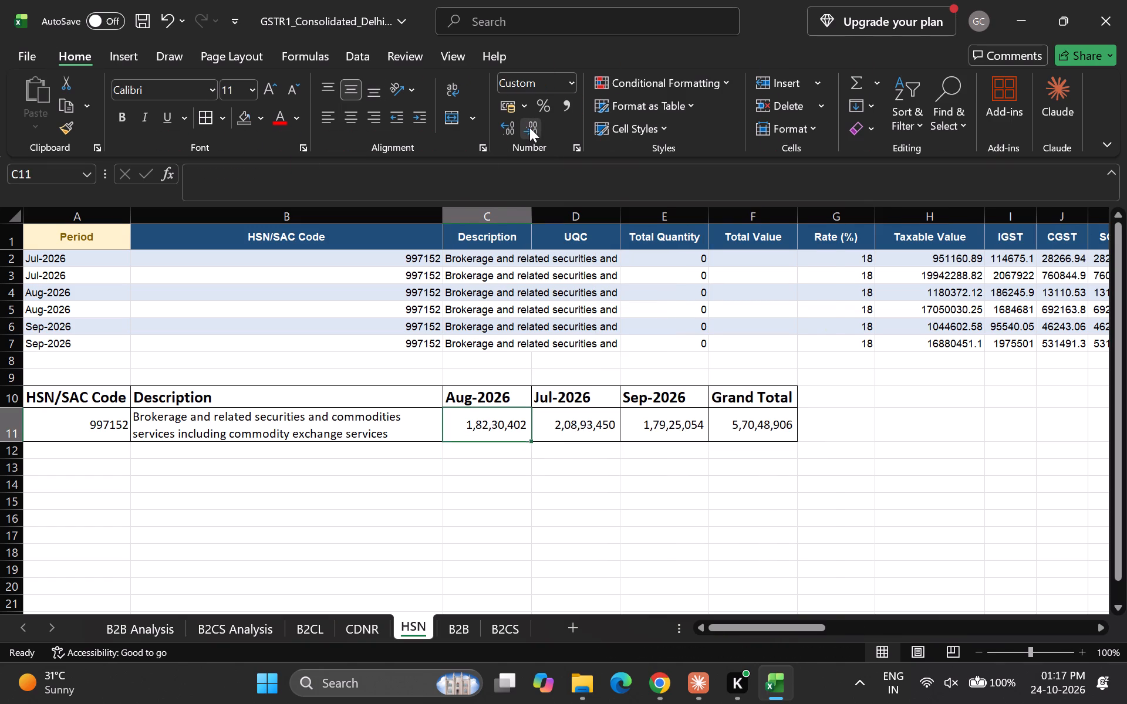
pyautogui.press('Right')
pyautogui.press('Left')
pyautogui.press('Right')
pyautogui.press('Right')
pyautogui.press('Right')
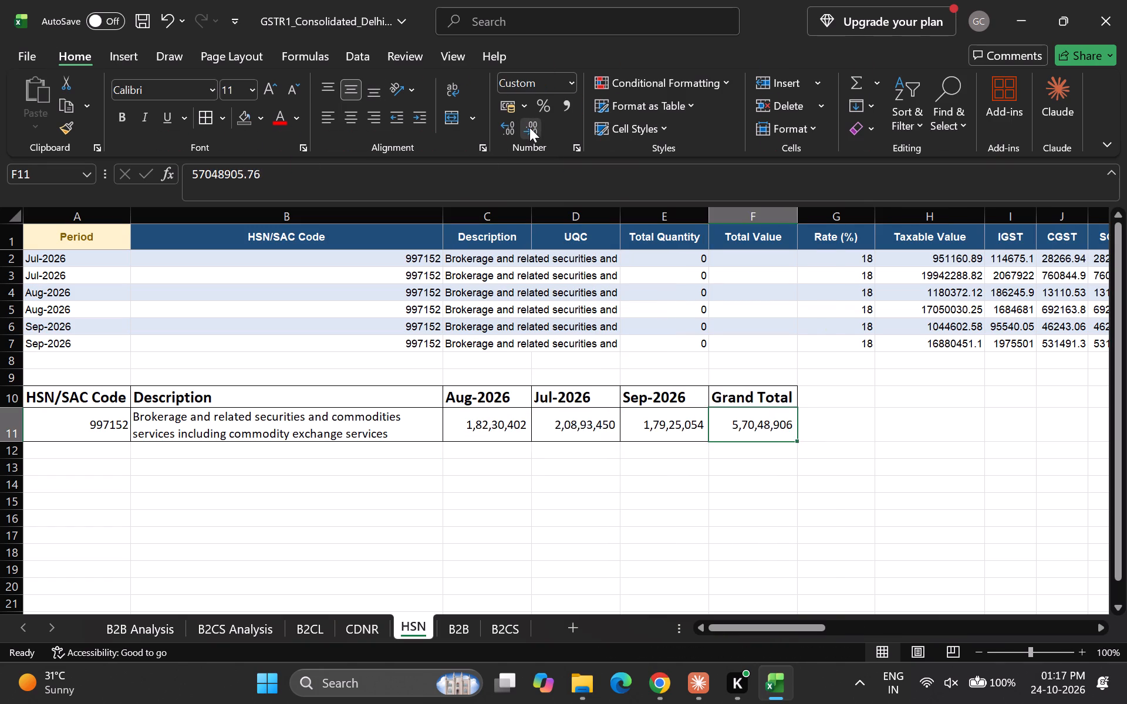
# Move the month and Grand Total block C10:F11 two columns over, starting at E10.
pyautogui.press('Up')
pyautogui.press('Left')
pyautogui.press('Left')
pyautogui.press('Left')
pyautogui.hotkey('shift', 'Right')
pyautogui.hotkey('shift', 'Right')
pyautogui.hotkey('shift', 'Right')
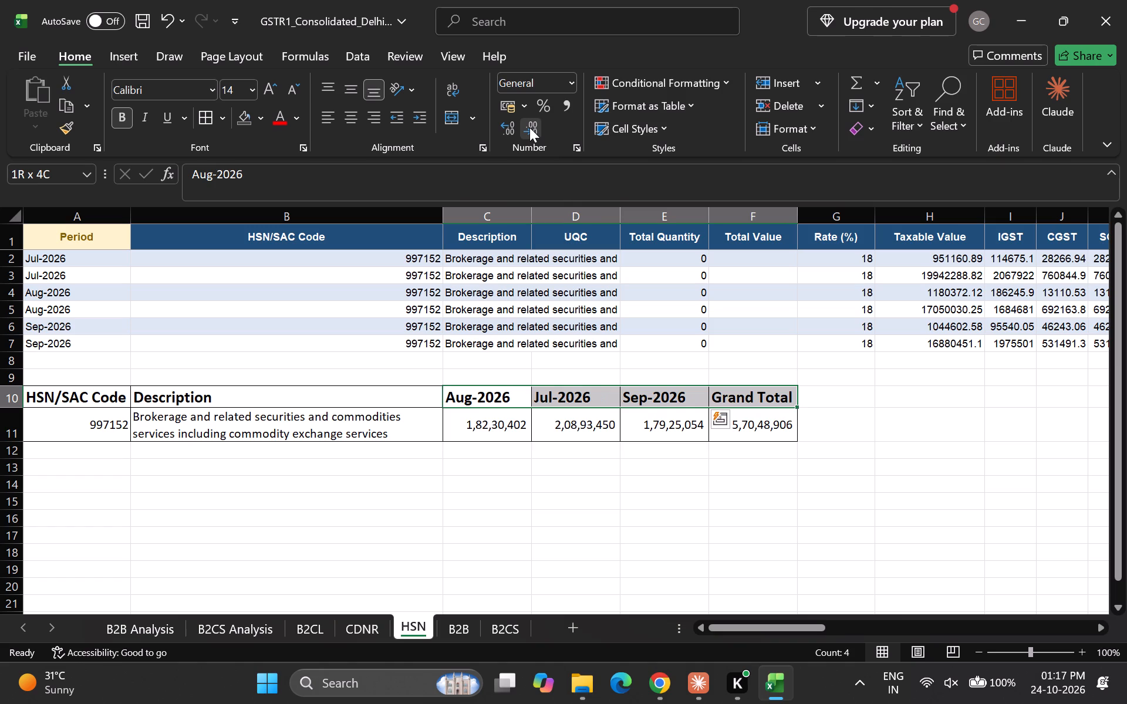
pyautogui.hotkey('shift', 'Down')
pyautogui.hotkey('shift', 'Down')
pyautogui.hotkey('shift', 'Up')
pyautogui.hotkey('ctrl', 'x')
pyautogui.press('Right')
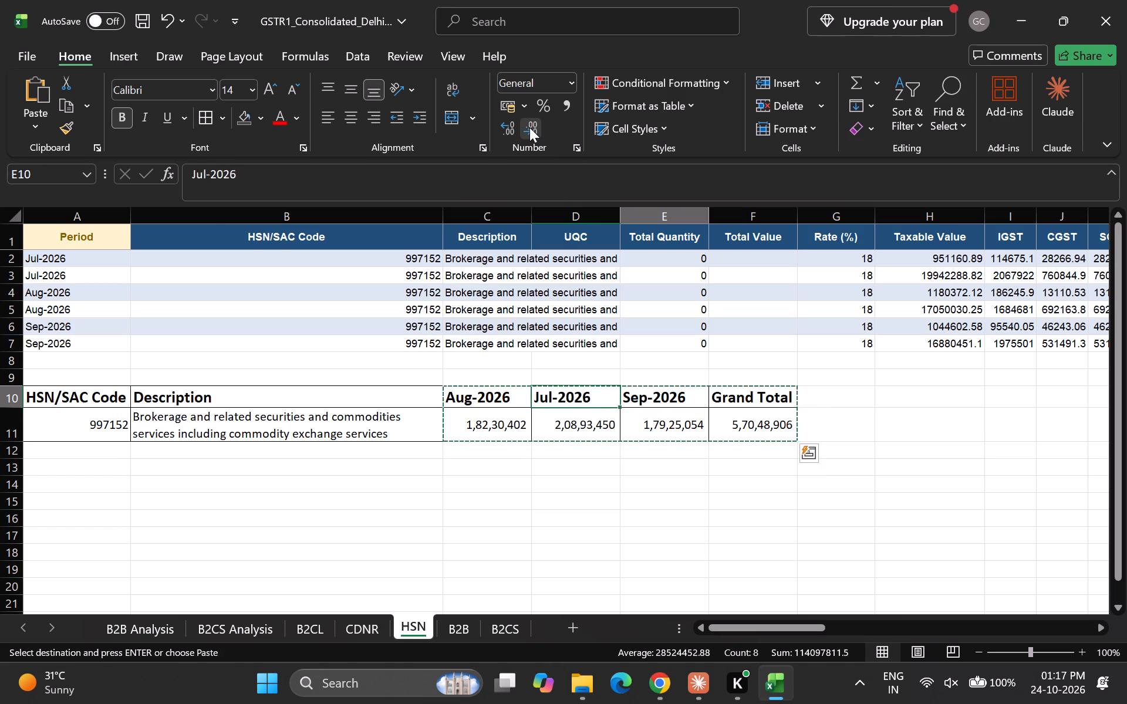
pyautogui.press('Right')
pyautogui.press('Return')
# Move the Jul-2026 header and value from F10:F11 to D10:D11, ahead of Aug-2026.
pyautogui.press('Right')
pyautogui.press('Right')
pyautogui.press('Left')
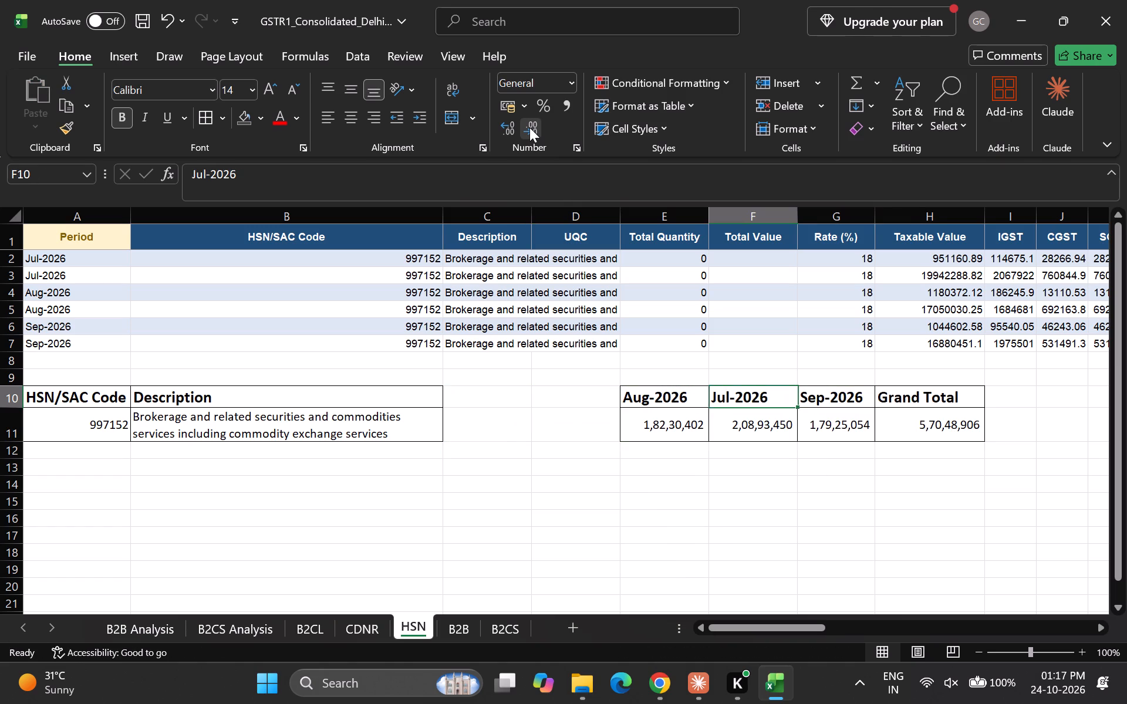
pyautogui.hotkey('shift', 'Down')
pyautogui.hotkey('ctrl', 'x')
pyautogui.press('Left')
pyautogui.press('Left')
pyautogui.press('Left')
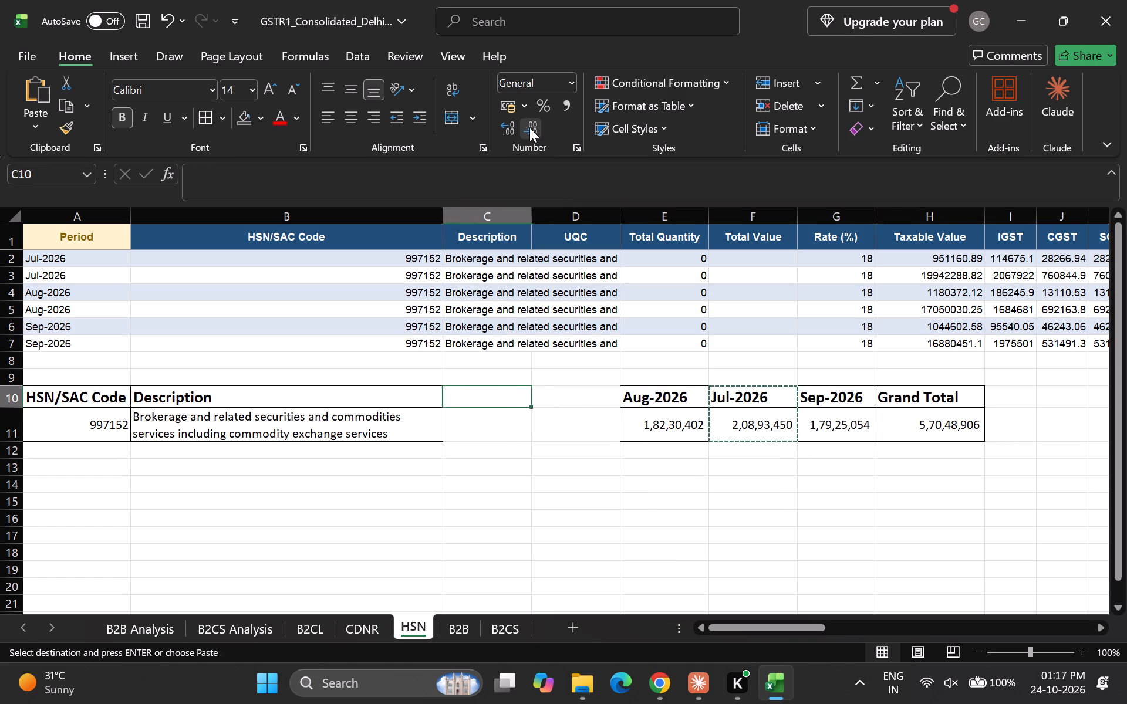
pyautogui.press('Right')
pyautogui.press('Return')
# Move the Grand Total header and value from H10:H11 to C10:C11, directly after Description.
pyautogui.press('Right')
pyautogui.press('Right')
pyautogui.press('Right')
pyautogui.press('Right')
pyautogui.hotkey('shift', 'Down')
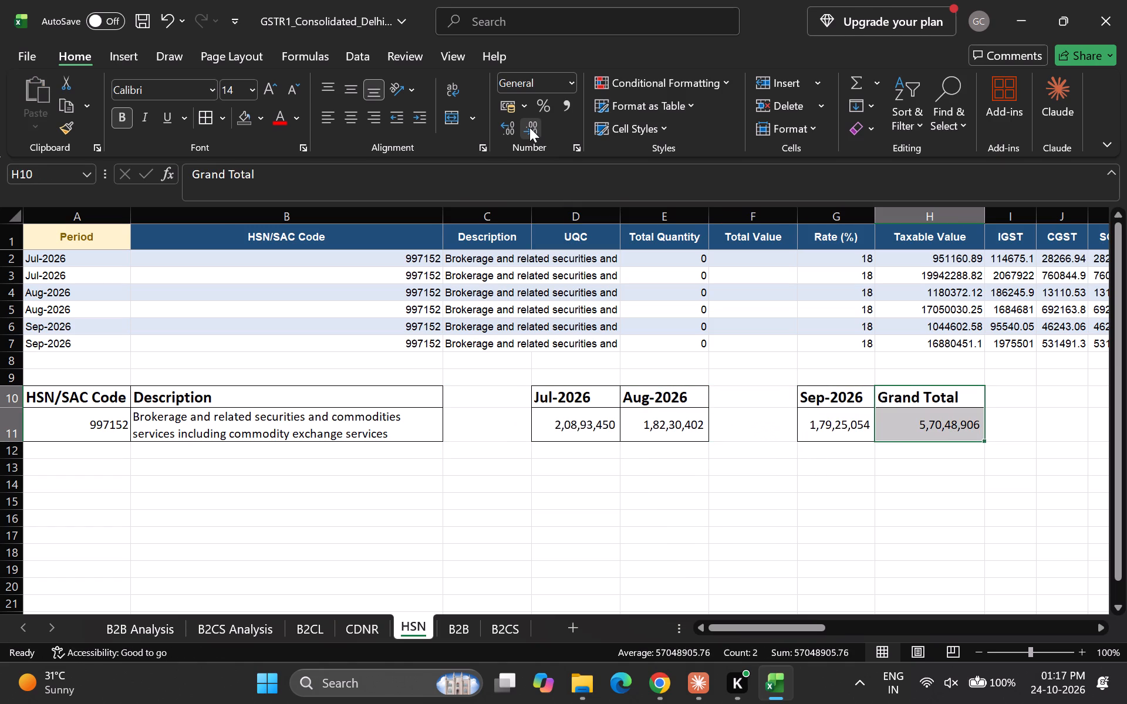
pyautogui.hotkey('ctrl', 'x')
pyautogui.press('Left')
pyautogui.press('Left')
pyautogui.press('Left')
pyautogui.press('Left')
pyautogui.press('Left')
pyautogui.press('Return')
# Move the Sep-2026 header and value from G10:G11 to F10:F11, next to Aug-2026.
pyautogui.press('Right')
pyautogui.press('Right')
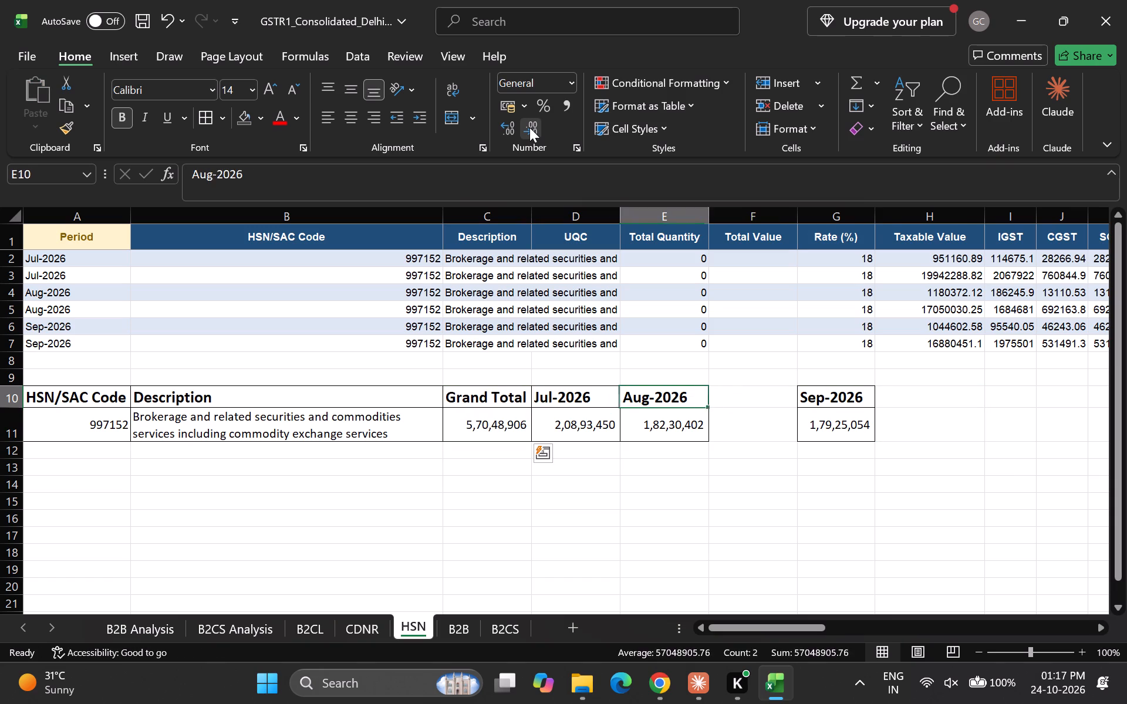
pyautogui.press('Right')
pyautogui.press('Right')
pyautogui.hotkey('shift', 'Down')
pyautogui.hotkey('ctrl', 'x')
pyautogui.press('Left')
pyautogui.press('Return')
pyautogui.press('Down')
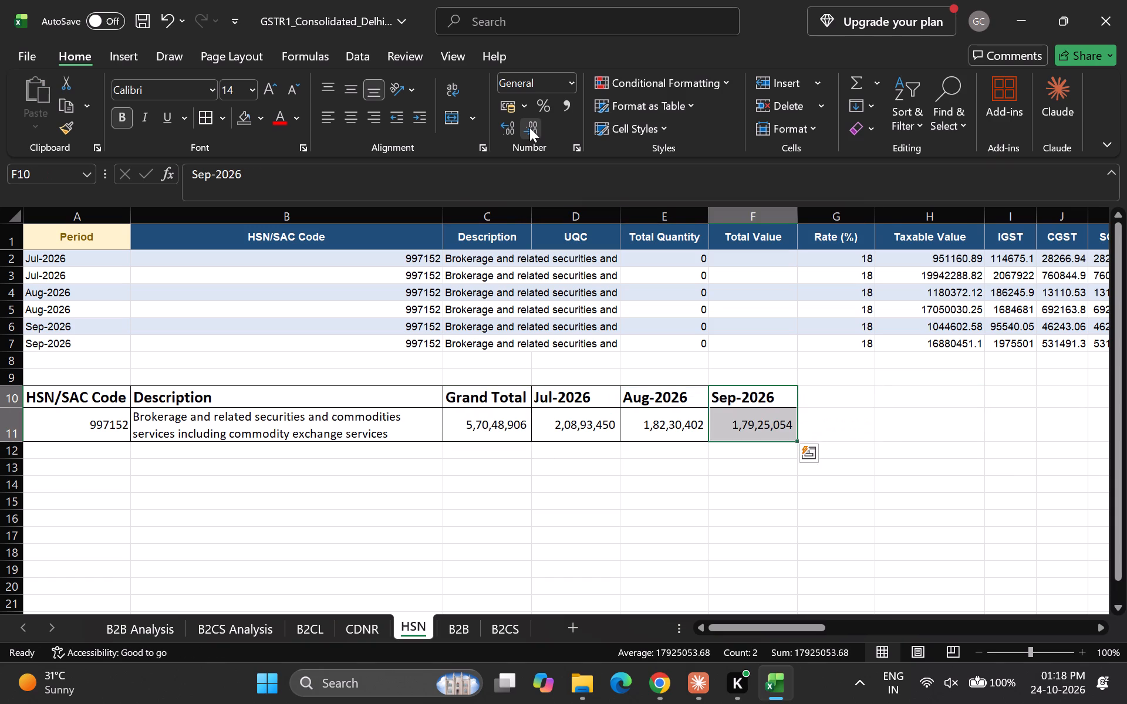
# Rename the Grand Total header in C10 as Total Taxable and auto-fit column C to it.
pyautogui.press('Left')
pyautogui.press('Left')
pyautogui.press('Left')
pyautogui.press('Up')
pyautogui.write('Total Taxable')
pyautogui.press('Return')
pyautogui.press('Up')
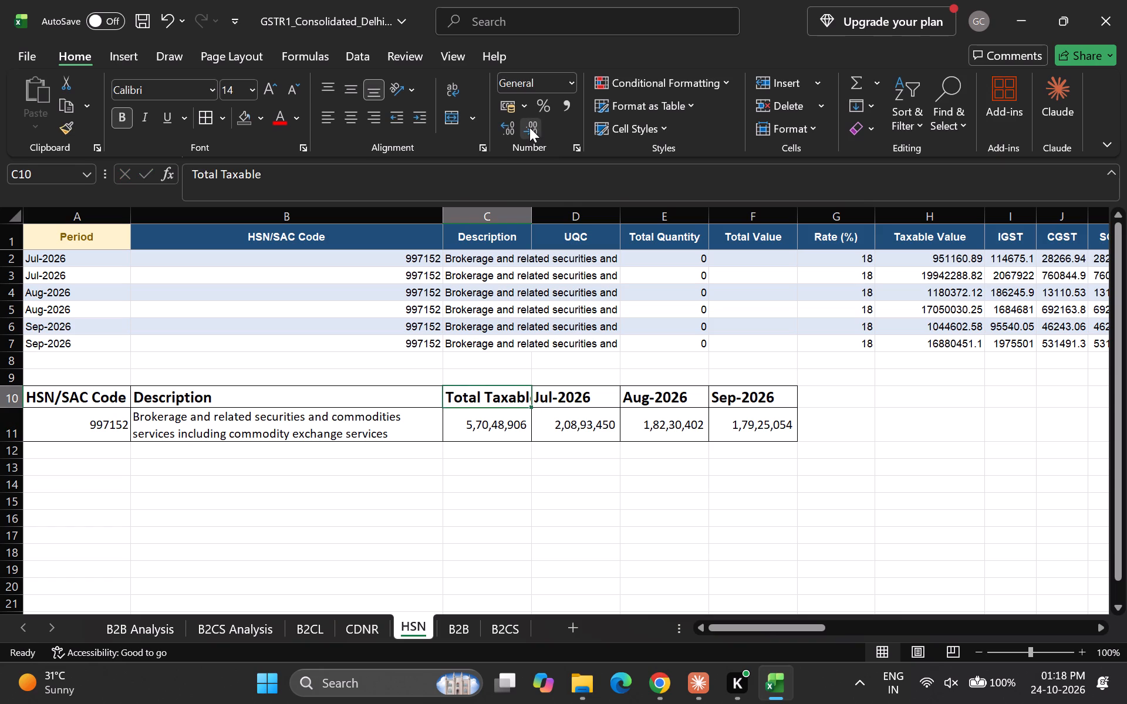
pyautogui.write('hoi')
pyautogui.press('Down')
pyautogui.press('Up')
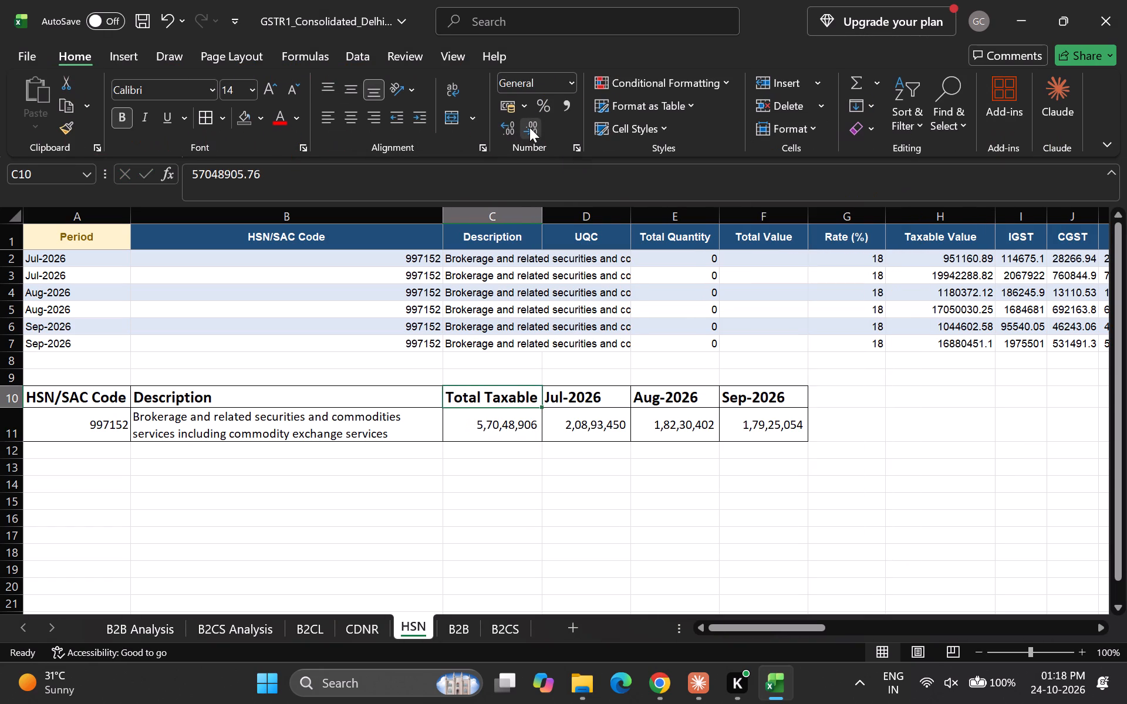
# Centre all the summary header cells A10:F10 horizontally.
pyautogui.press('Right')
pyautogui.press('Right')
pyautogui.press('Right')
pyautogui.press('Left')
pyautogui.press('Left')
pyautogui.press('Left')
pyautogui.hotkey('shift', 'Right')
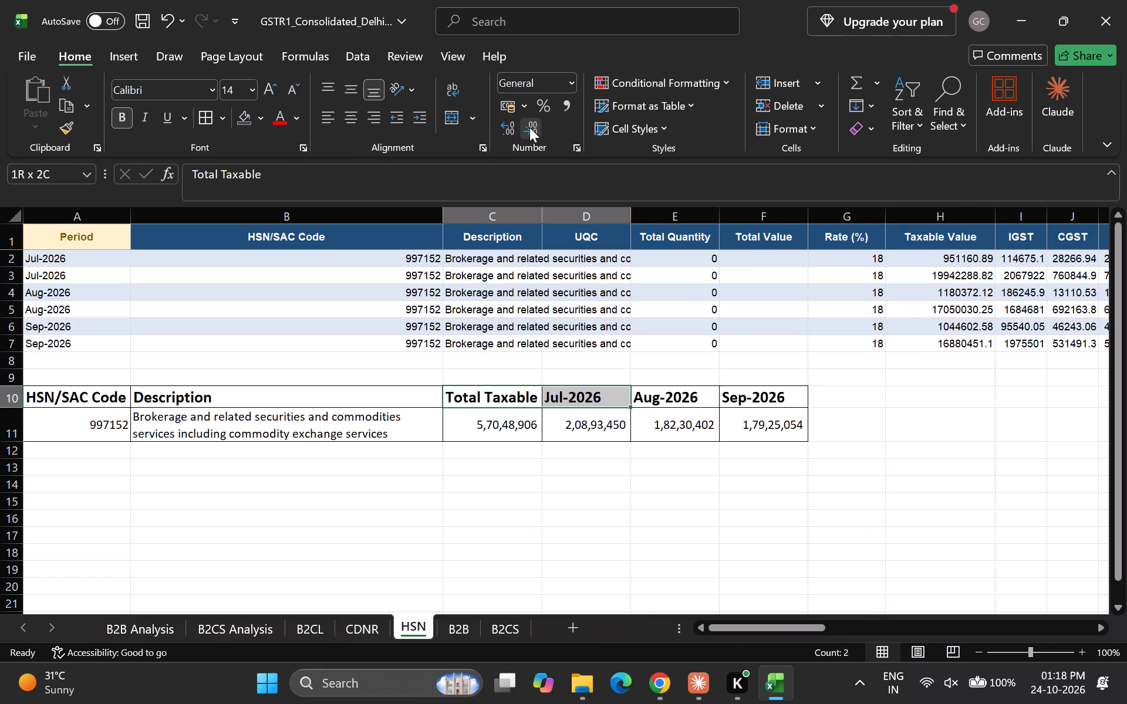
pyautogui.hotkey('shift', 'Right')
pyautogui.hotkey('shift', 'Right')
pyautogui.click(350, 124)
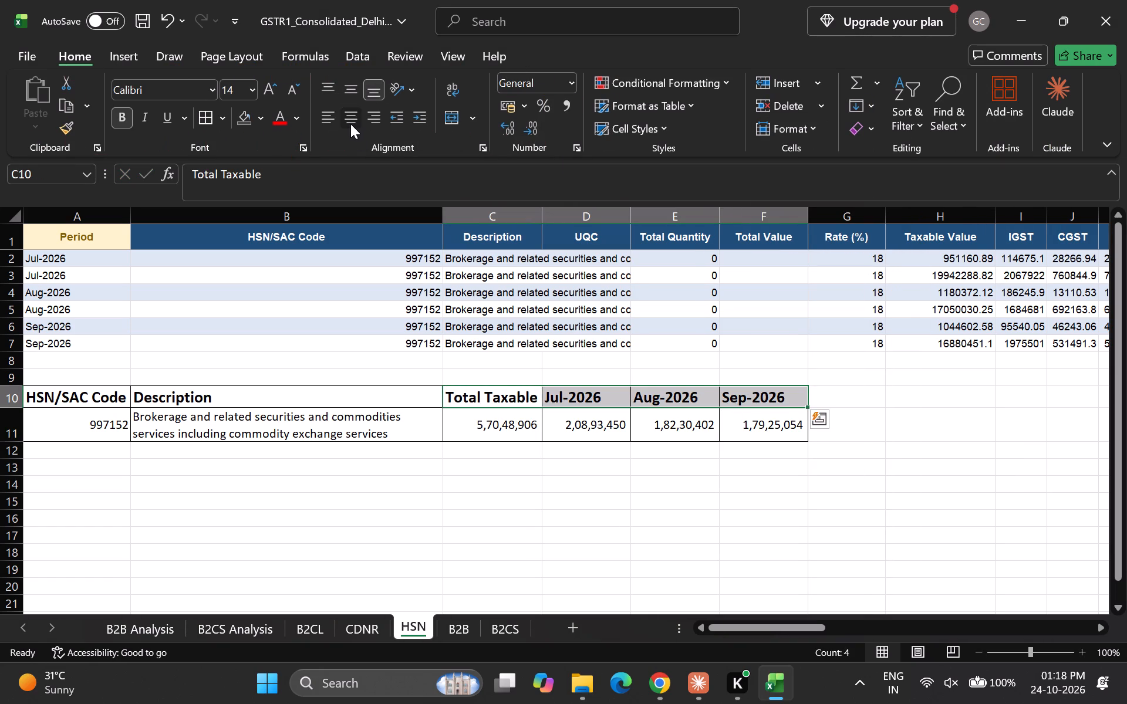
pyautogui.press('Down')
pyautogui.press('Up')
pyautogui.press('Right')
pyautogui.press('Left')
pyautogui.press('Left')
pyautogui.press('Left')
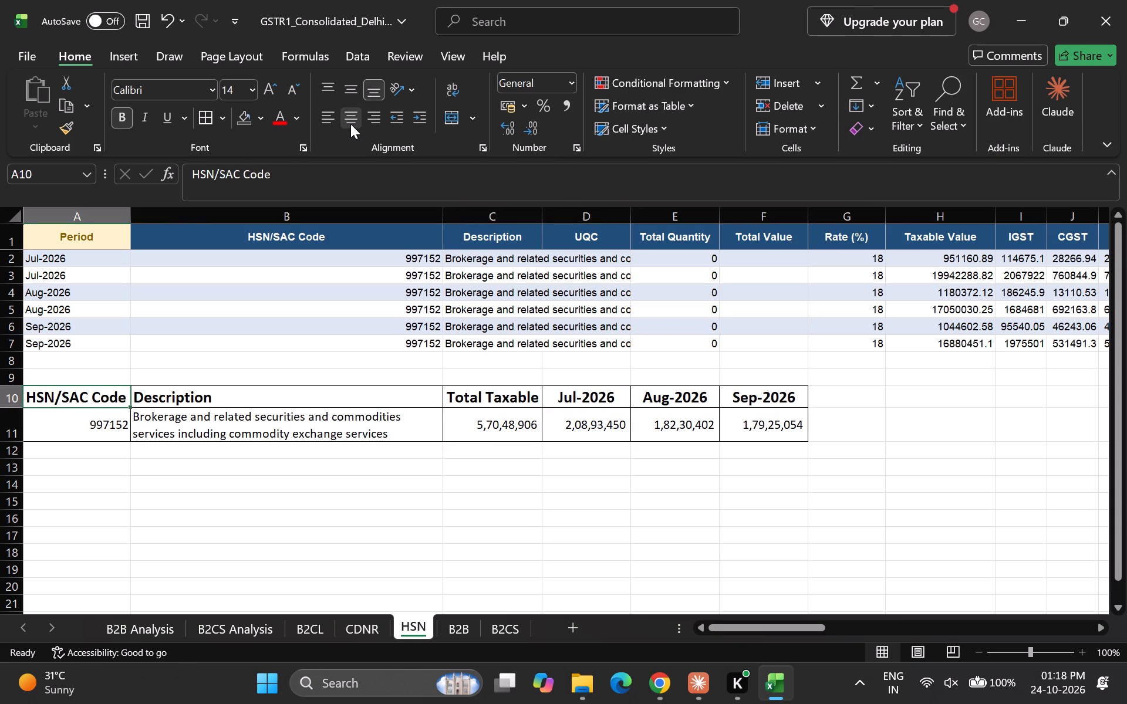
pyautogui.press('Right')
pyautogui.press('F4')
pyautogui.press('Left')
pyautogui.press('F4')
pyautogui.press('Down')
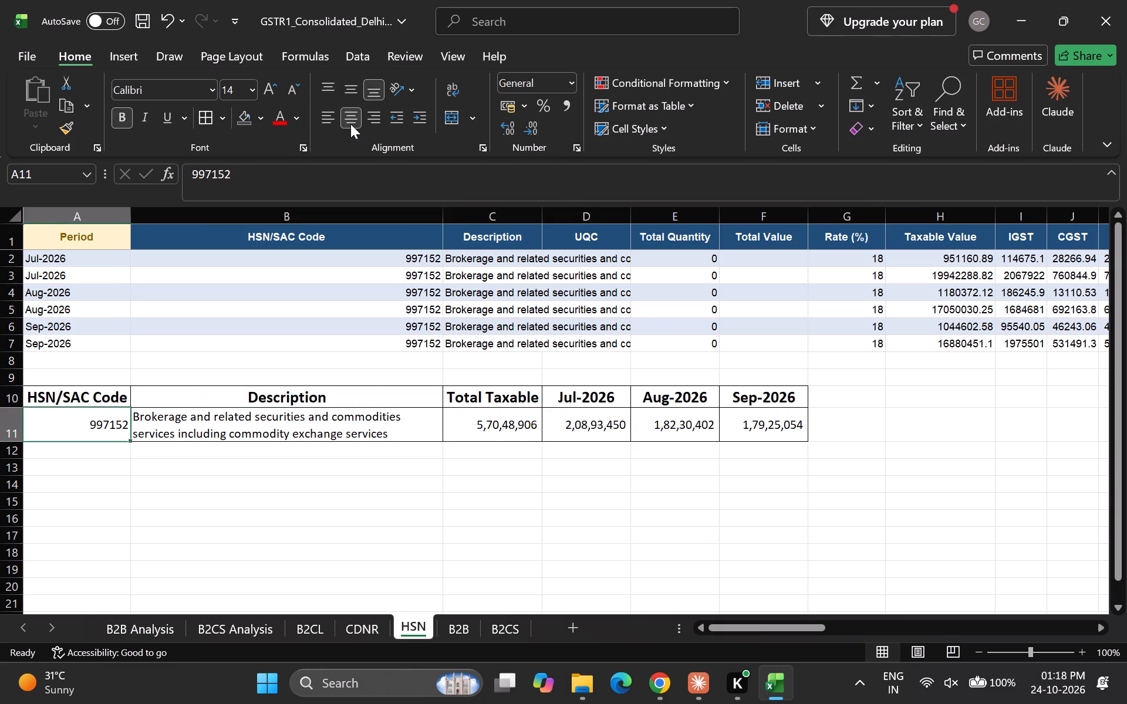
# Save the workbook with the finished HSN summary.
pyautogui.press('Up')
pyautogui.press('Right')
pyautogui.press('Down')
pyautogui.hotkey('ctrl', 's')
pyautogui.press('Up')
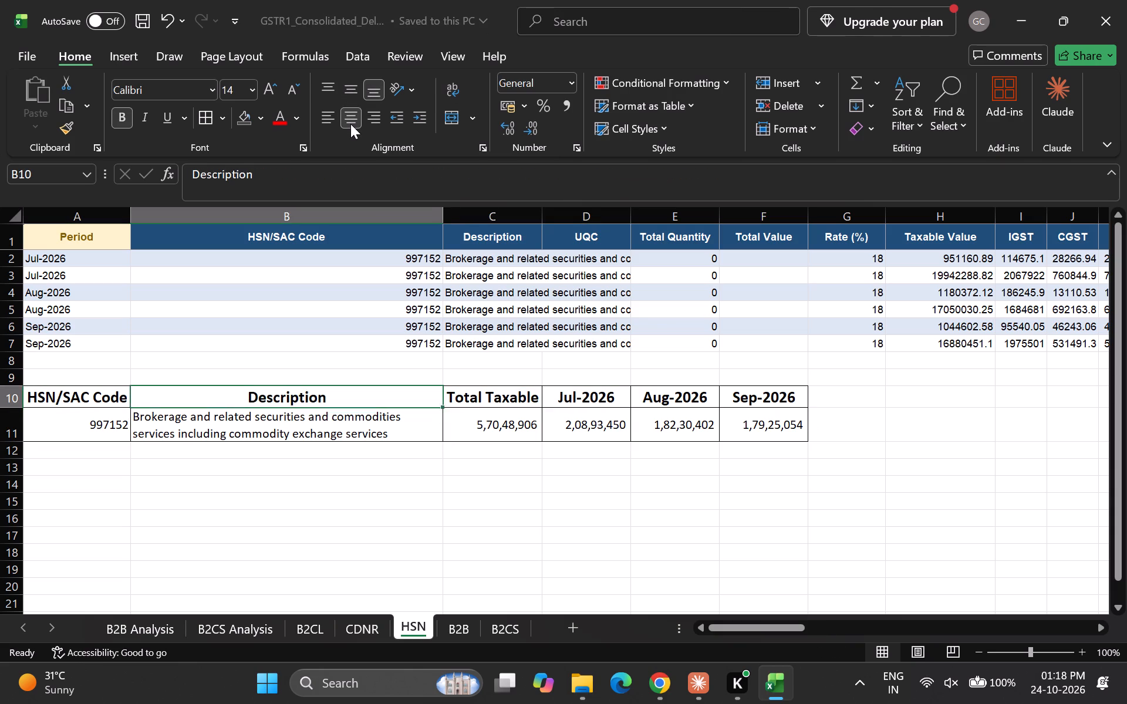
pyautogui.press('Left')
pyautogui.press('Down')
pyautogui.press('Right')
pyautogui.hotkey('ctrl', 's')
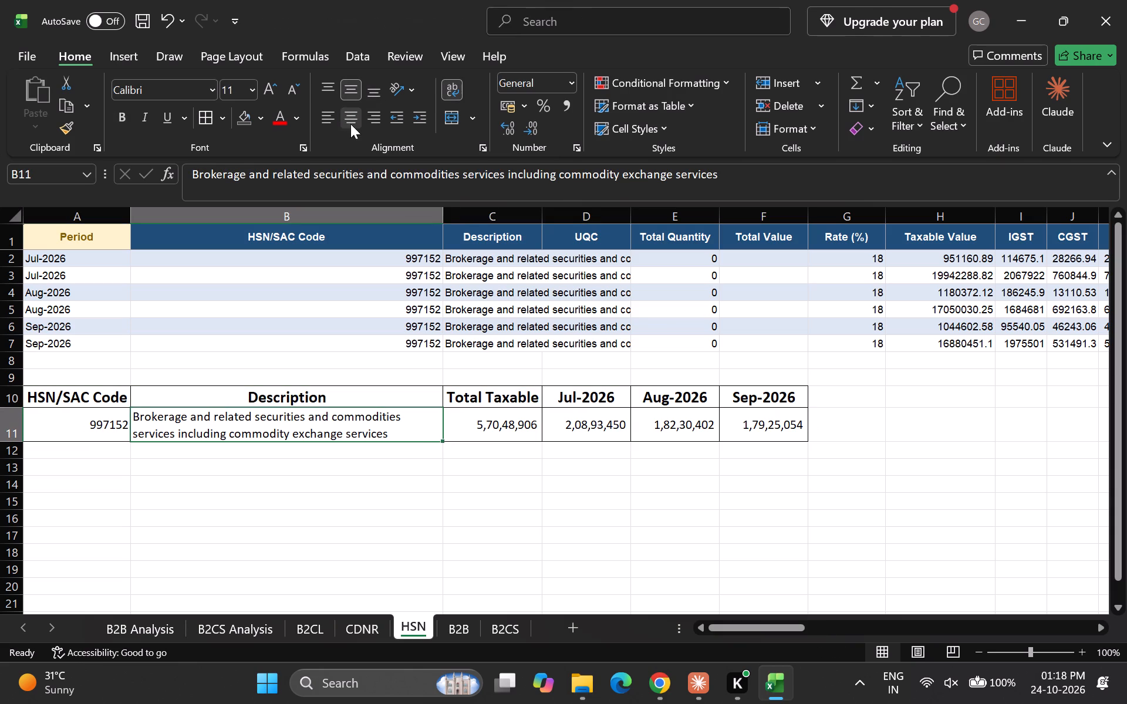
pyautogui.click(387, 542)
pyautogui.hotkey('ctrl', 's')
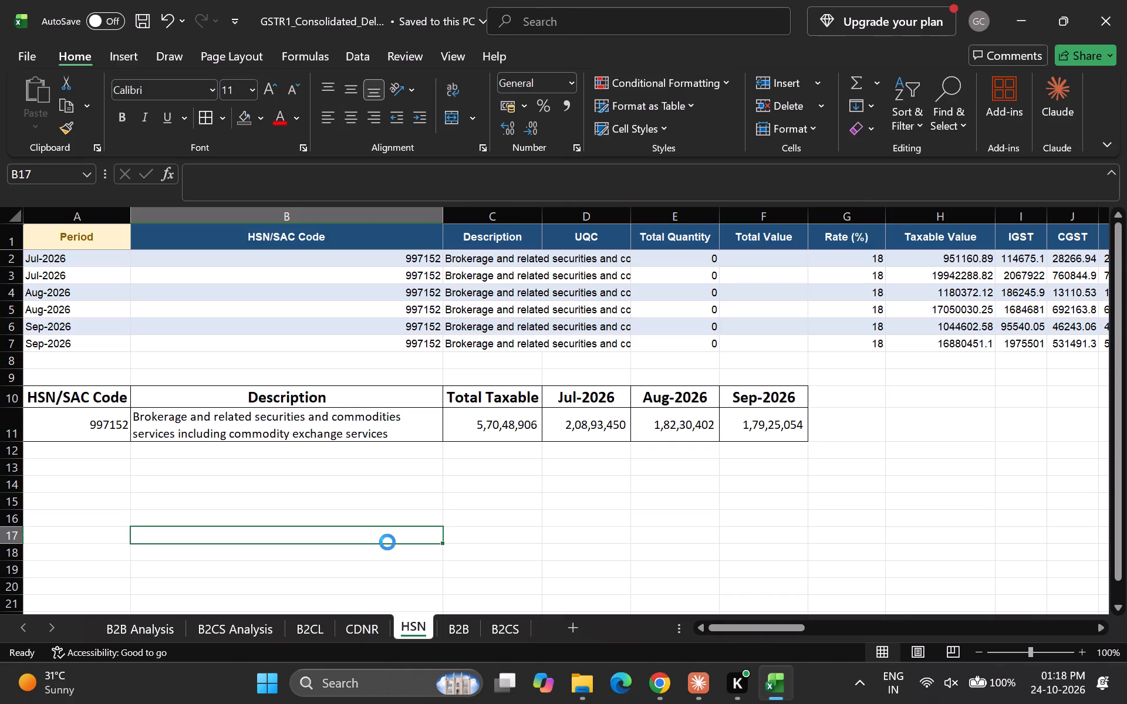
# On the B2B Analysis sheet, widen columns A and B so the Receiver GSTIN and Total Taxable headers fit beside their filter arrows.
pyautogui.click(123, 629)
pyautogui.click(475, 453)
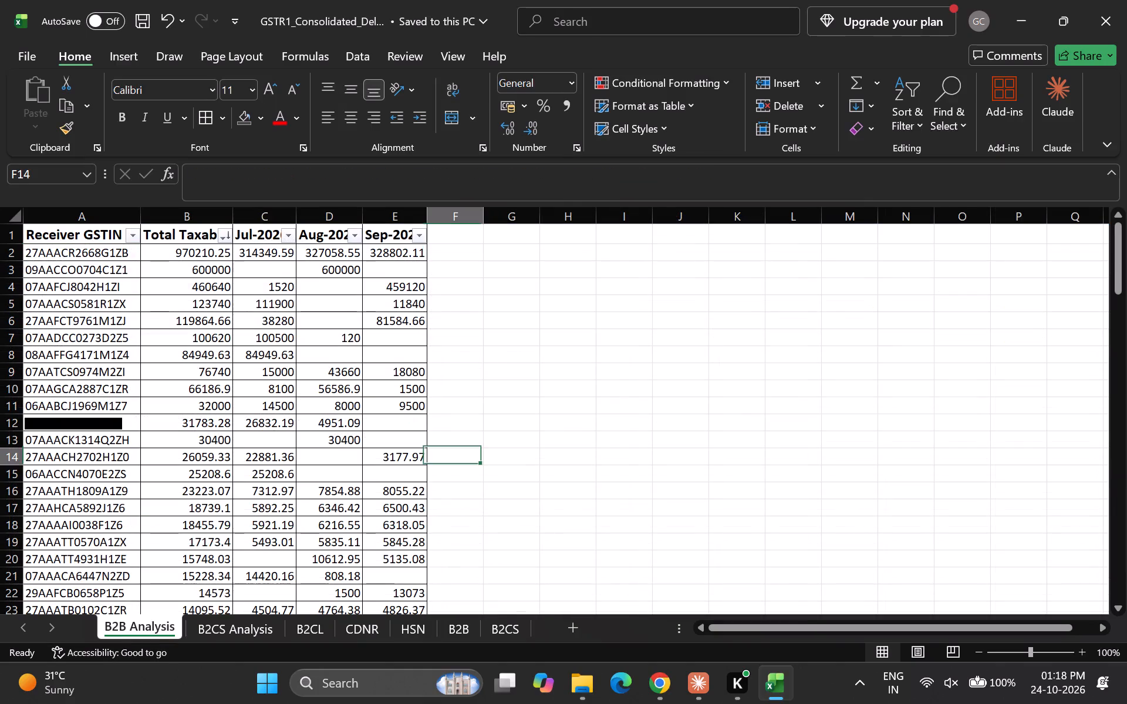
pyautogui.hotkey('ctrl', 's')
pyautogui.press('Up')
pyautogui.press('Up')
pyautogui.press('Up')
pyautogui.press('Up')
pyautogui.press('Up')
pyautogui.press('Up')
pyautogui.press('Up')
pyautogui.press('Up')
pyautogui.press('Up')
pyautogui.press('Up')
pyautogui.press('Up')
pyautogui.press('Up')
pyautogui.press('Up')
pyautogui.press('Up')
pyautogui.press('Up')
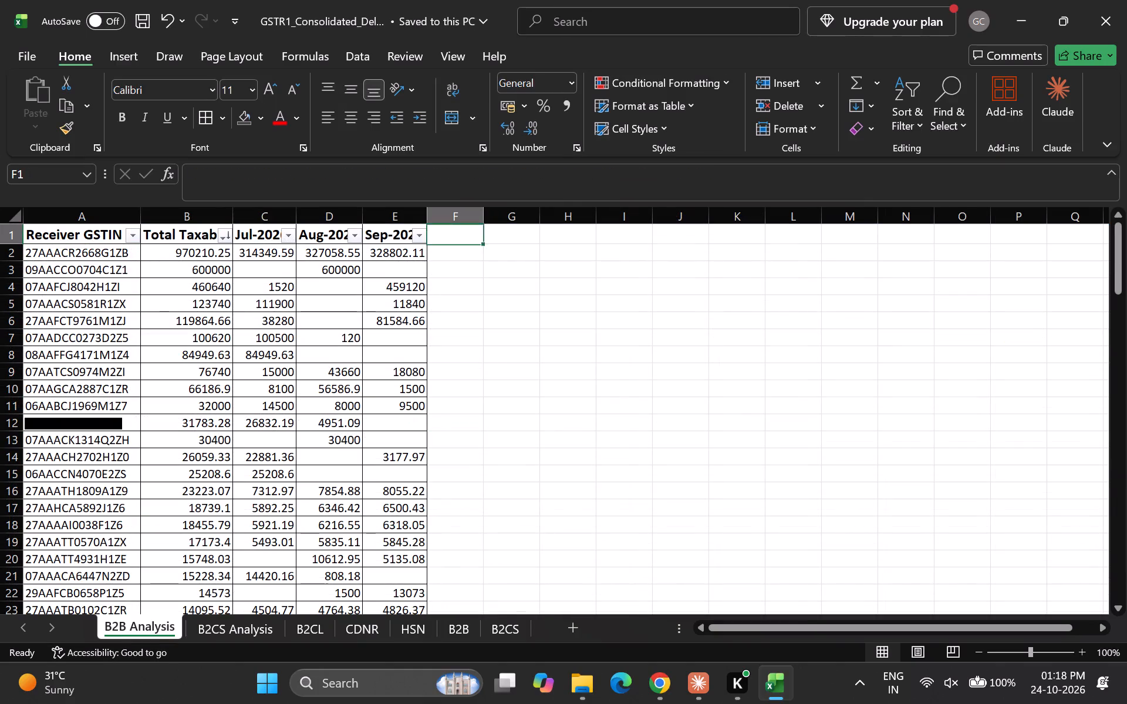
pyautogui.press('Left')
pyautogui.press('Left')
pyautogui.press('Left')
pyautogui.press('Left')
pyautogui.moveTo(149, 221); pyautogui.dragTo(169, 222)
pyautogui.moveTo(143, 217); pyautogui.dragTo(164, 217)
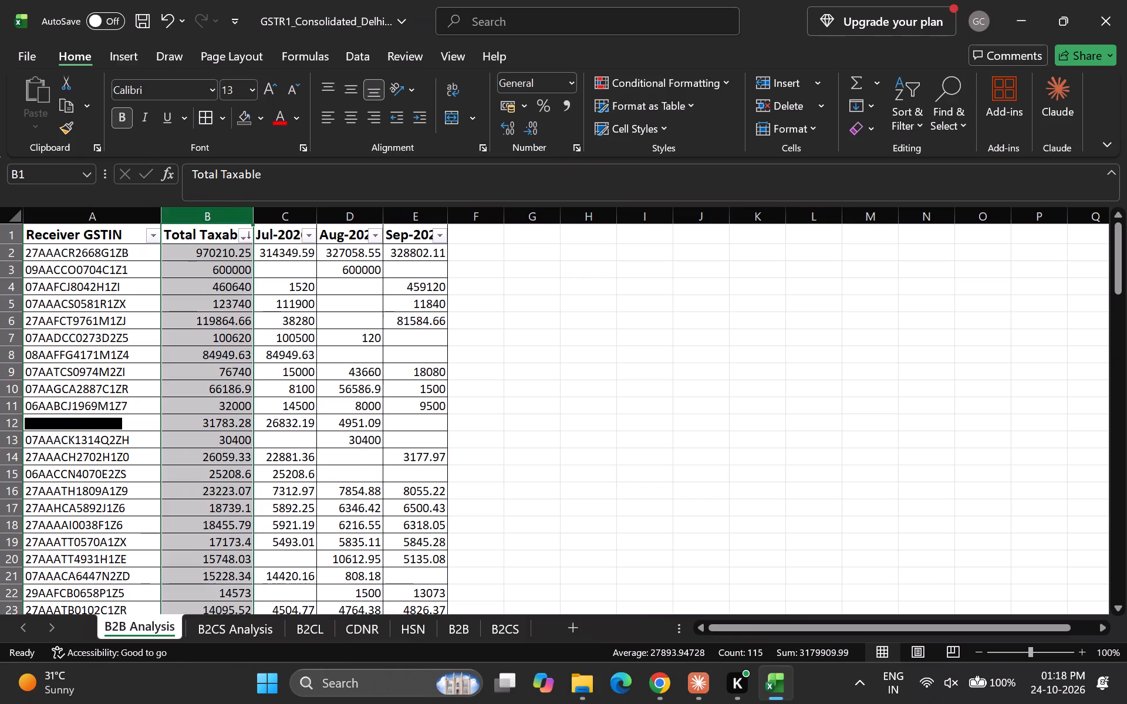
pyautogui.moveTo(259, 214); pyautogui.dragTo(289, 213)
# Widen the month columns C to E equally so the Jul-2026, Aug-2026 and Sep-2026 headers fit.
pyautogui.moveTo(339, 214); pyautogui.dragTo(350, 214)
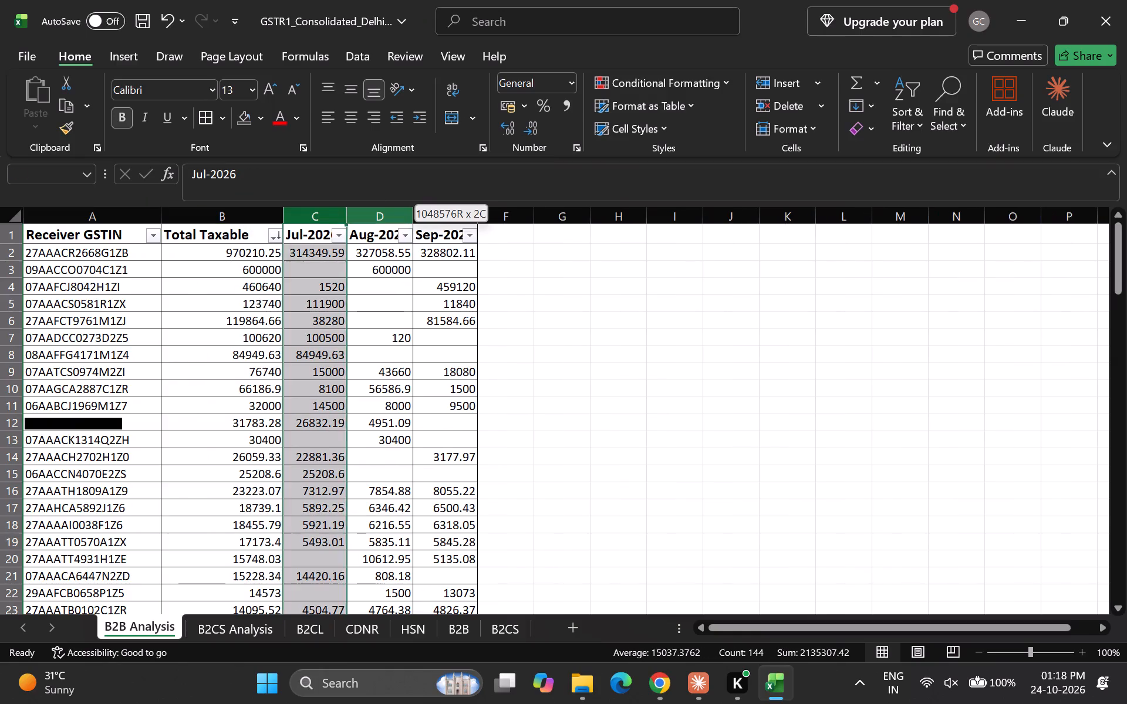
pyautogui.moveTo(350, 214); pyautogui.dragTo(467, 221)
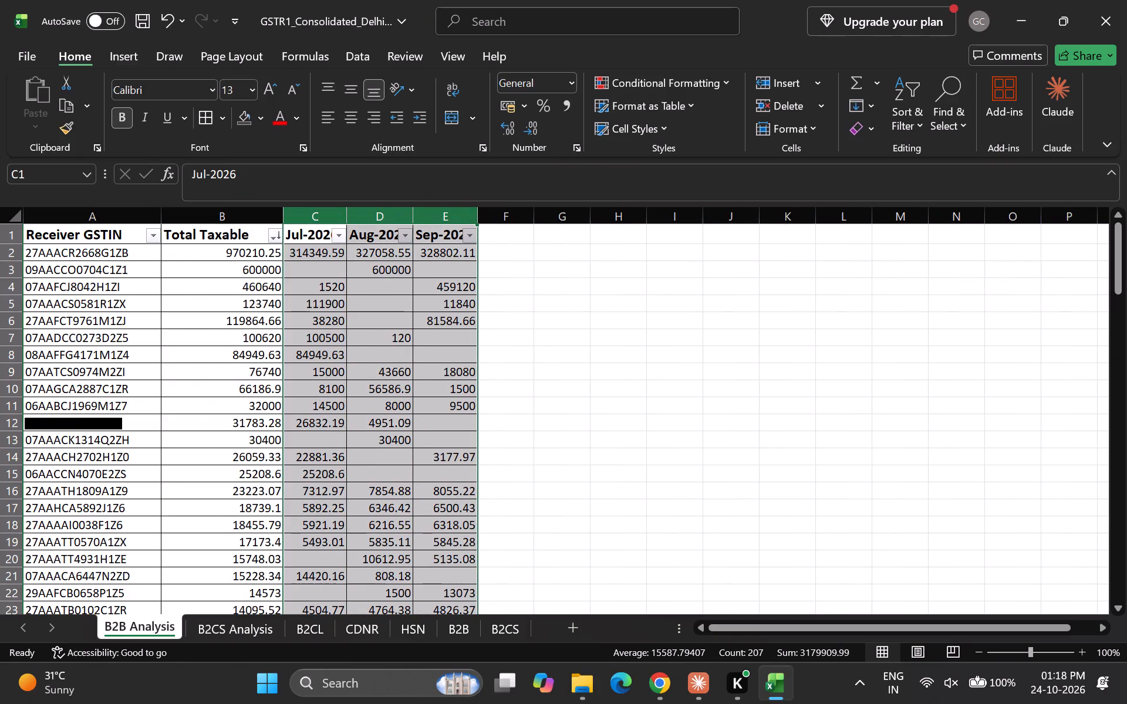
pyautogui.moveTo(413, 214); pyautogui.dragTo(431, 215)
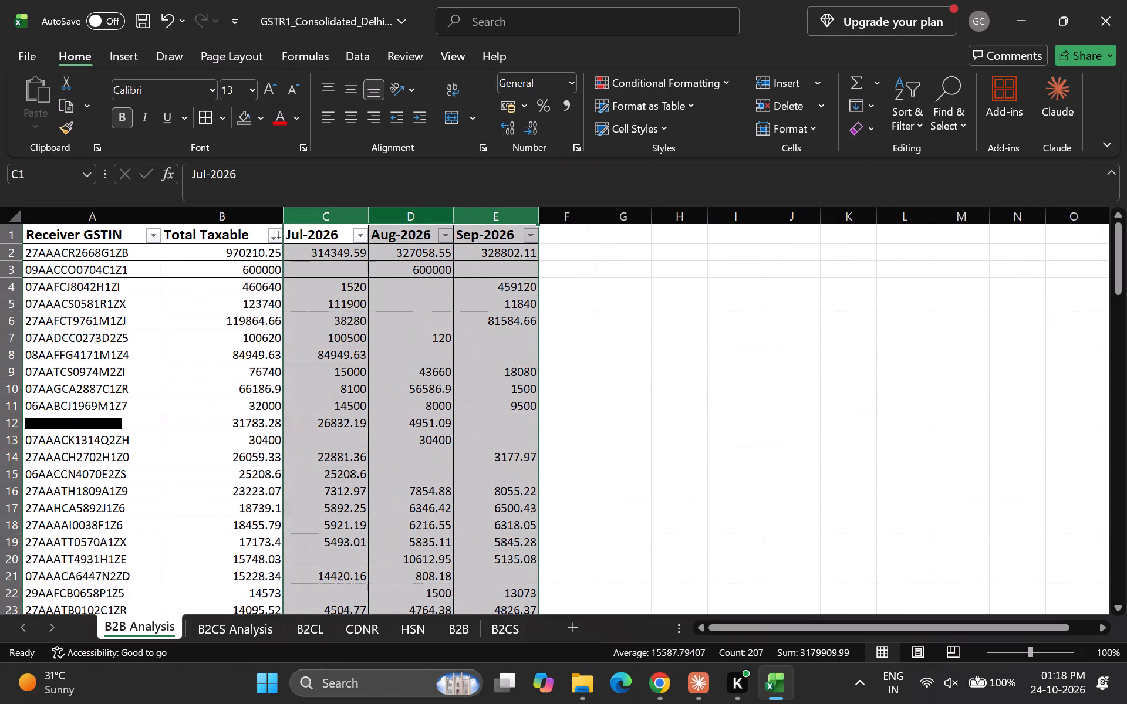
# Save the GSTR-1 workbook and close it.
pyautogui.click(601, 272)
pyautogui.hotkey('ctrl', 's')
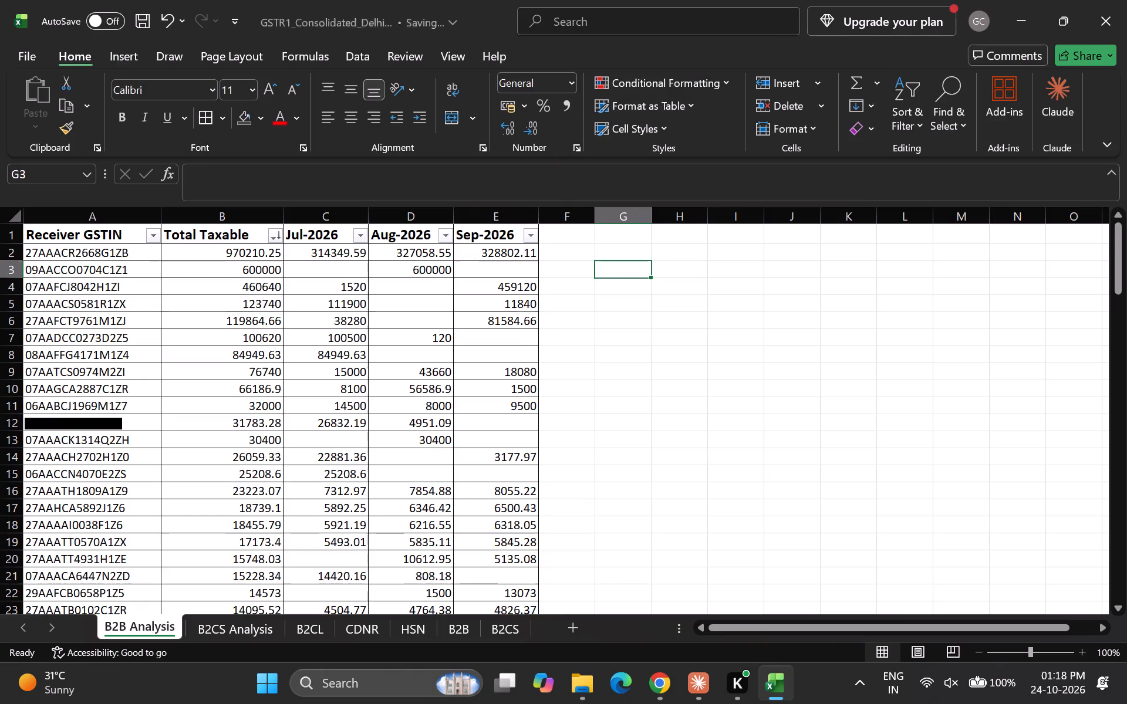
pyautogui.click(1126, 0)
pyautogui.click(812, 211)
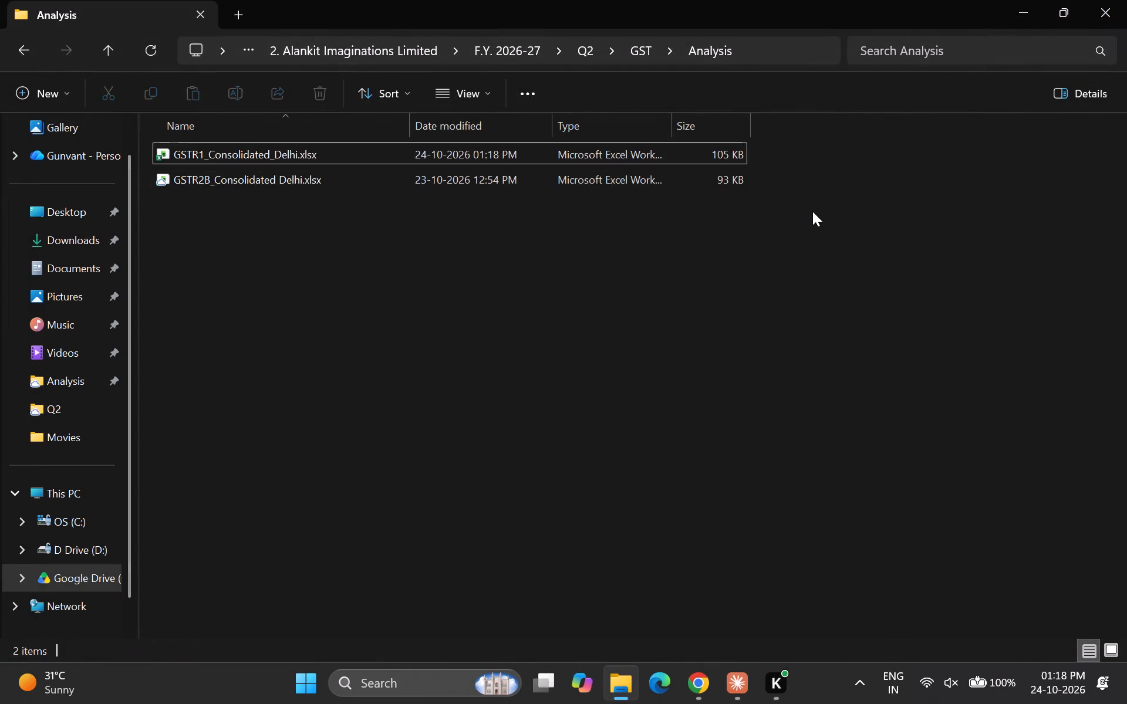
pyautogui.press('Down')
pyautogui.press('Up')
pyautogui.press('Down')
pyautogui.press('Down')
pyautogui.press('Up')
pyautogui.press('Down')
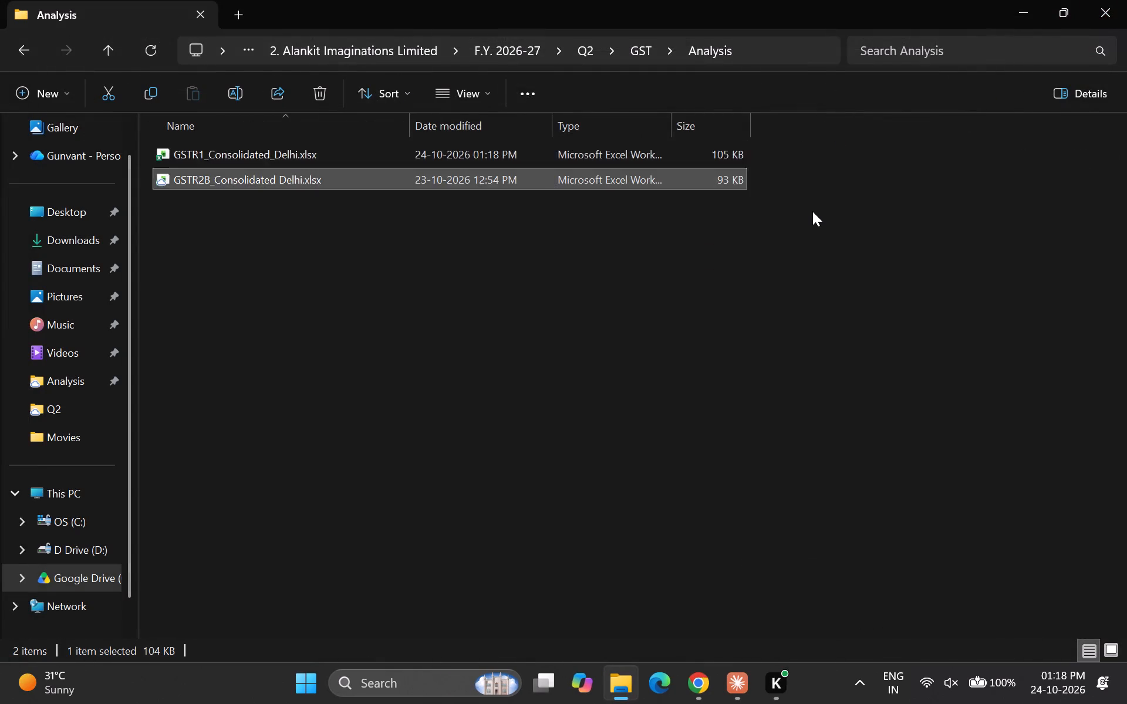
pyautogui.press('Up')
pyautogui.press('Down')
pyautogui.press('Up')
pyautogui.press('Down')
# Go from Alankit Imaginations Limited's Q2 GST Analysis folder up to the Alankit's Other Companies folder.
pyautogui.hotkey('alt', 'Up')
pyautogui.press('Down')
pyautogui.press('Up')
pyautogui.hotkey('alt', 'Up')
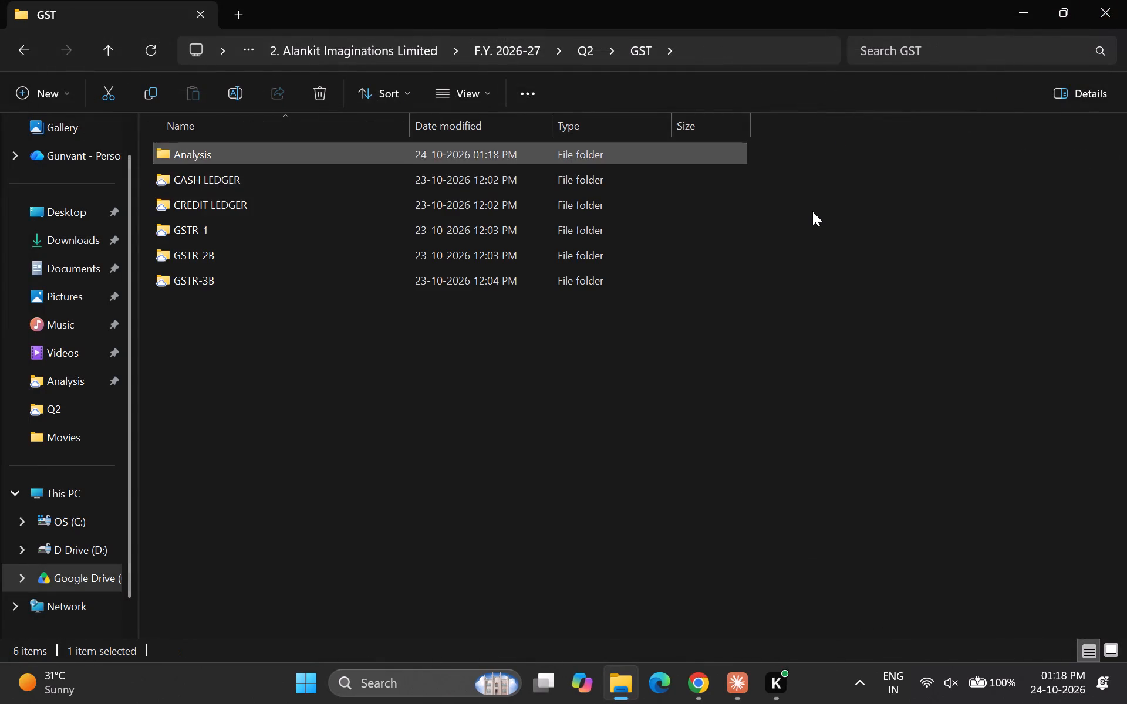
pyautogui.press('Down')
pyautogui.press('Up')
pyautogui.hotkey('alt', 'Up')
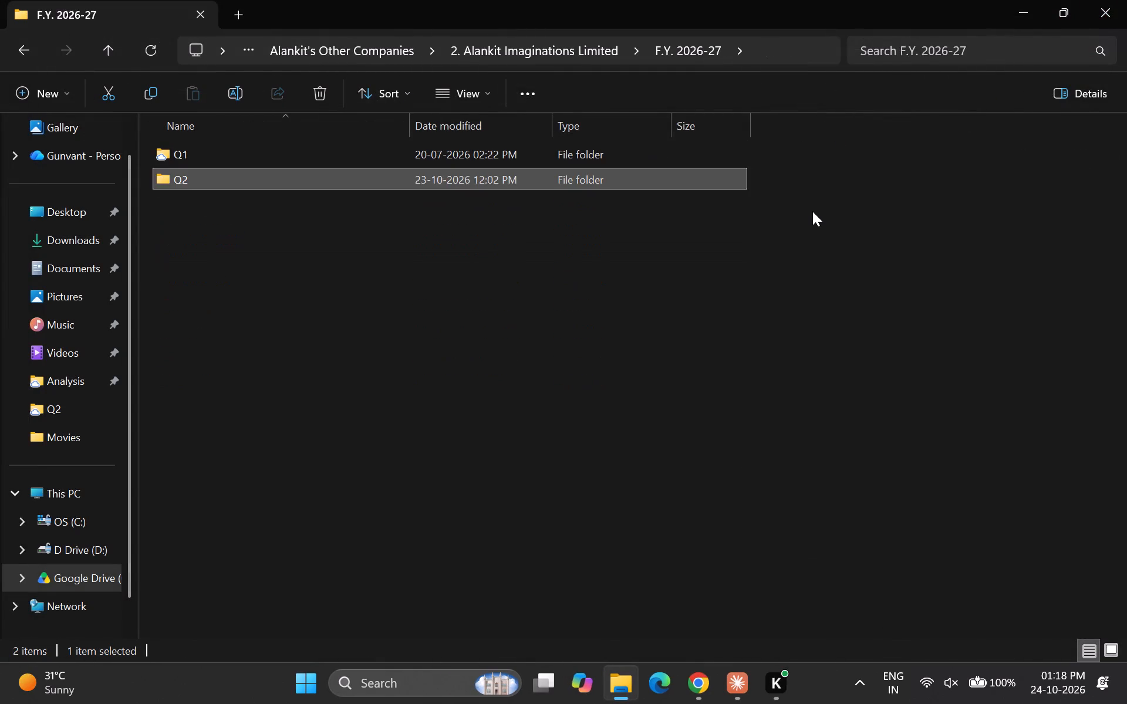
pyautogui.press('Down')
pyautogui.press('Up')
pyautogui.hotkey('alt', 'Up')
pyautogui.press('Down')
pyautogui.press('Up')
pyautogui.hotkey('alt', 'Up')
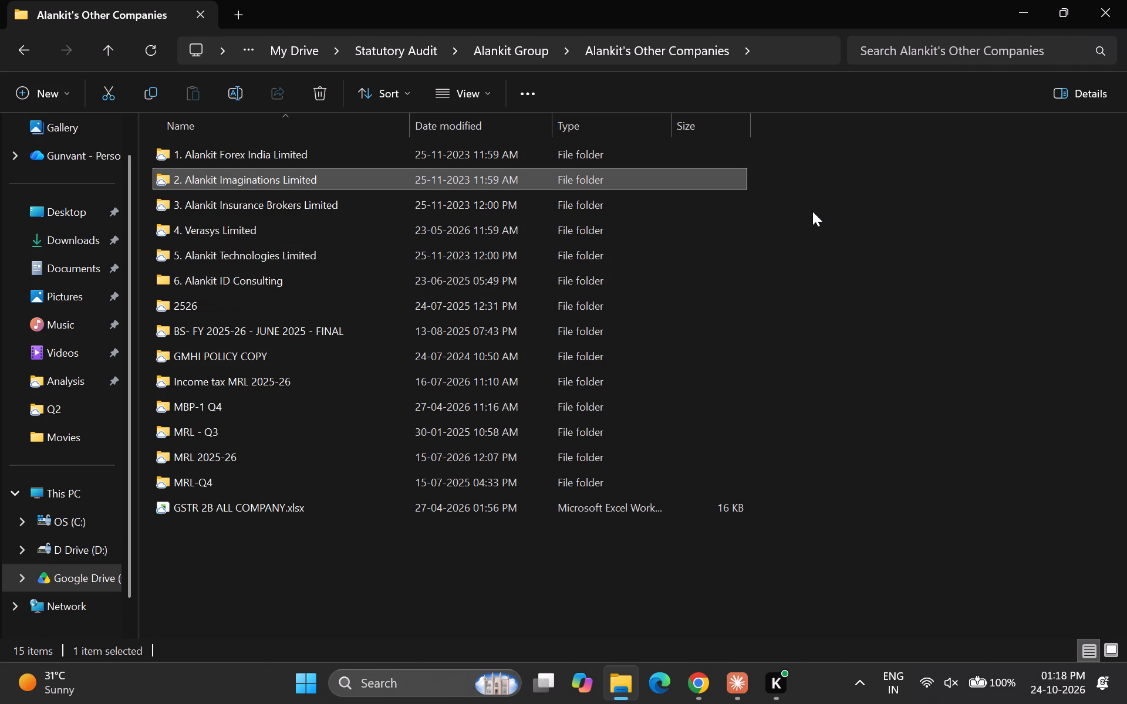
# Open the Q2 GST folder for F.Y. 2026-27 inside the 4. Verasys Limited folder.
pyautogui.press('Down')
pyautogui.press('Down')
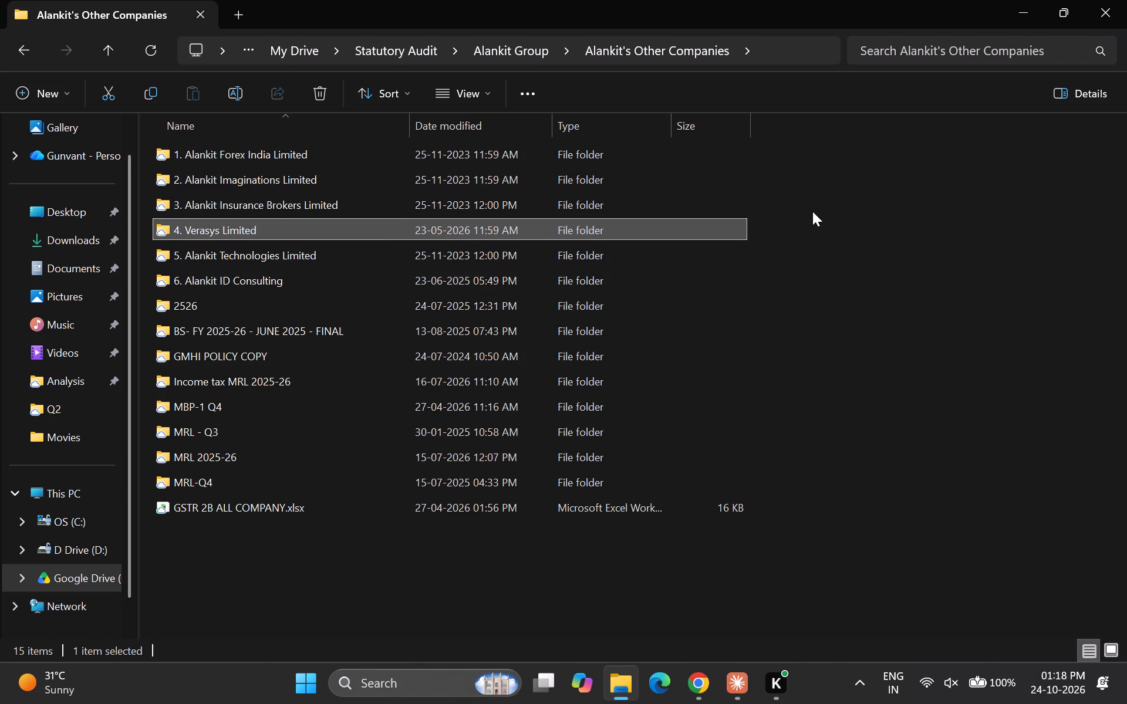
pyautogui.press('Return')
pyautogui.press('Down')
pyautogui.press('Down')
pyautogui.press('Down')
pyautogui.press('Down')
pyautogui.press('Down')
pyautogui.press('Return')
pyautogui.press('Down')
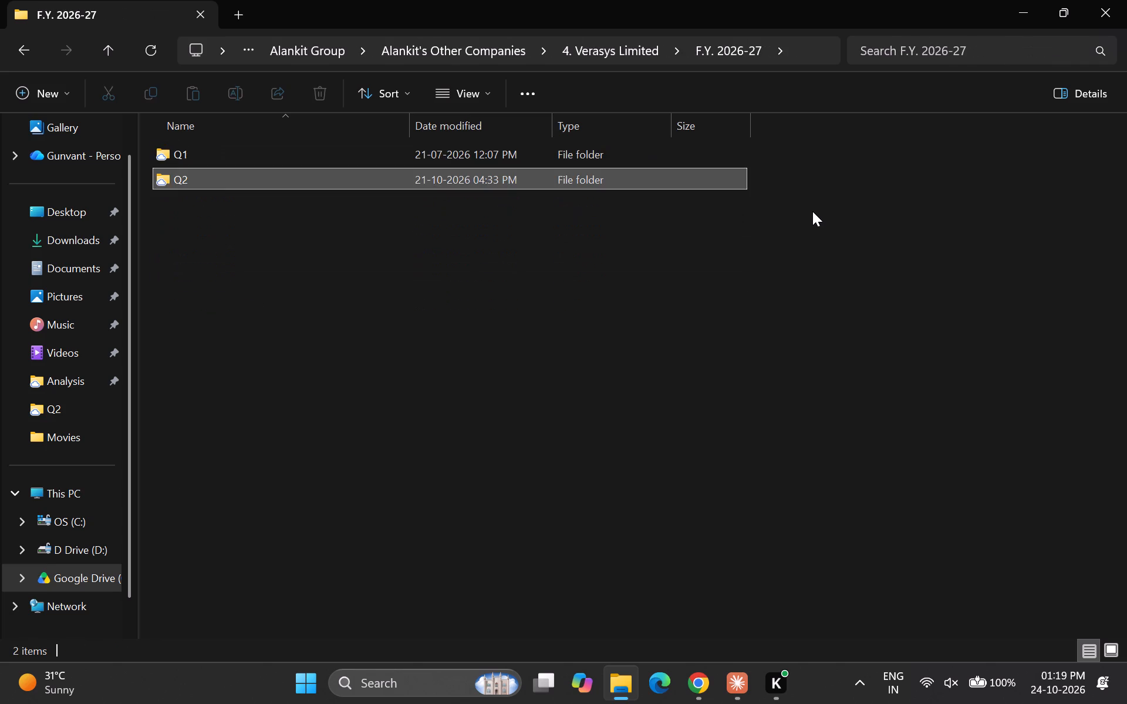
pyautogui.press('Down')
pyautogui.press('Return')
pyautogui.press('Down')
pyautogui.press('Down')
pyautogui.press('Up')
pyautogui.press('Return')
# Open Verasys Limited's GSTR1 folder and look over its July to September 2026 GSTR-1 PDFs by state.
pyautogui.press('Down')
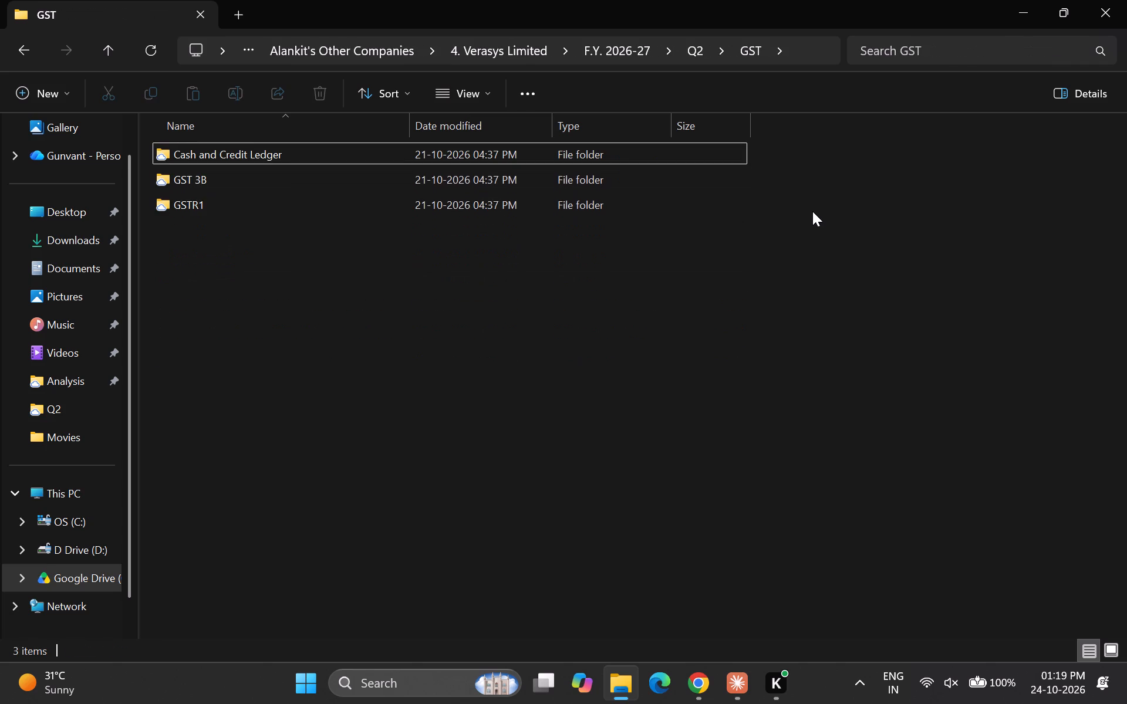
pyautogui.press('Down')
pyautogui.press('Up')
pyautogui.press('Down')
pyautogui.press('Return')
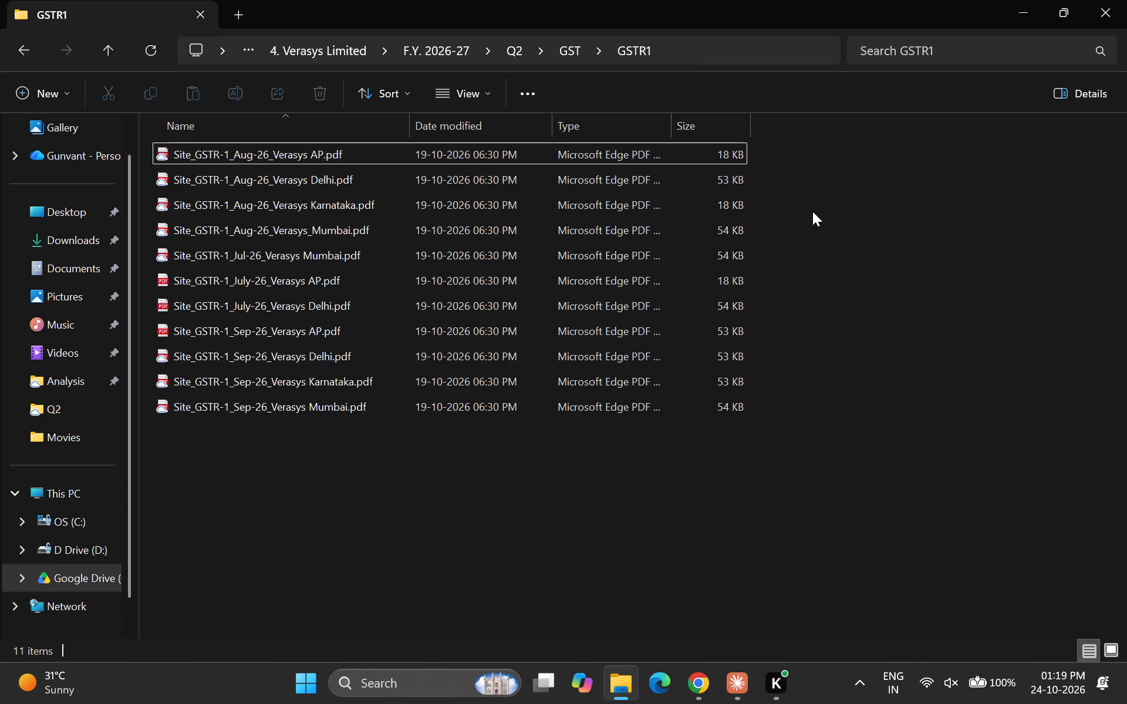
pyautogui.press('Down')
pyautogui.press('Down')
pyautogui.press('Down')
# Return to Verasys Limited's GST folder, check its subfolders, and go back up to the F.Y. 2026-27 folder.
pyautogui.hotkey('alt', 'Up')
pyautogui.press('Down')
pyautogui.press('Up')
pyautogui.press('Up')
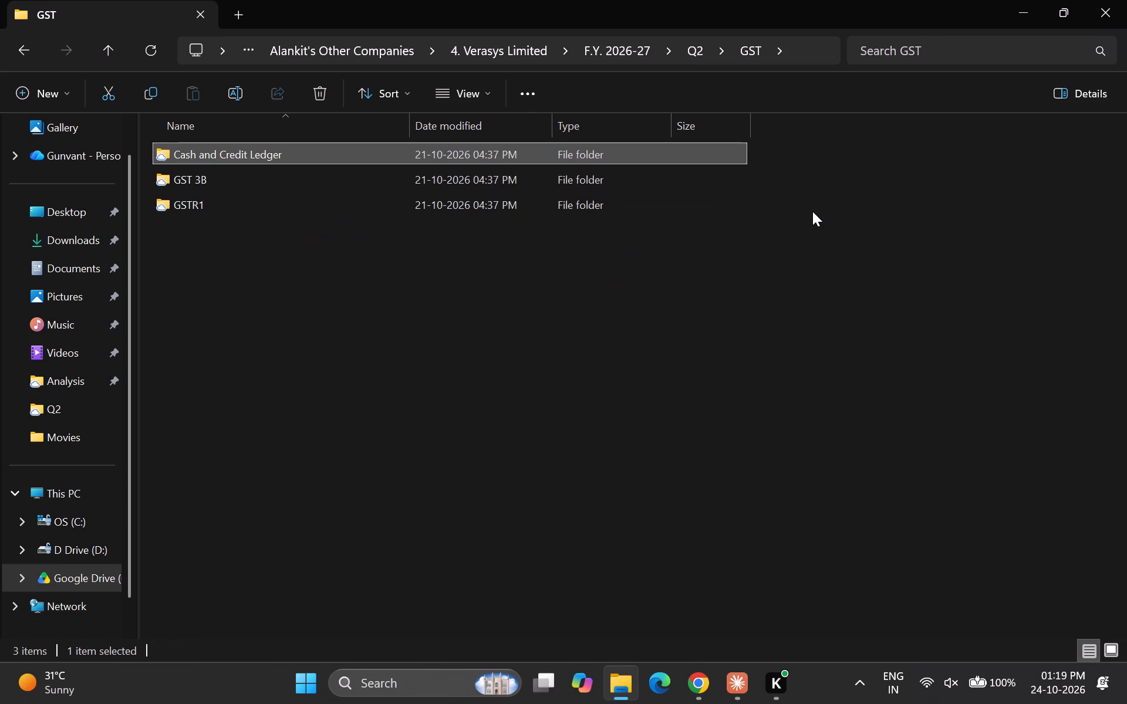
pyautogui.press('Down')
pyautogui.hotkey('alt', 'Up')
pyautogui.hotkey('alt', 'Up')
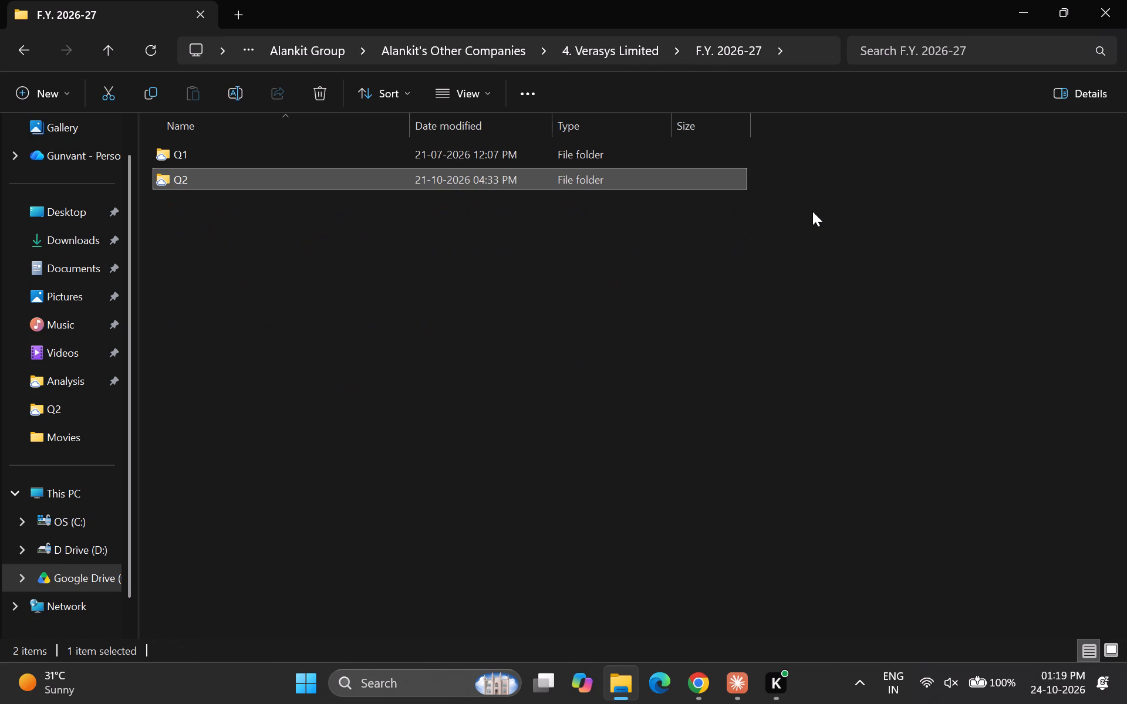